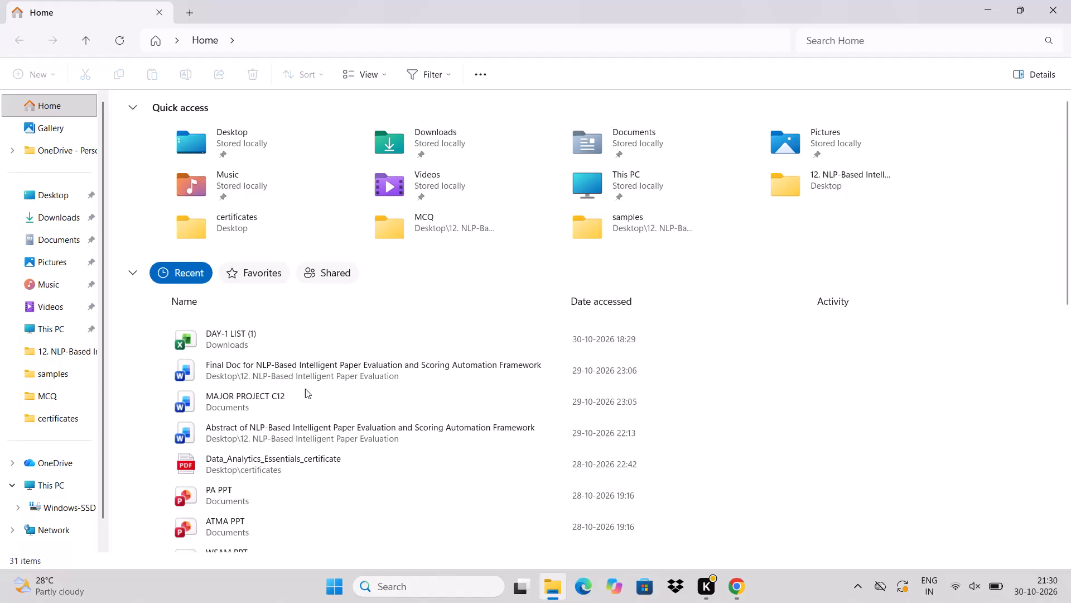
Open the recent Word document MAJOR PROJECT C12 and maximize its window.
double_click(305, 391)
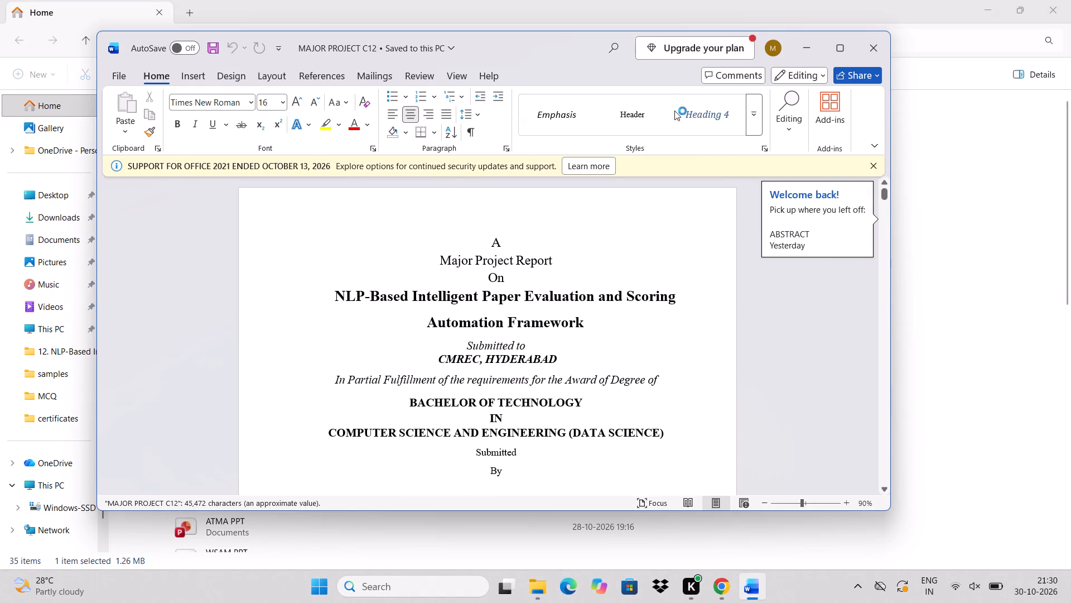
double_click(541, 42)
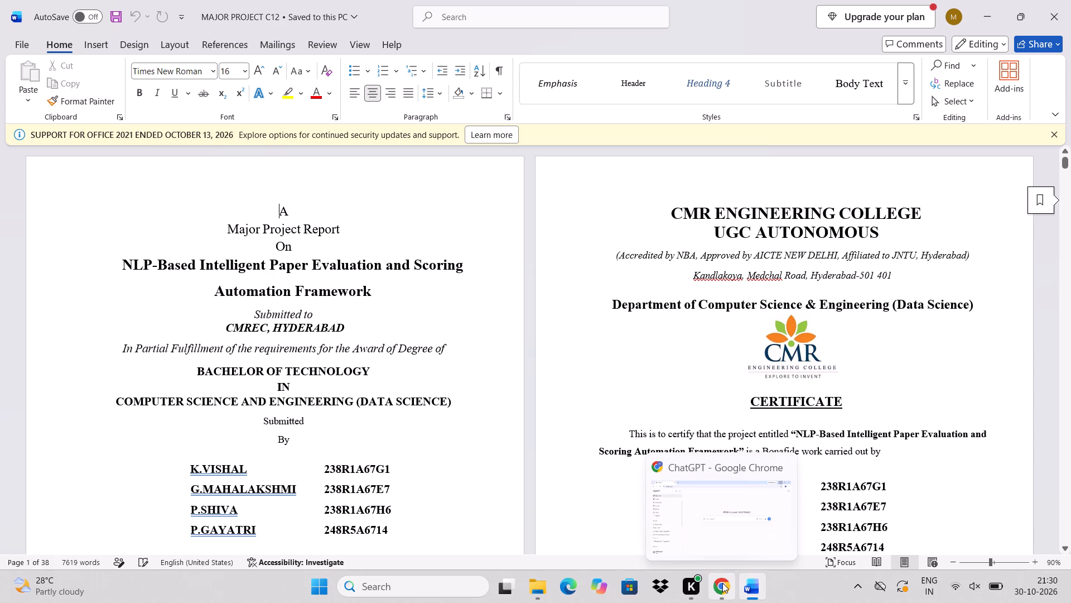
Switch to File Explorer and open the recent document "Final Doc for NLP-Based Intelligent Paper Evaluation and Scoring Automation Framework".
left_click(546, 585)
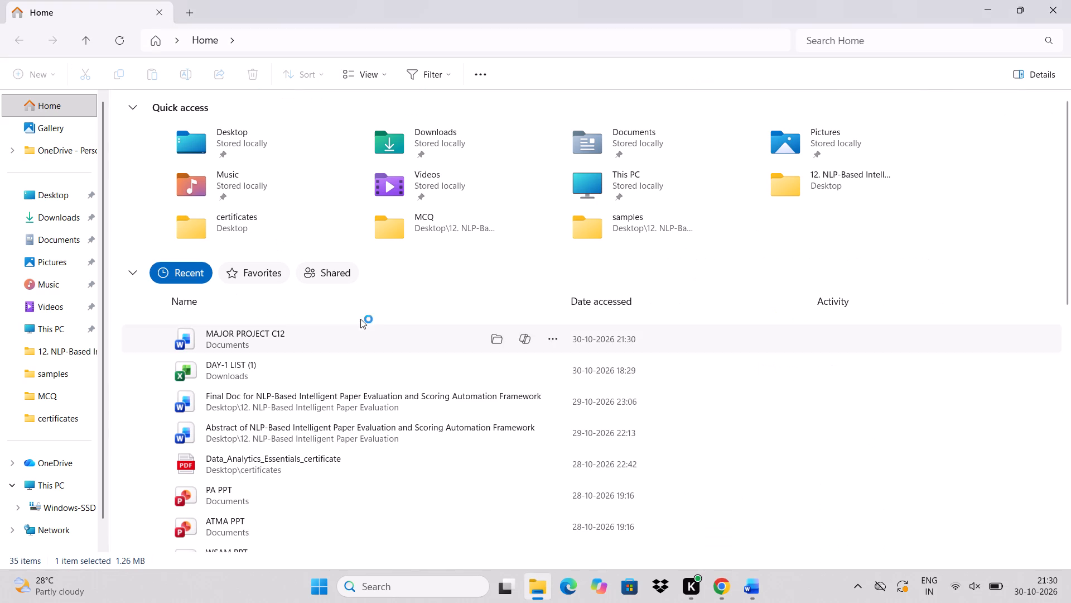
double_click(380, 400)
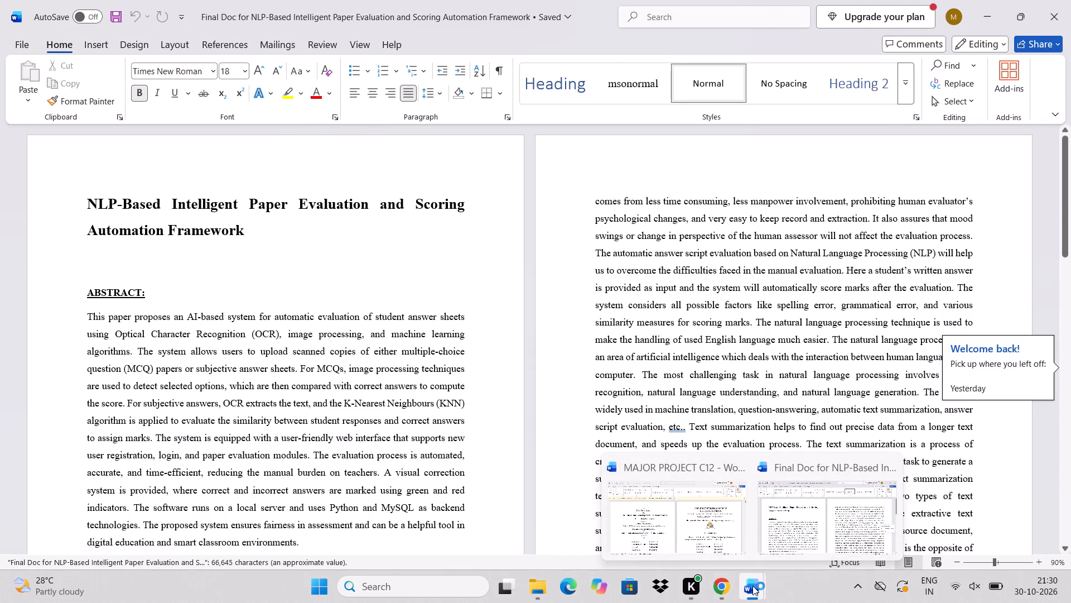
Return to the MAJOR PROJECT C12 document and review its title page and certificate page.
left_click(668, 527)
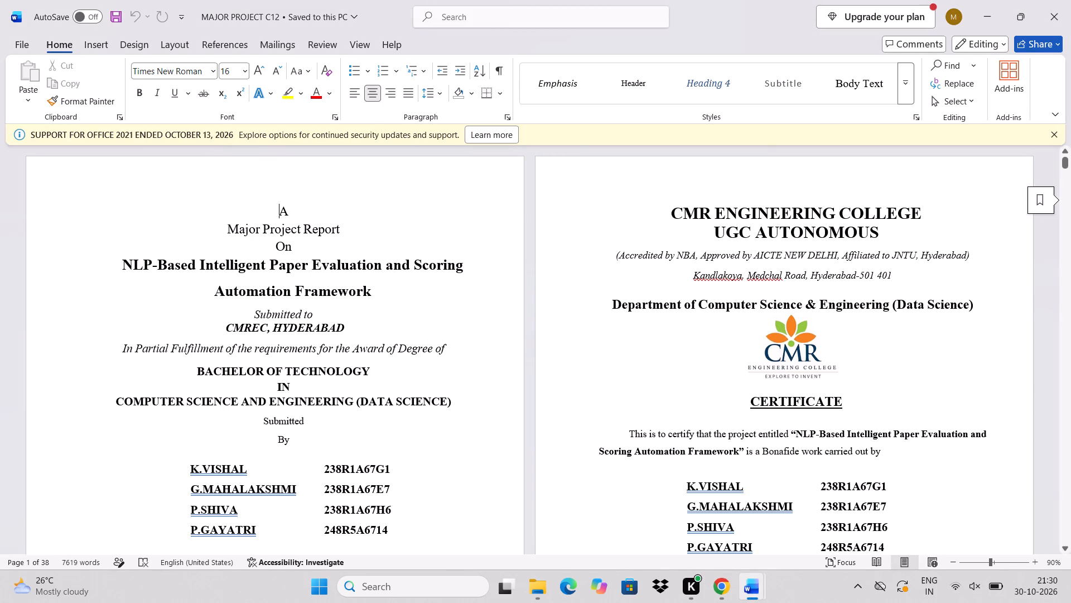
scroll(452, 289, "down", 1)
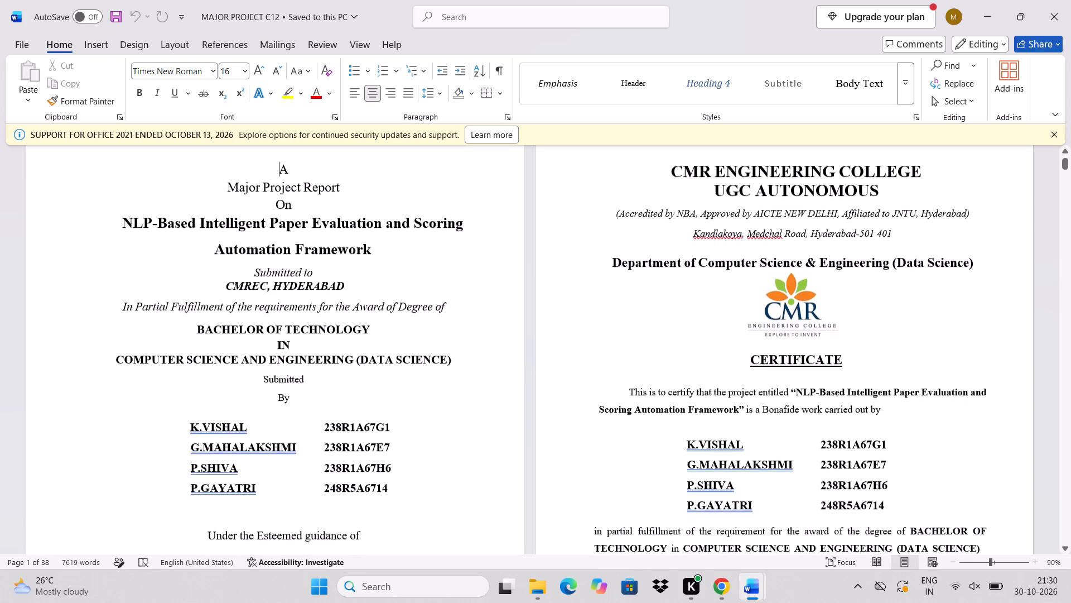
scroll(452, 289, "down", 1)
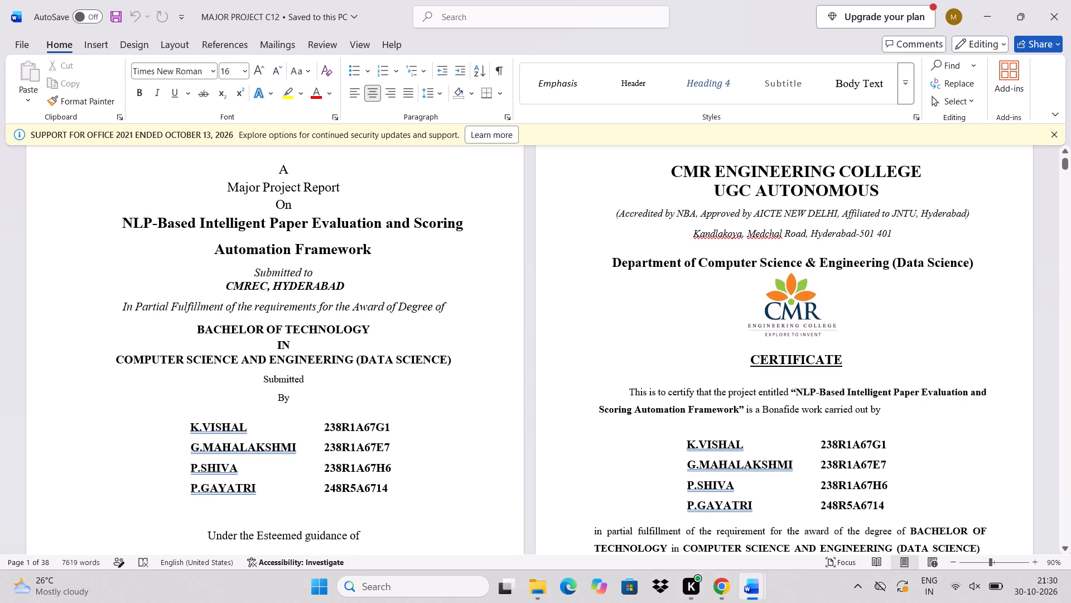
scroll(452, 289, "down", 2)
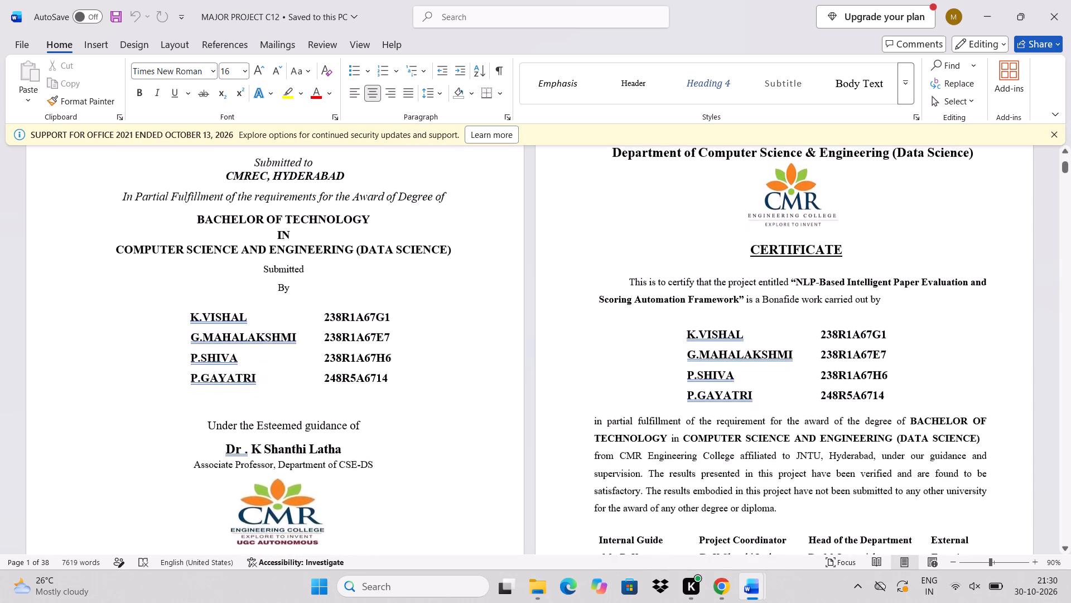
scroll(452, 289, "down", 2)
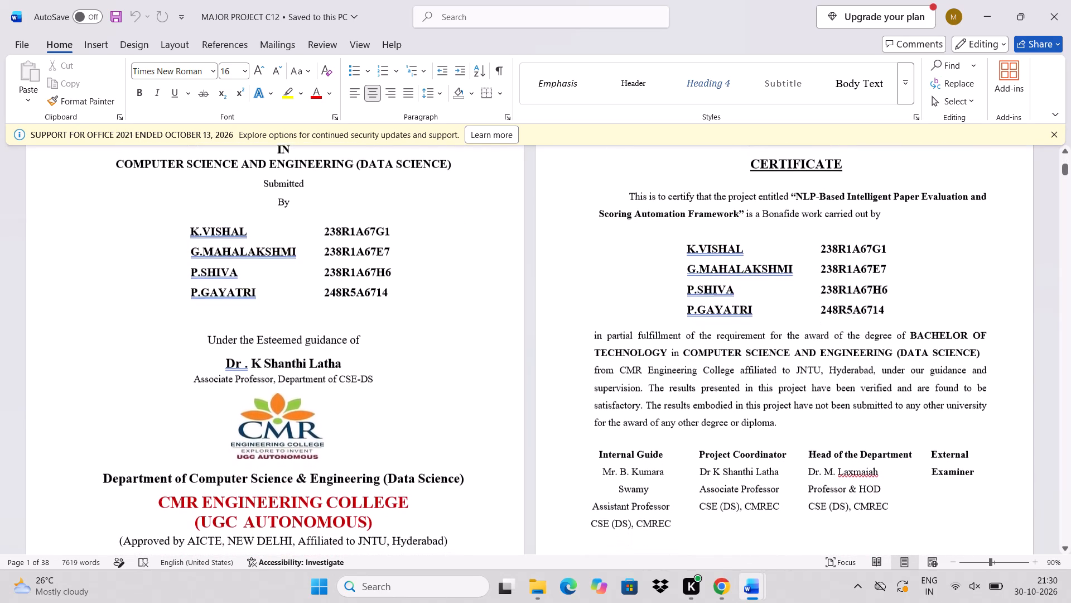
scroll(452, 289, "down", 1)
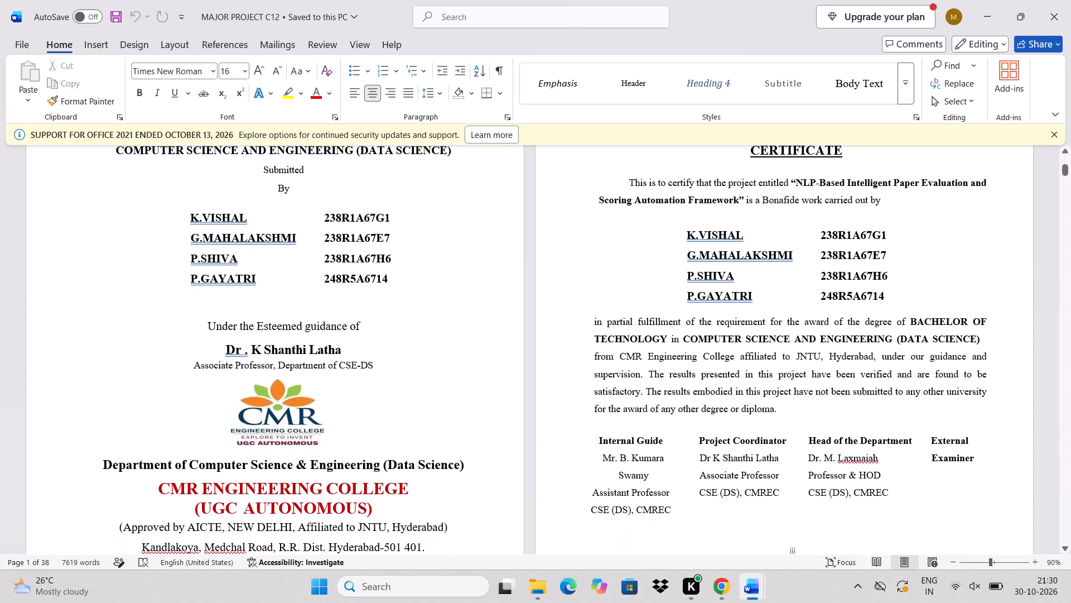
scroll(452, 289, "down", 1)
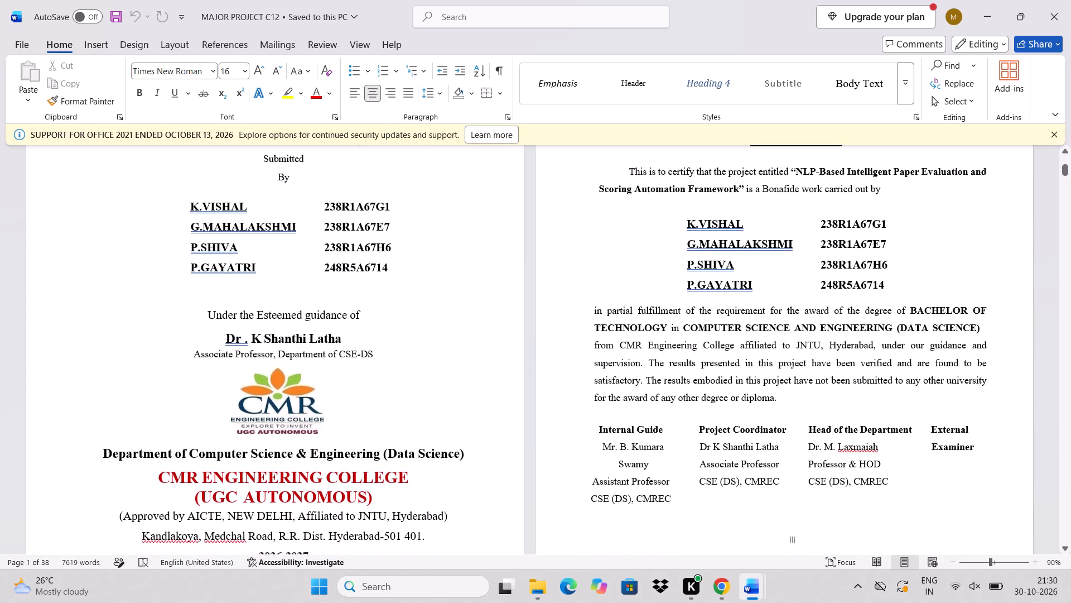
scroll(456, 260, "down", 2)
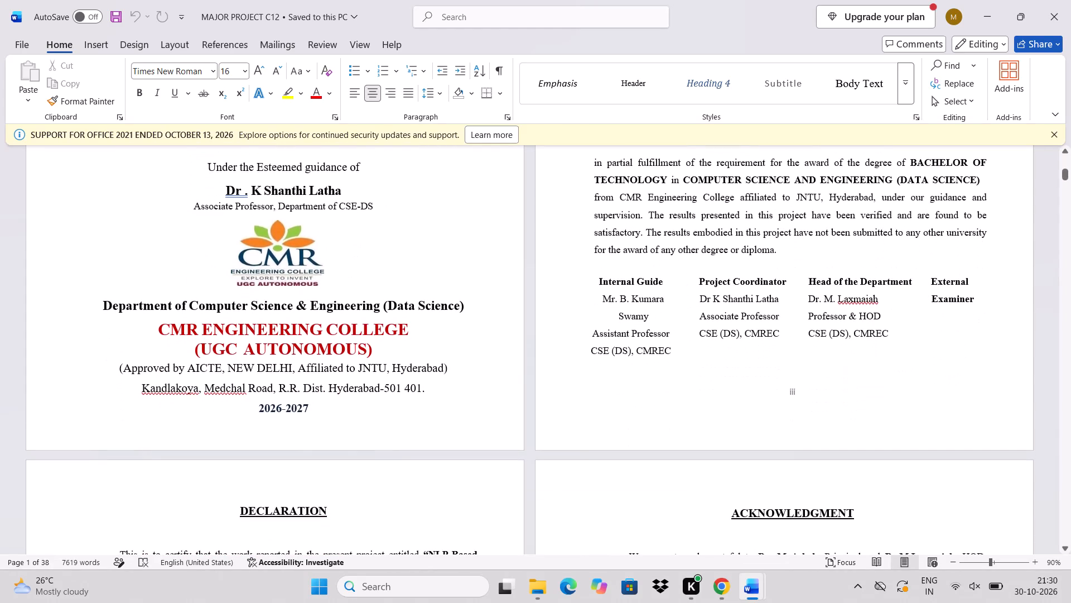
scroll(456, 260, "up", 6)
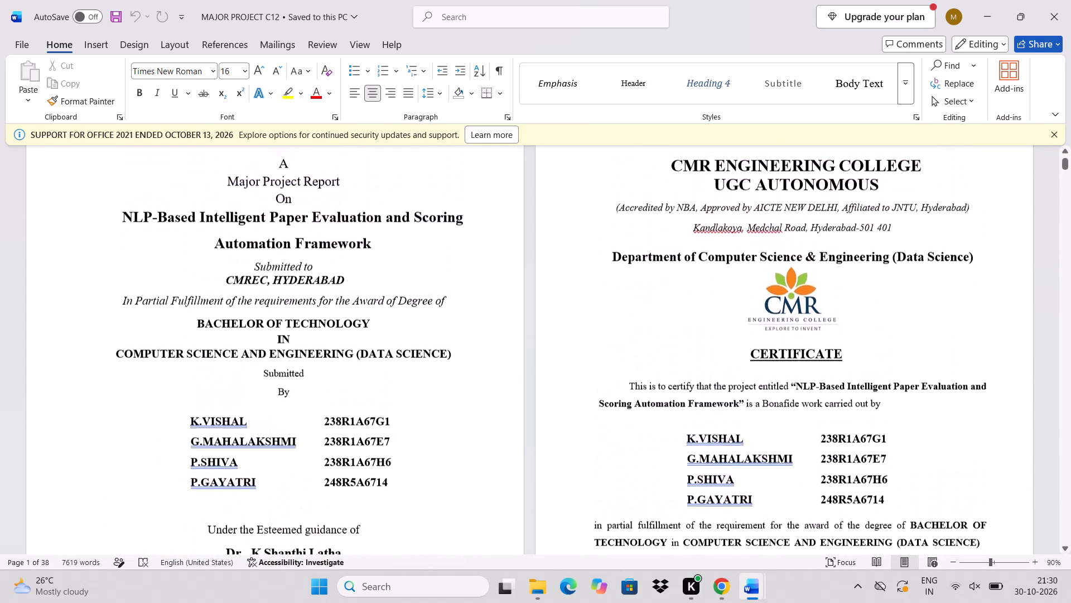
scroll(456, 260, "up", 1)
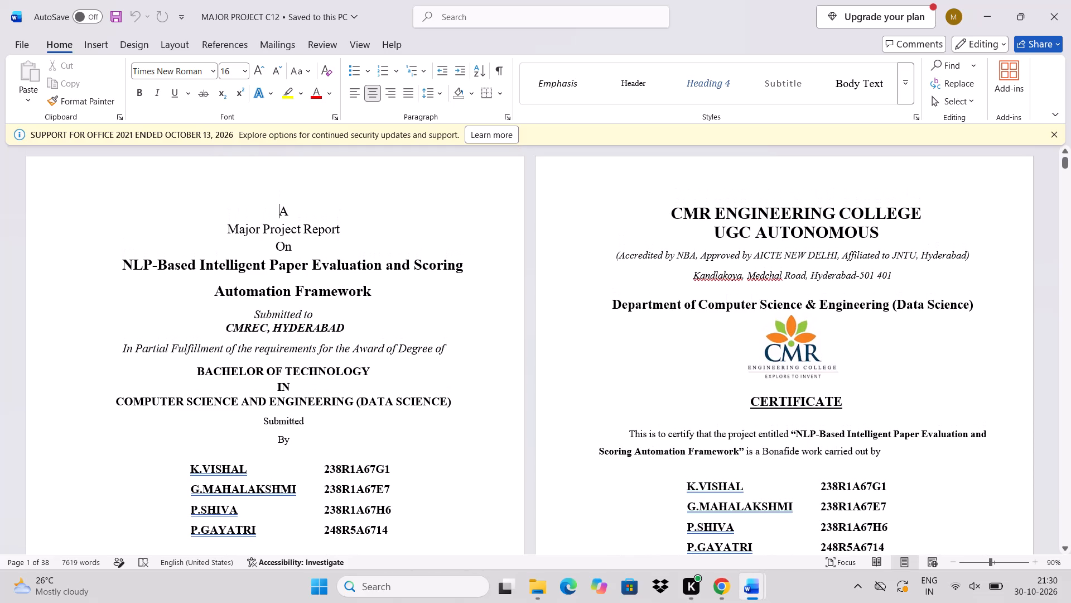
scroll(698, 395, "down", 1)
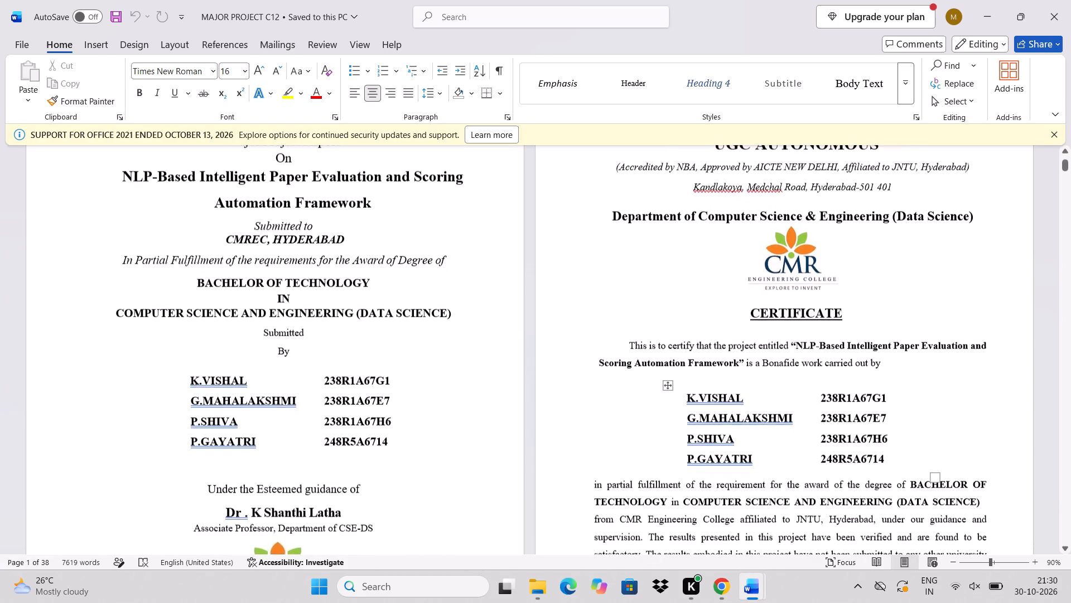
scroll(698, 395, "down", 3)
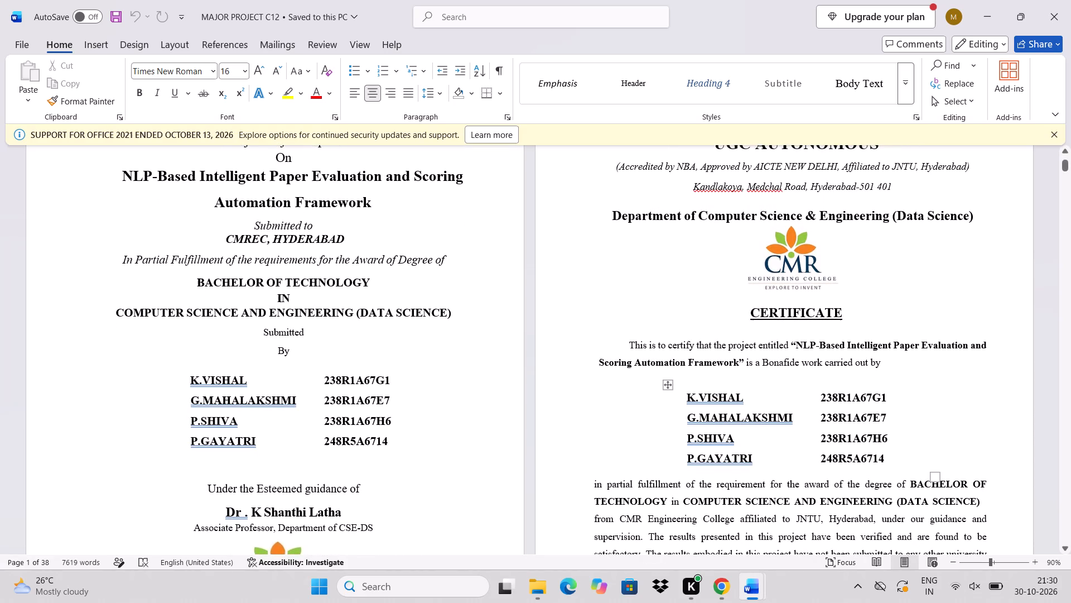
scroll(698, 395, "down", 3)
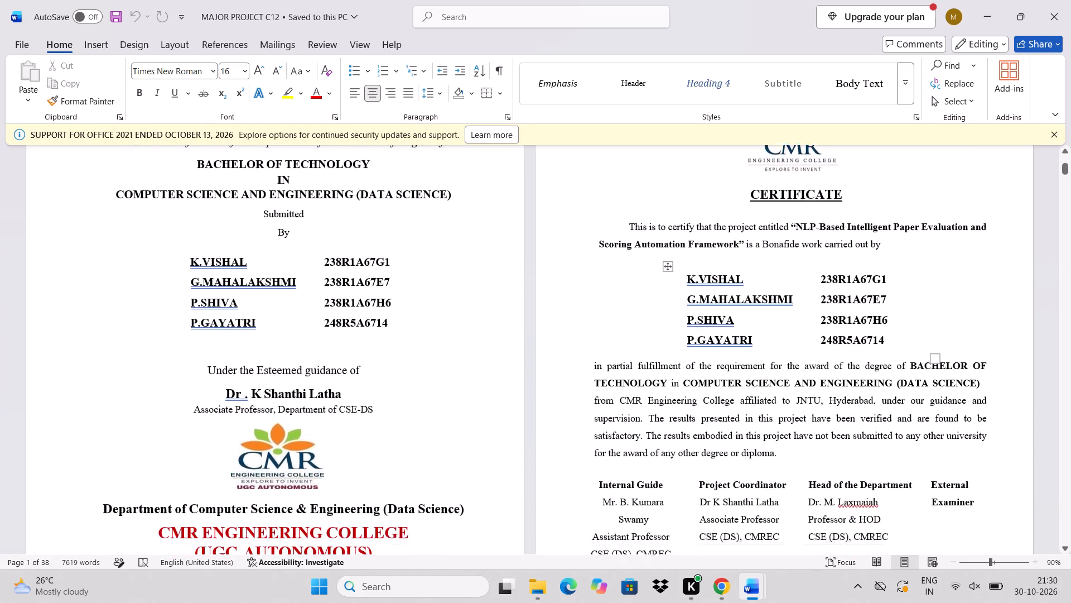
scroll(698, 395, "down", 2)
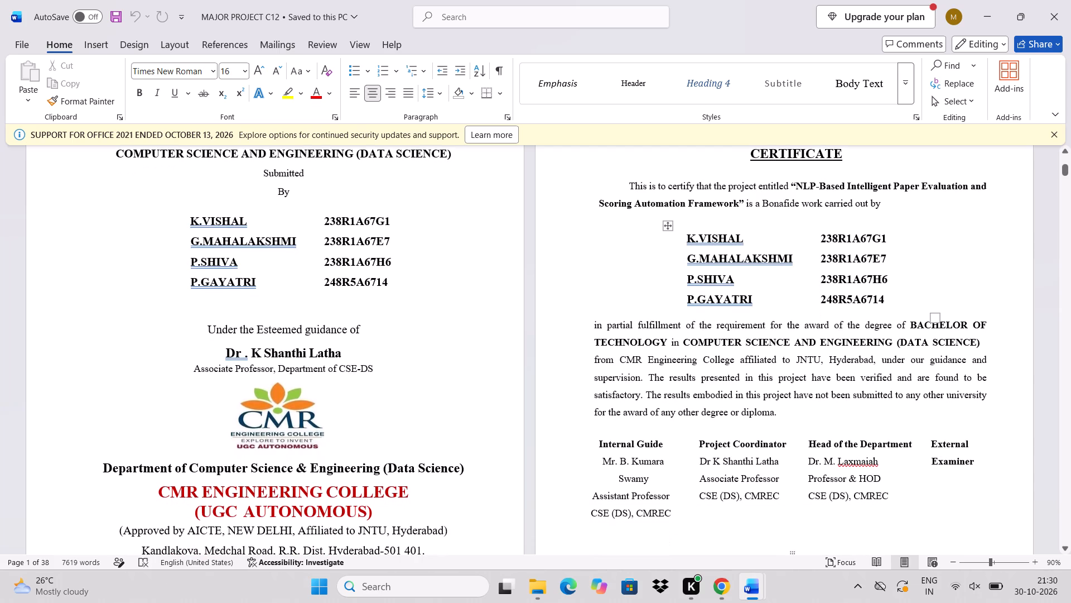
scroll(698, 395, "down", 2)
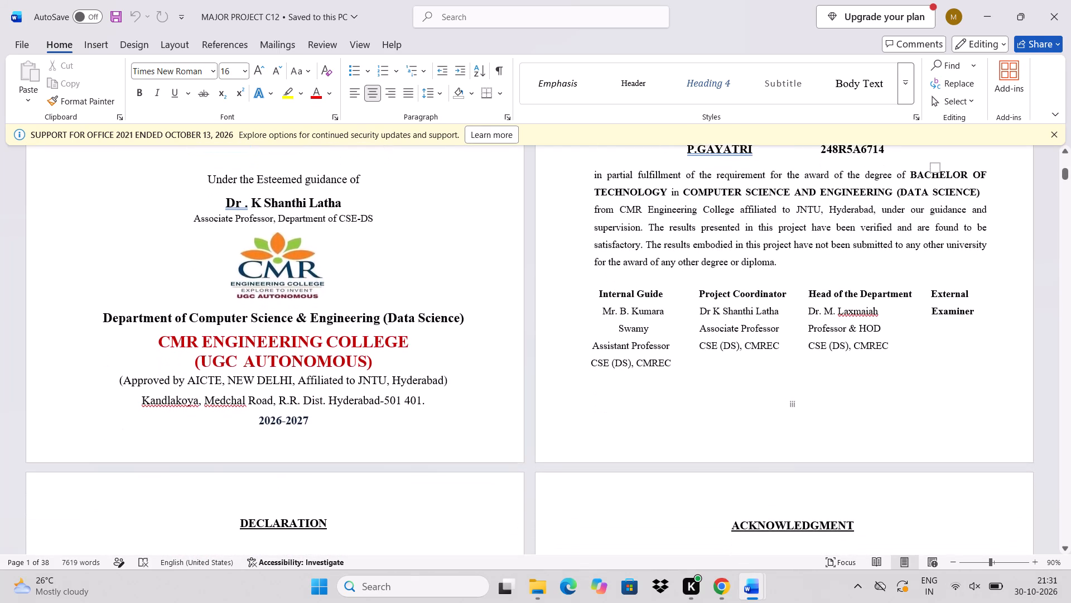
Review the Declaration and Acknowledgment pages of the project report.
scroll(713, 384, "down", 2)
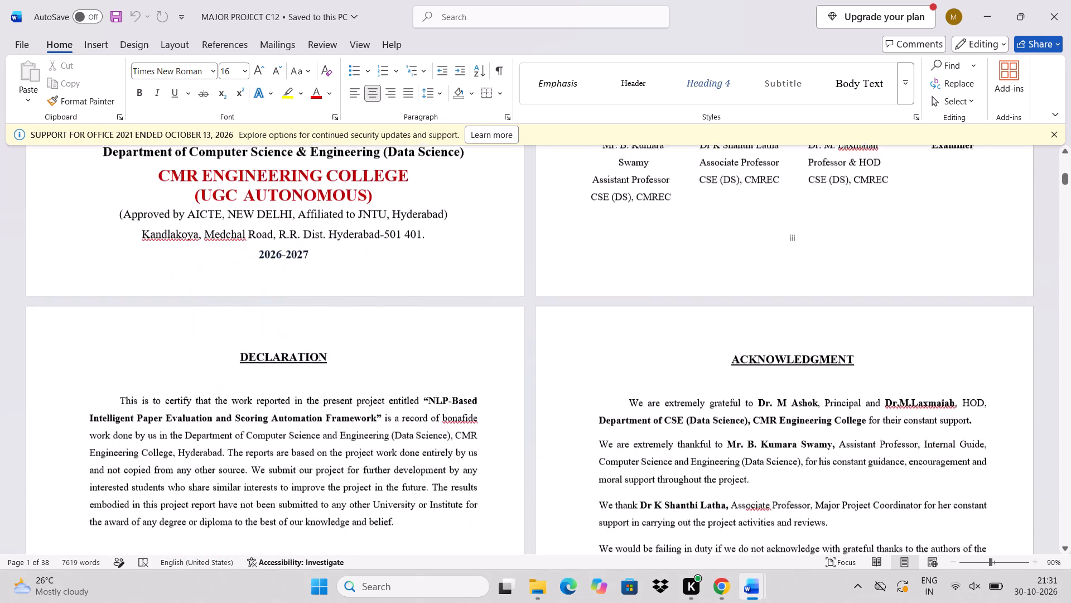
scroll(713, 384, "up", 3)
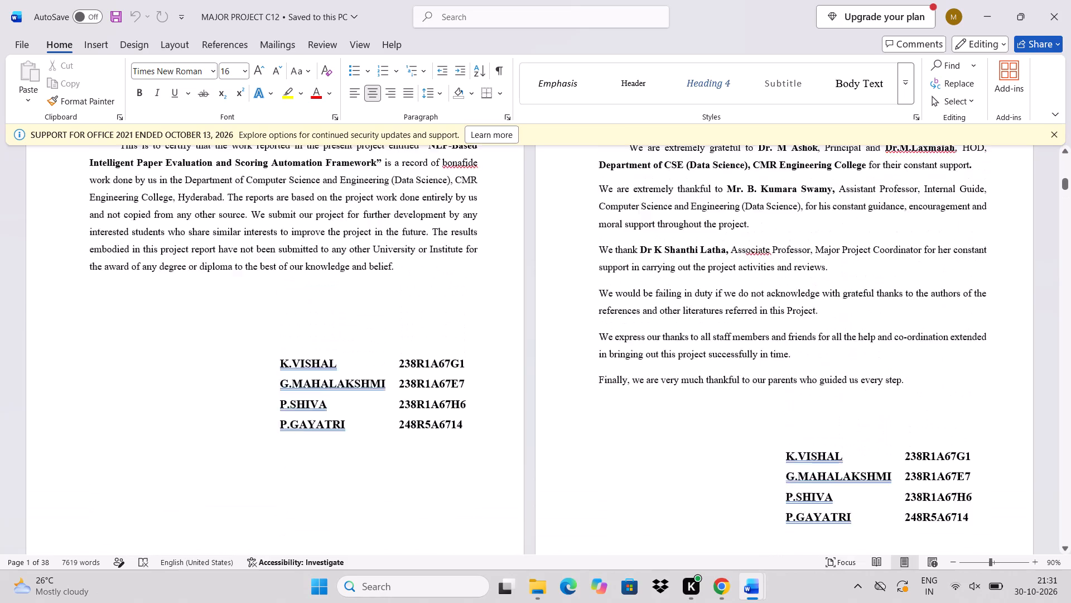
scroll(713, 384, "up", 1)
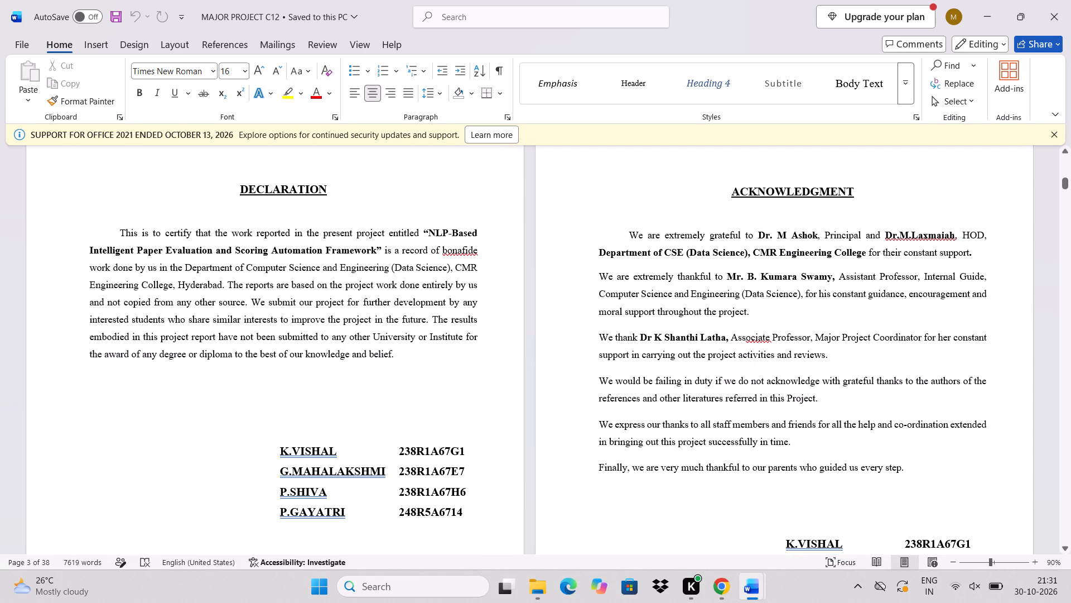
scroll(447, 373, "down", 1)
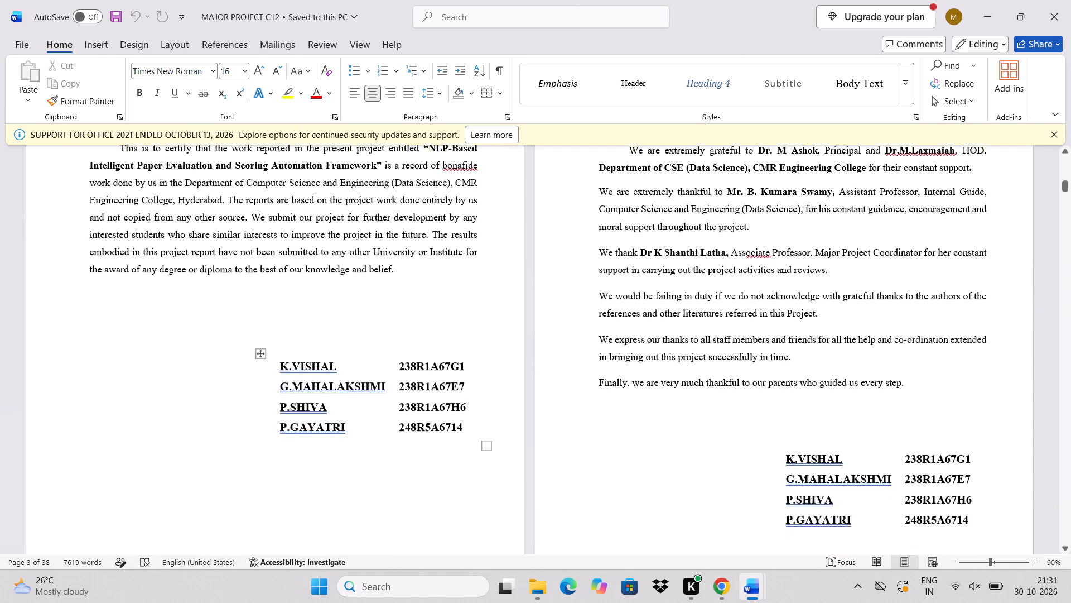
scroll(447, 373, "down", 1)
scroll(447, 373, "up", 4)
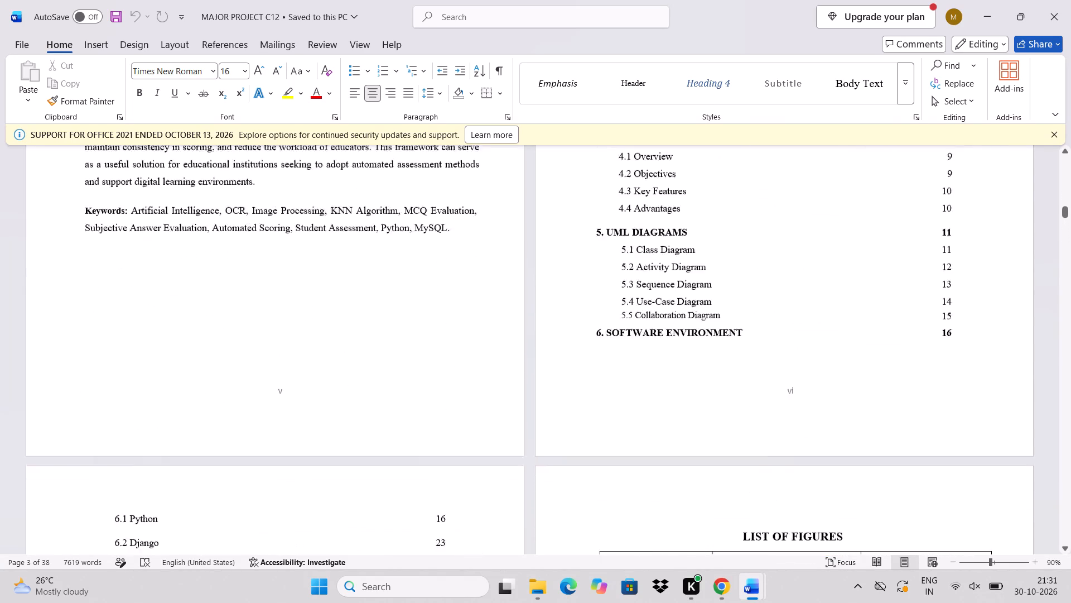
scroll(447, 373, "up", 4)
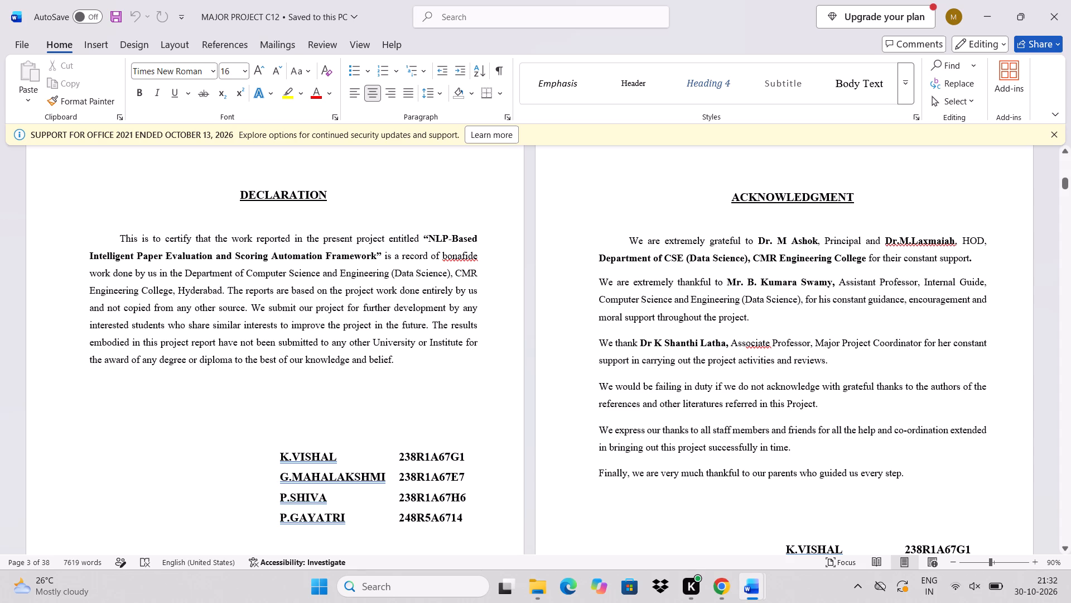
scroll(790, 337, "down", 1)
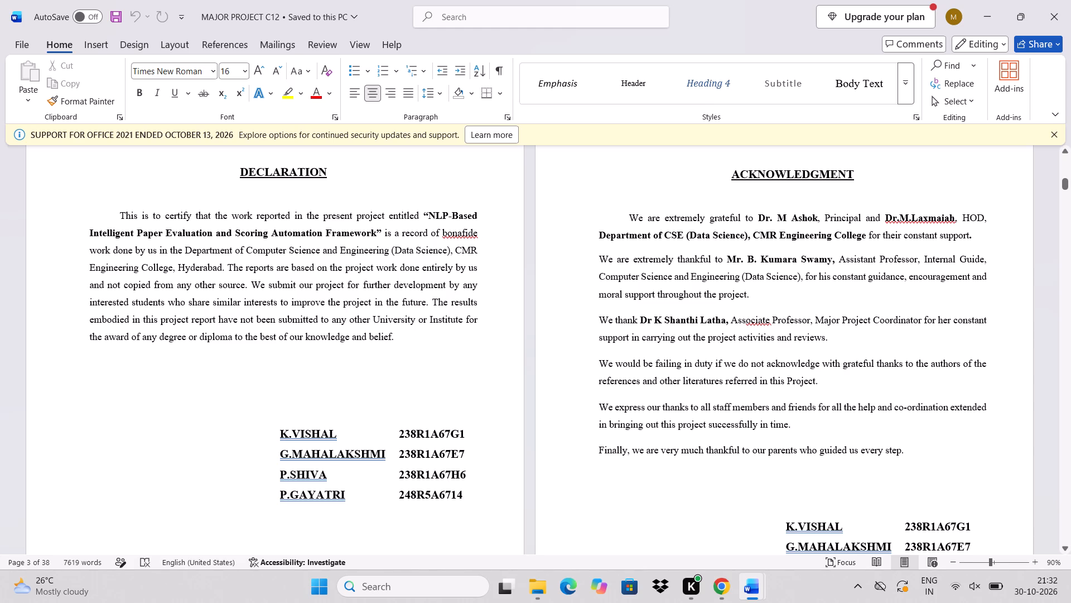
scroll(825, 351, "down", 2)
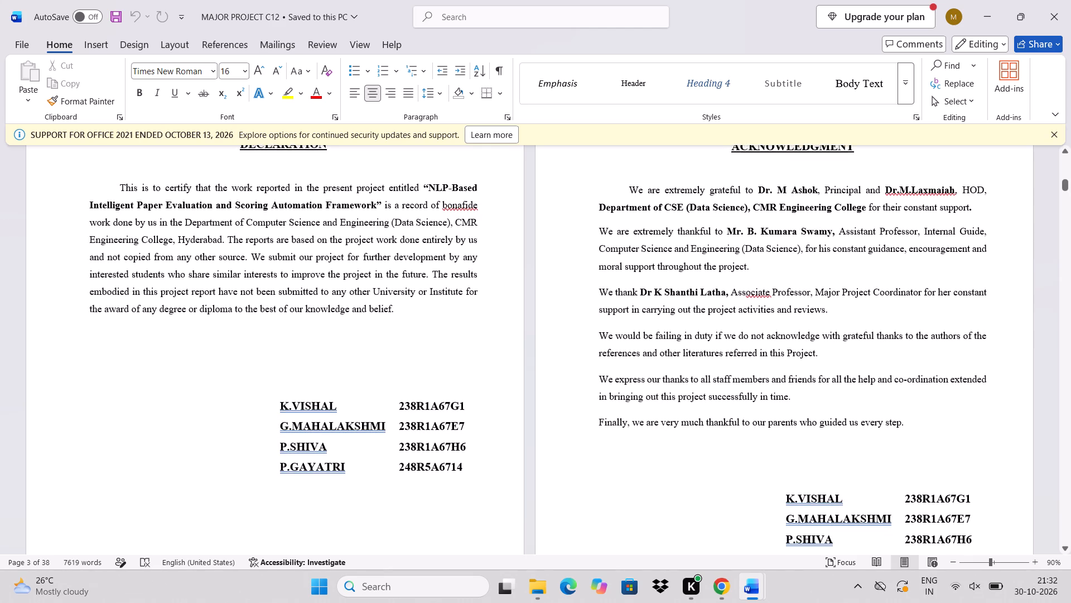
scroll(825, 351, "down", 4)
Review the report's Abstract, Contents and List of Figures pages up to the start of the Introduction chapter.
scroll(825, 351, "down", 4)
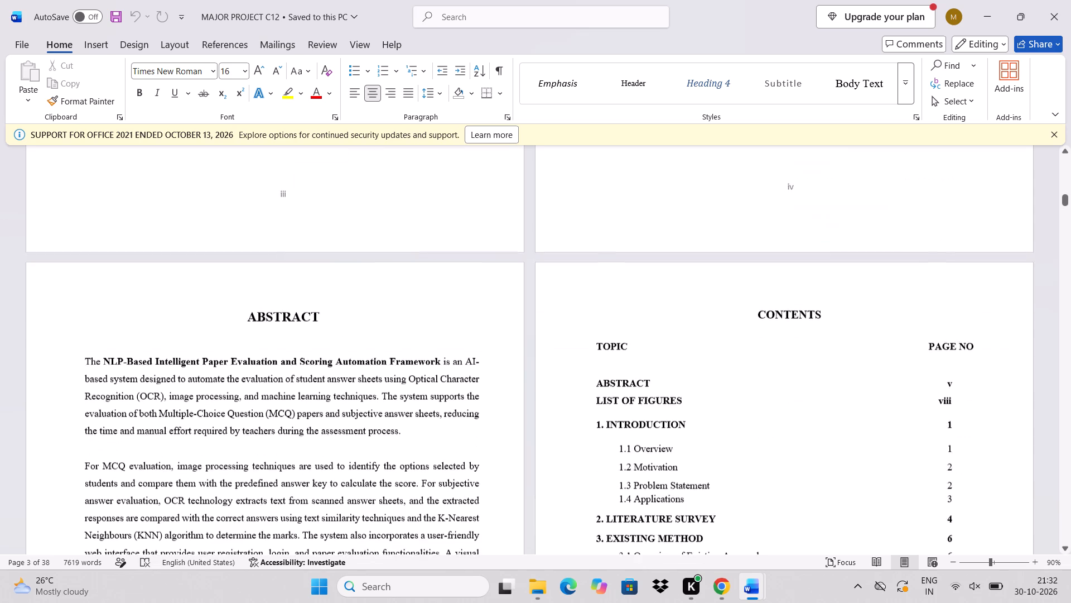
scroll(826, 327, "down", 2)
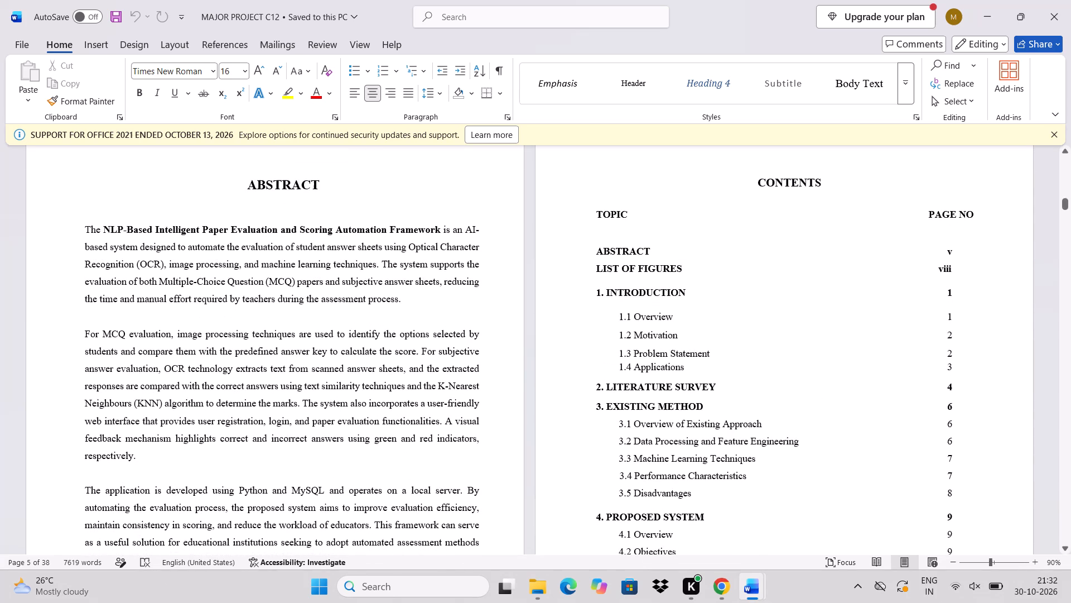
scroll(498, 347, "down", 1)
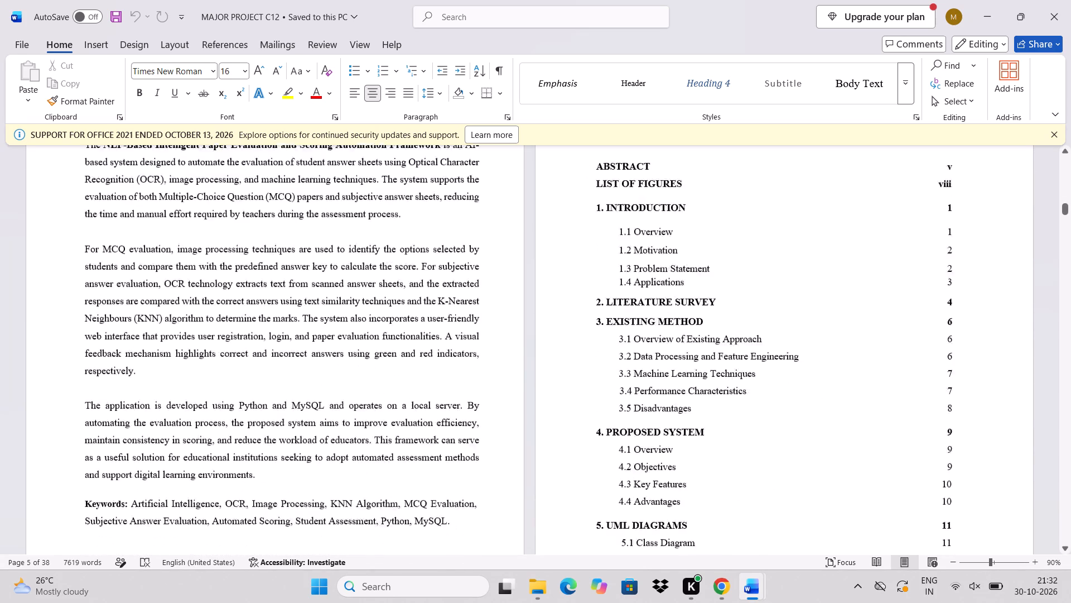
scroll(498, 347, "down", 4)
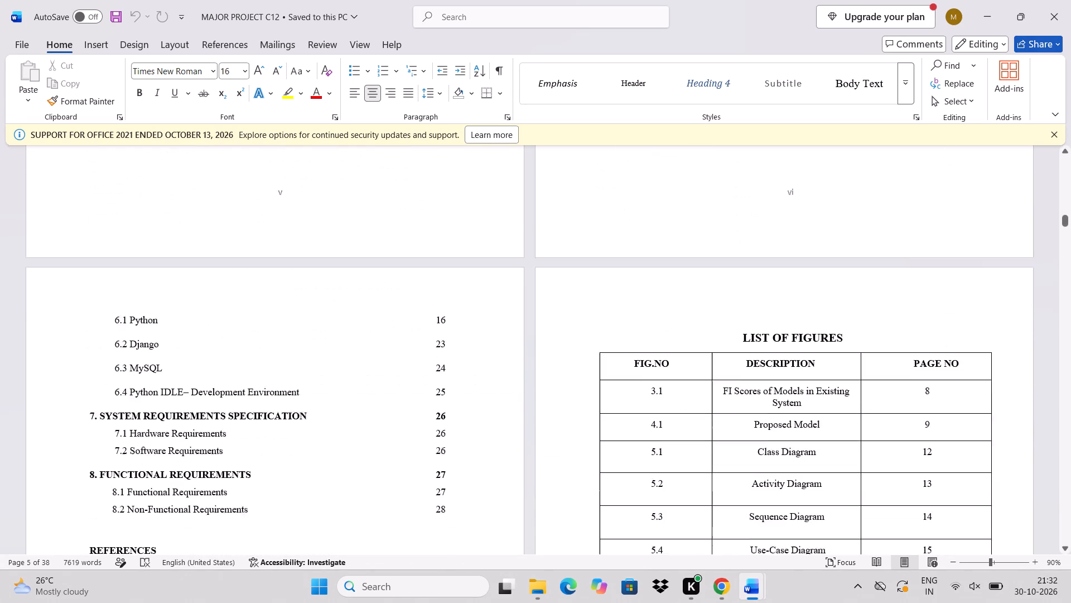
scroll(498, 347, "down", 4)
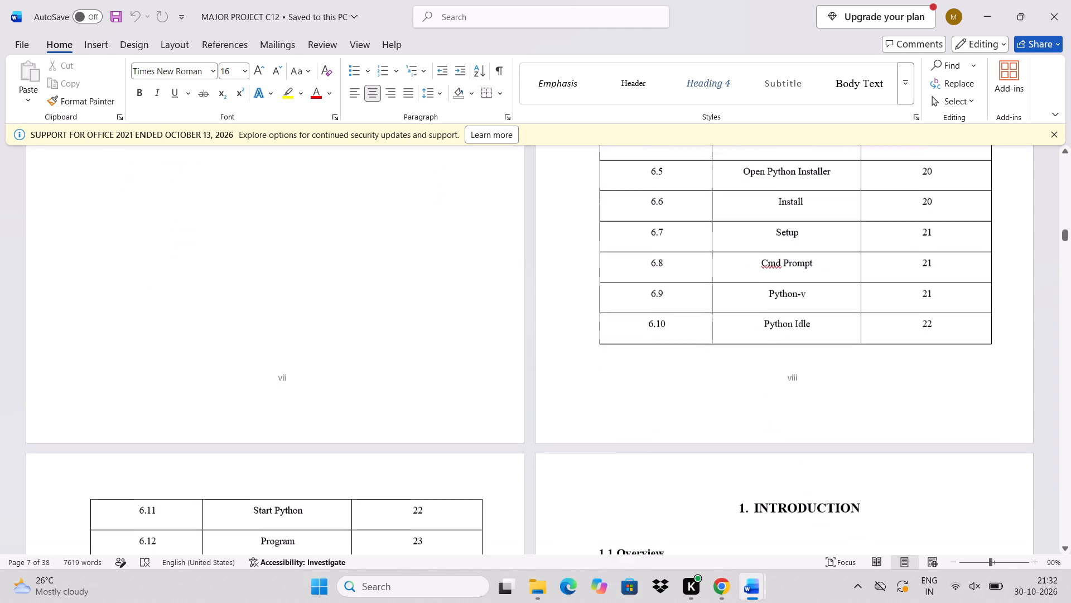
scroll(498, 347, "down", 3)
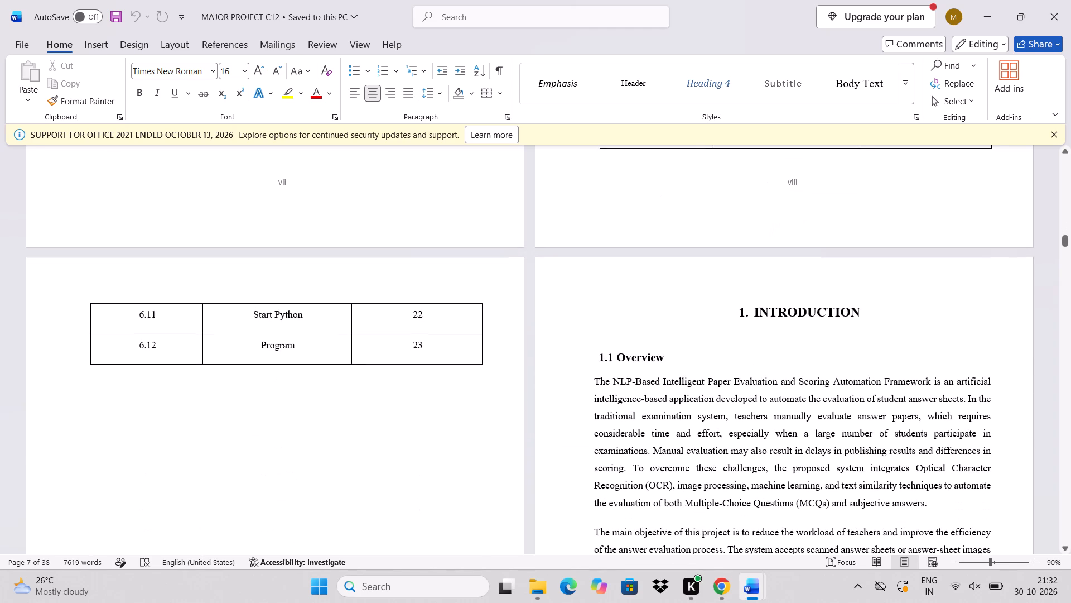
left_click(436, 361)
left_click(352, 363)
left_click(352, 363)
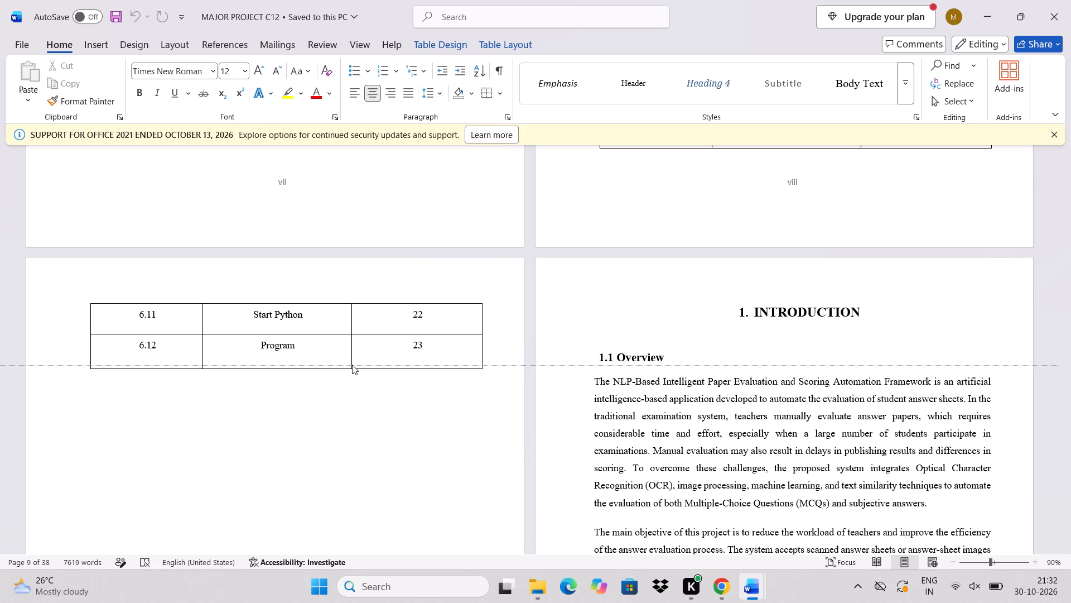
Insert a blank row between the Sequence Diagram and Use-Case Diagram rows in the List of Figures table.
scroll(449, 267, "up", 2)
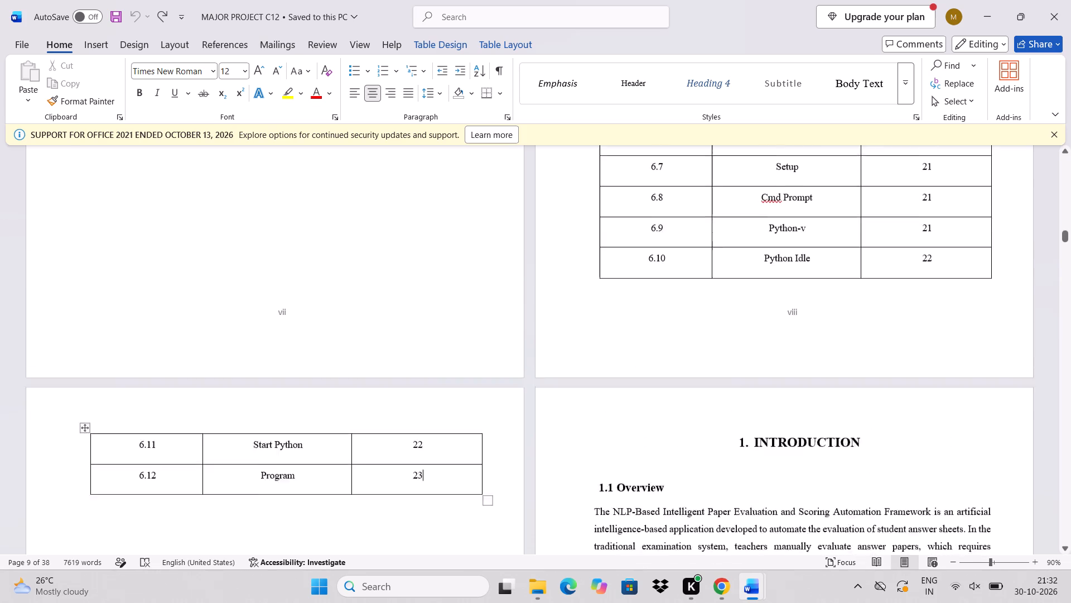
scroll(449, 267, "up", 3)
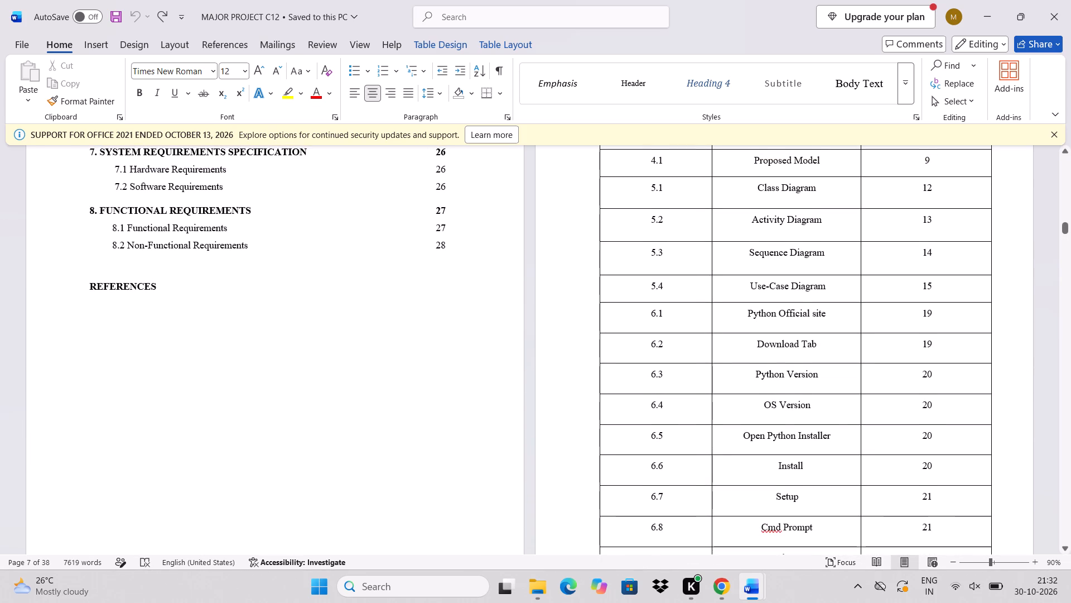
scroll(643, 332, "up", 1)
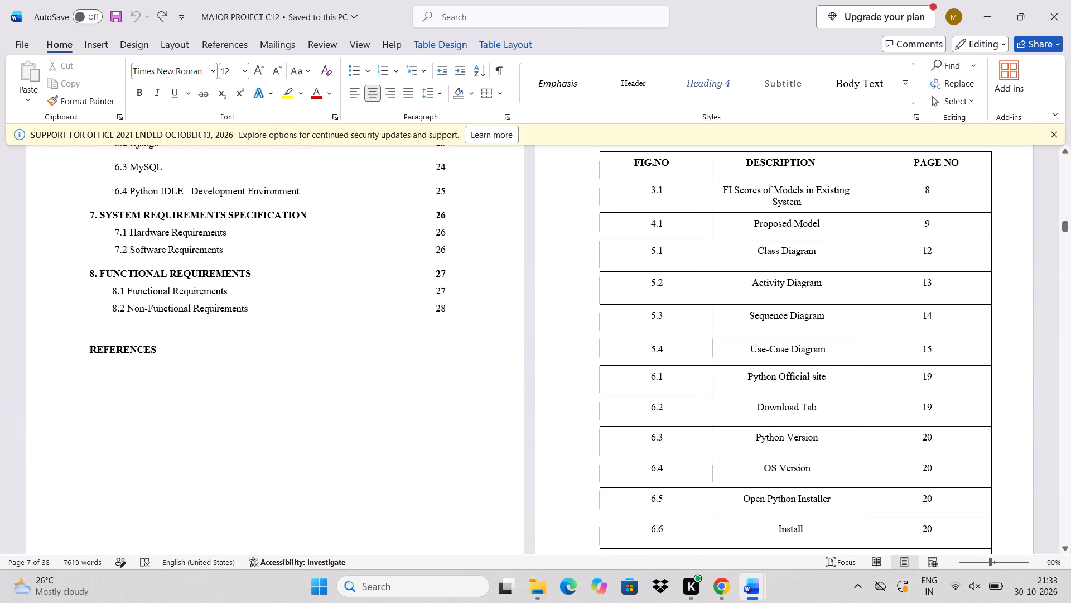
left_click(788, 334)
left_click(788, 339)
left_click(715, 337)
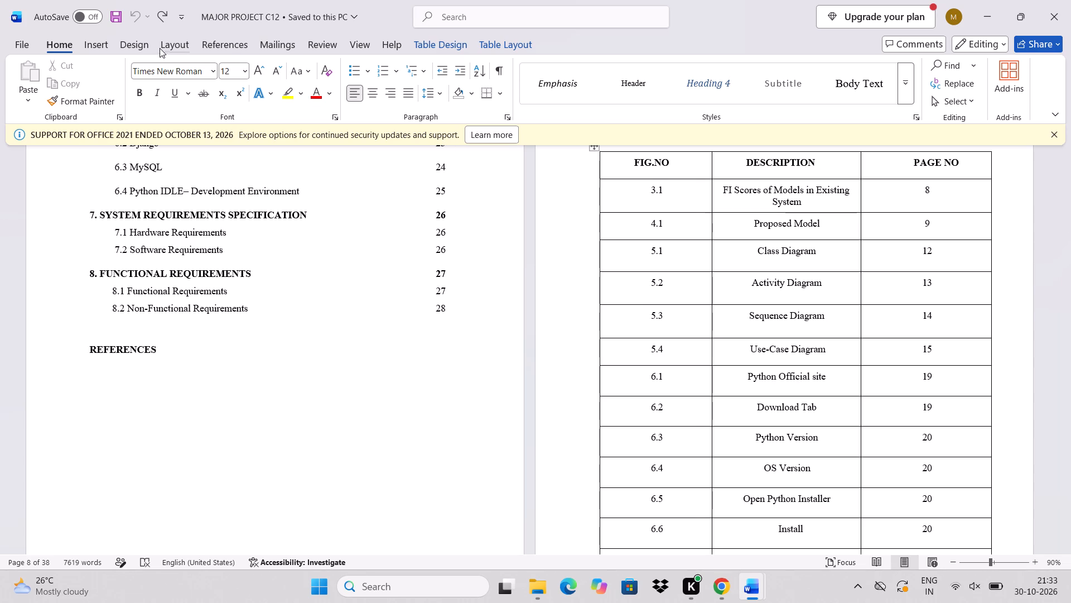
left_click(110, 44)
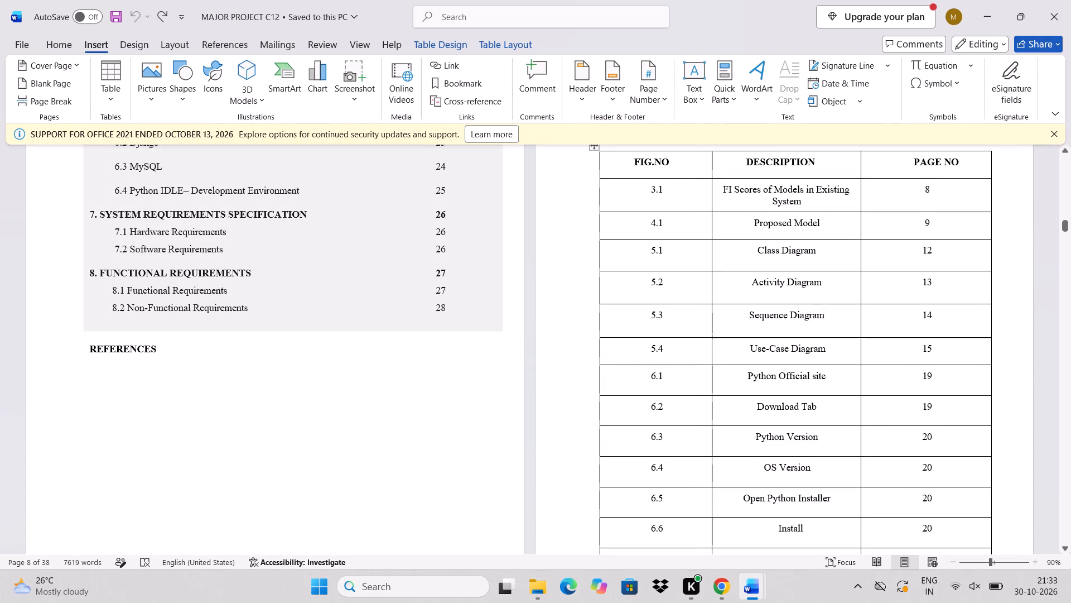
left_click(786, 335)
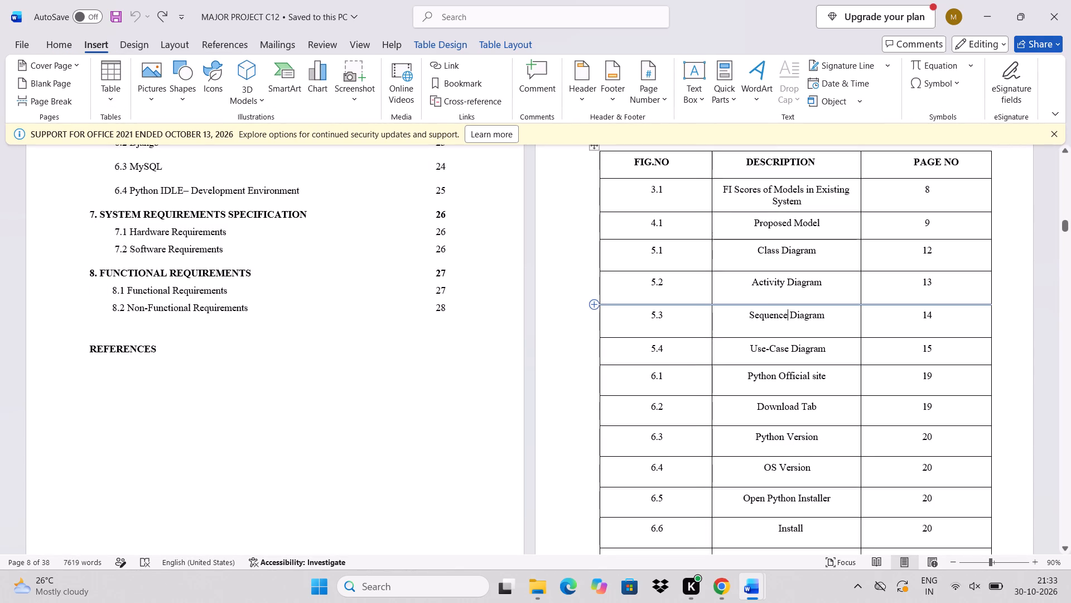
left_click(594, 338)
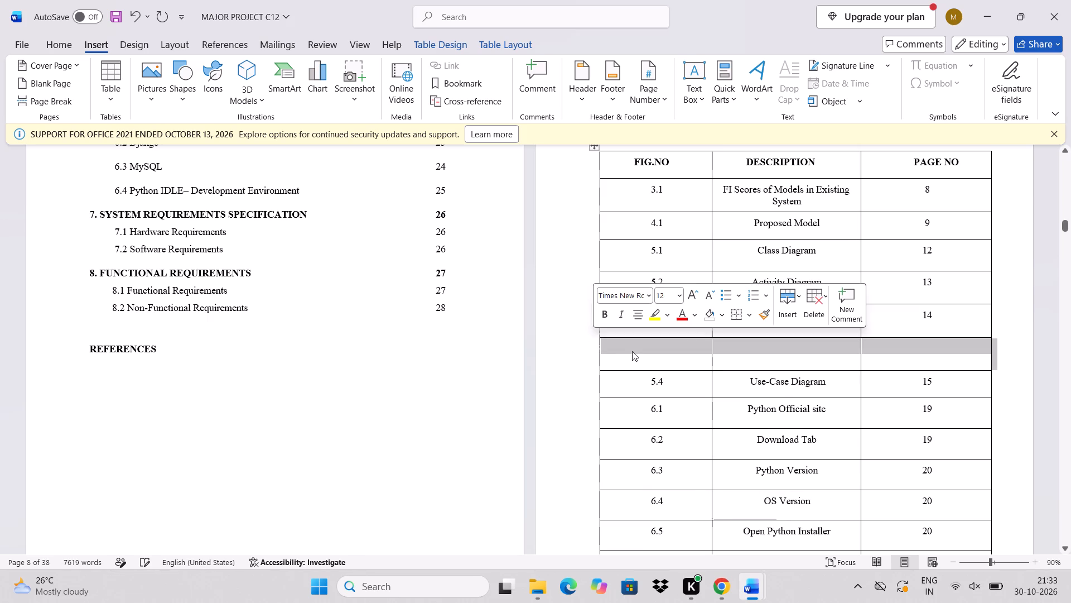
Number the new List of Figures row 5.4 and renumber the Use-Case Diagram row as 5.5.
left_click(647, 360)
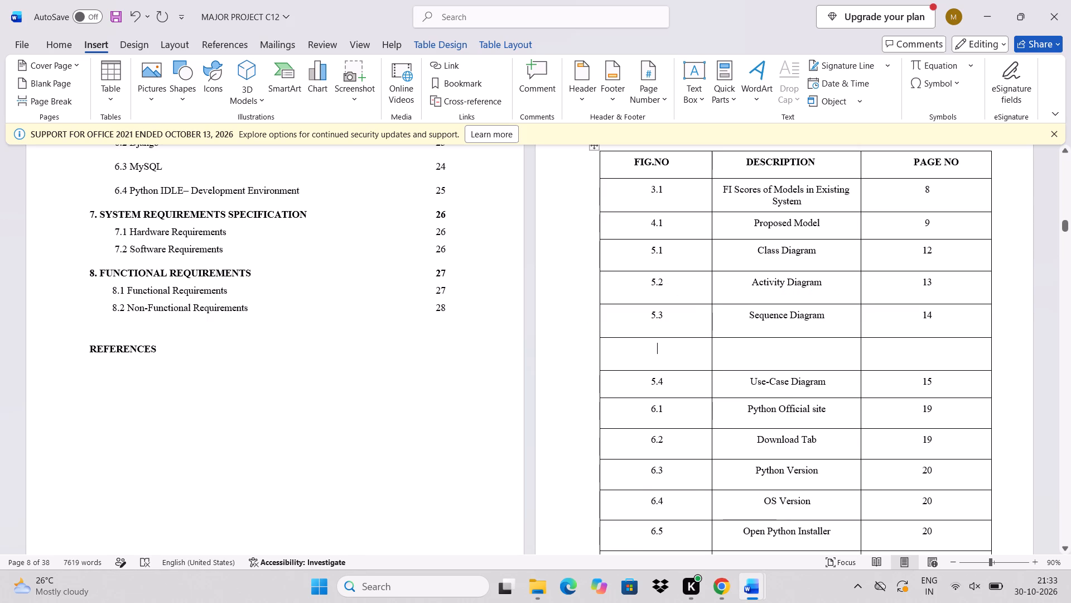
key("5")
type(".4")
left_click(665, 382)
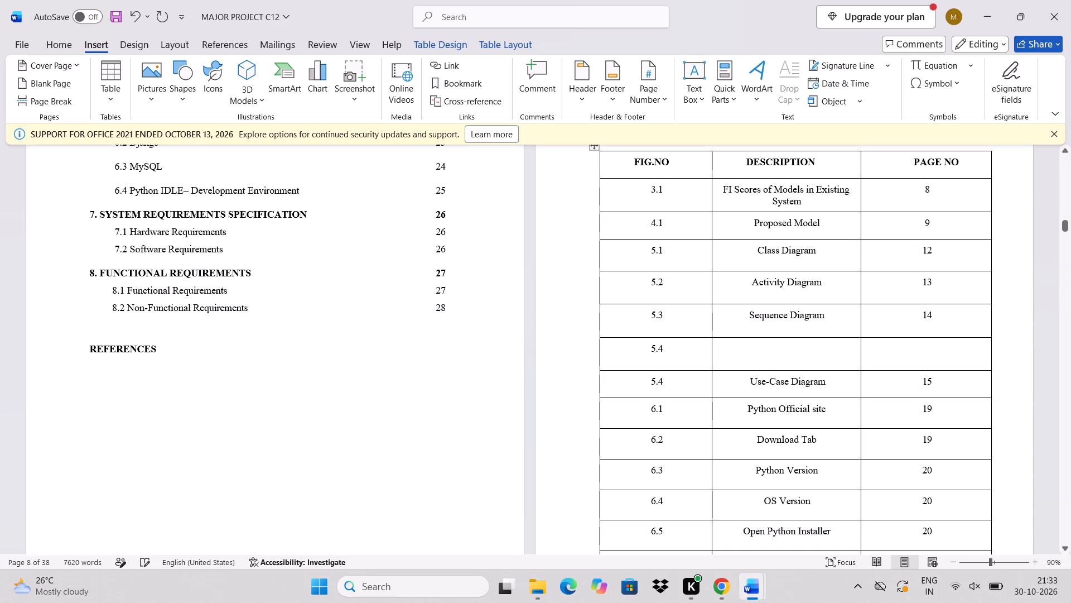
key("BackSpace")
key("5")
Enter "Collaboration Diagram" as the description of figure 5.4 in the List of Figures table.
left_click(758, 366)
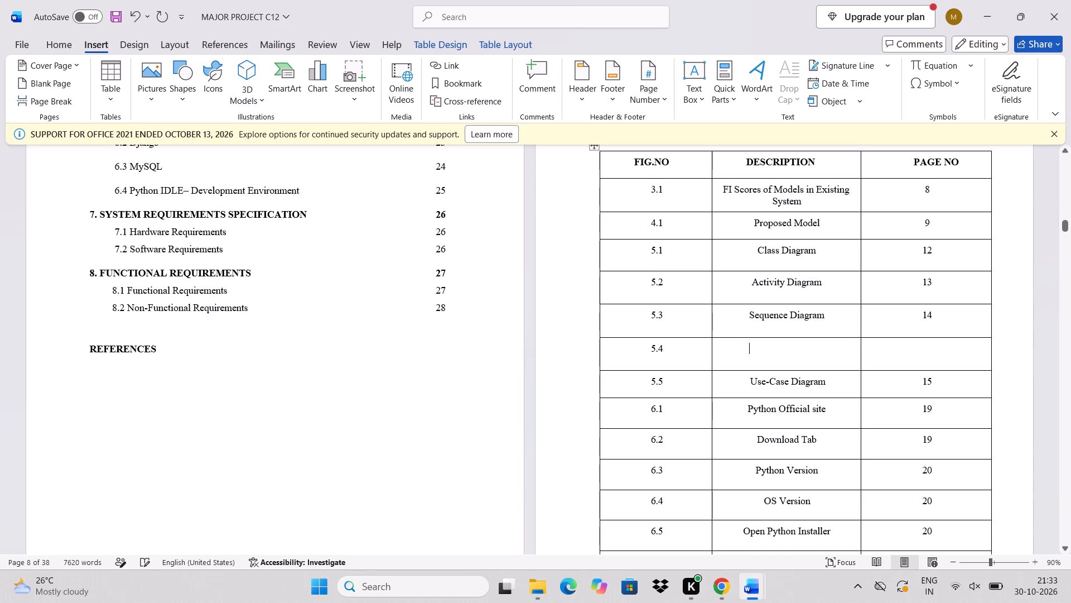
type("Col")
type("laboration")
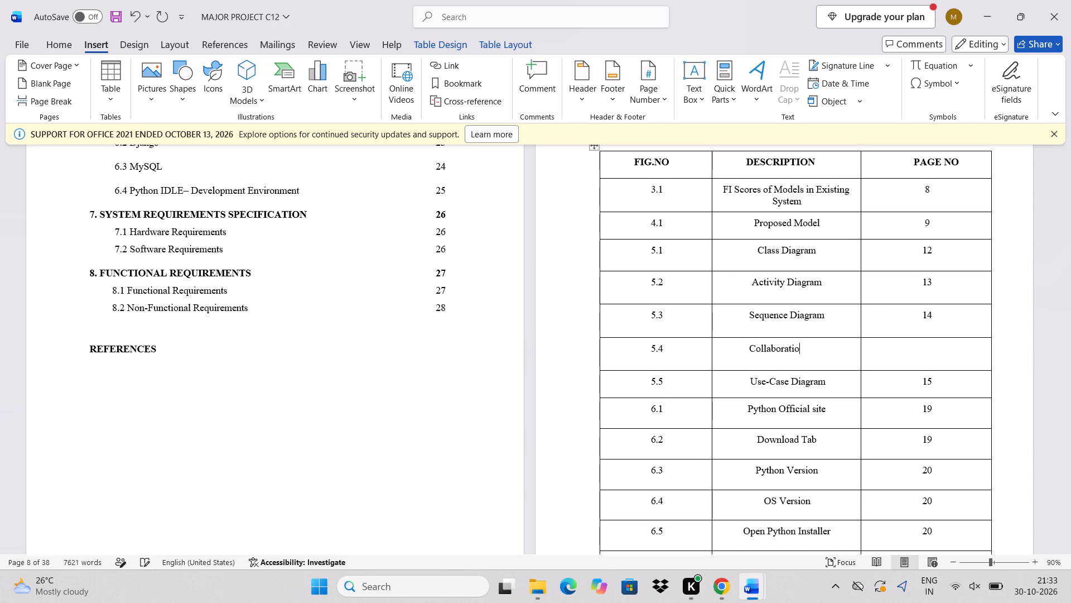
key("space")
key("shift+d")
type("iagram")
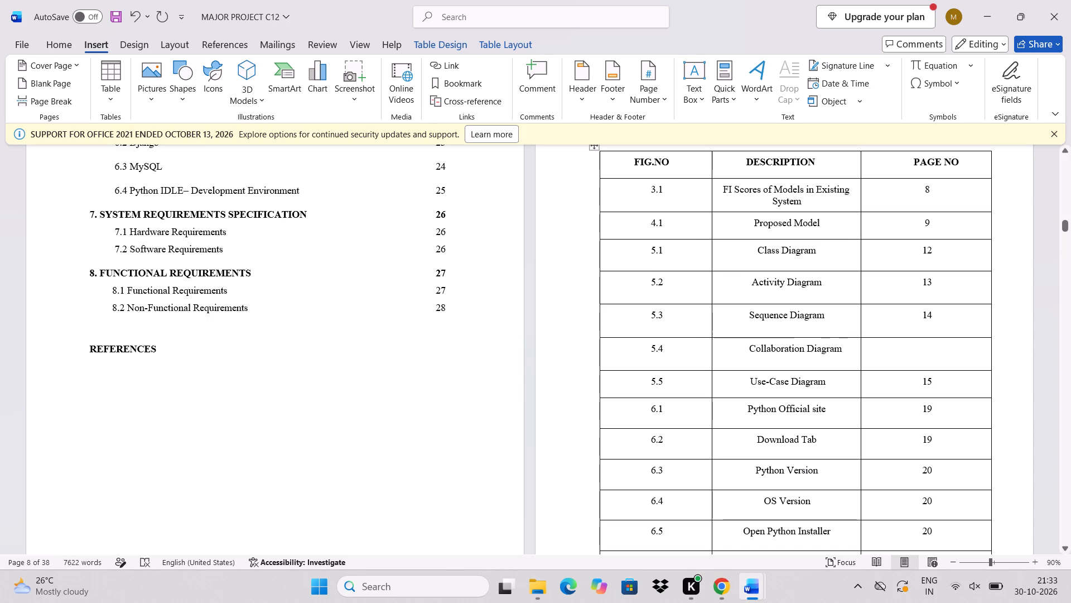
Check the remaining List of Figures rows and how the table continues onto the page before the Introduction.
scroll(665, 410, "down", 1)
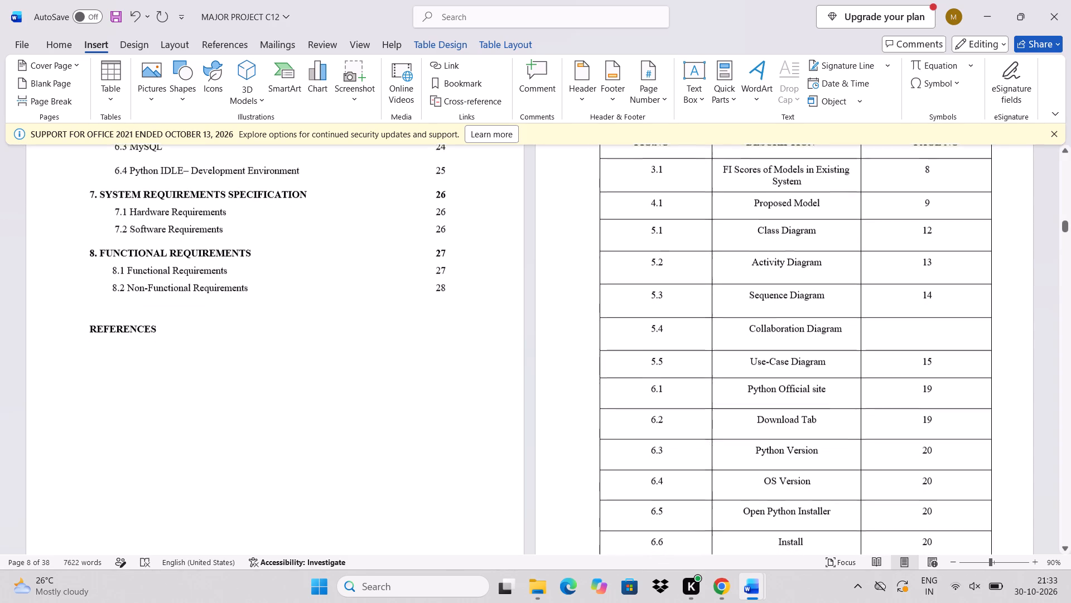
scroll(665, 410, "down", 2)
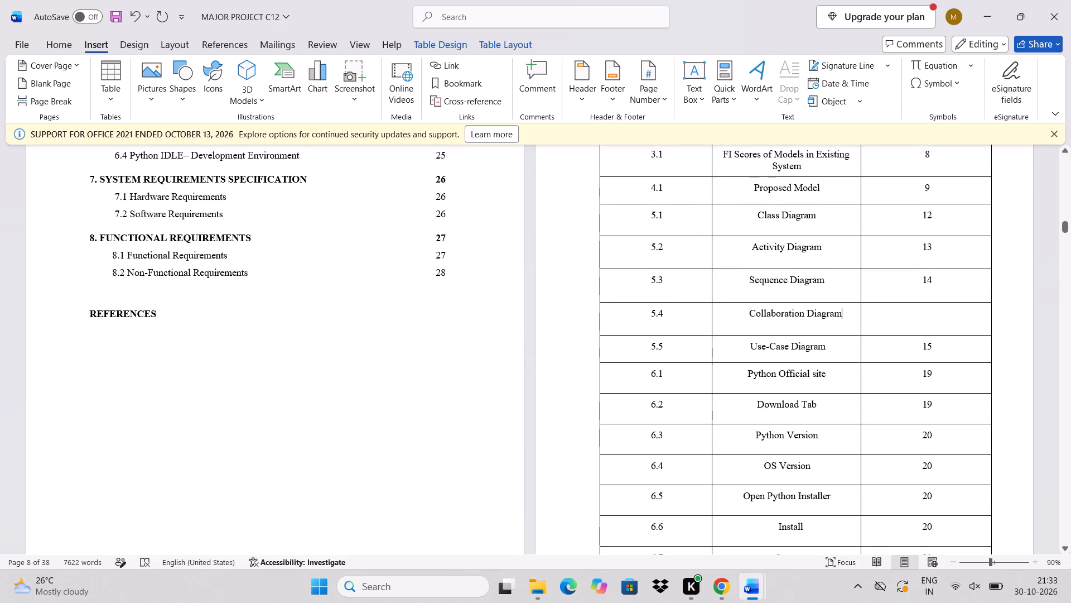
scroll(665, 410, "down", 5)
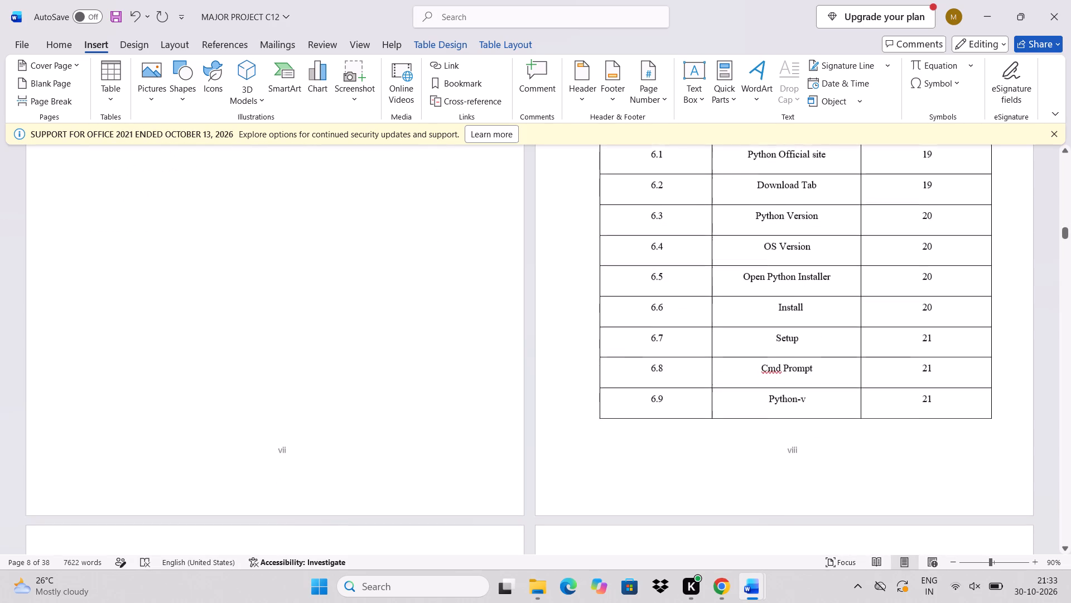
scroll(665, 410, "down", 3)
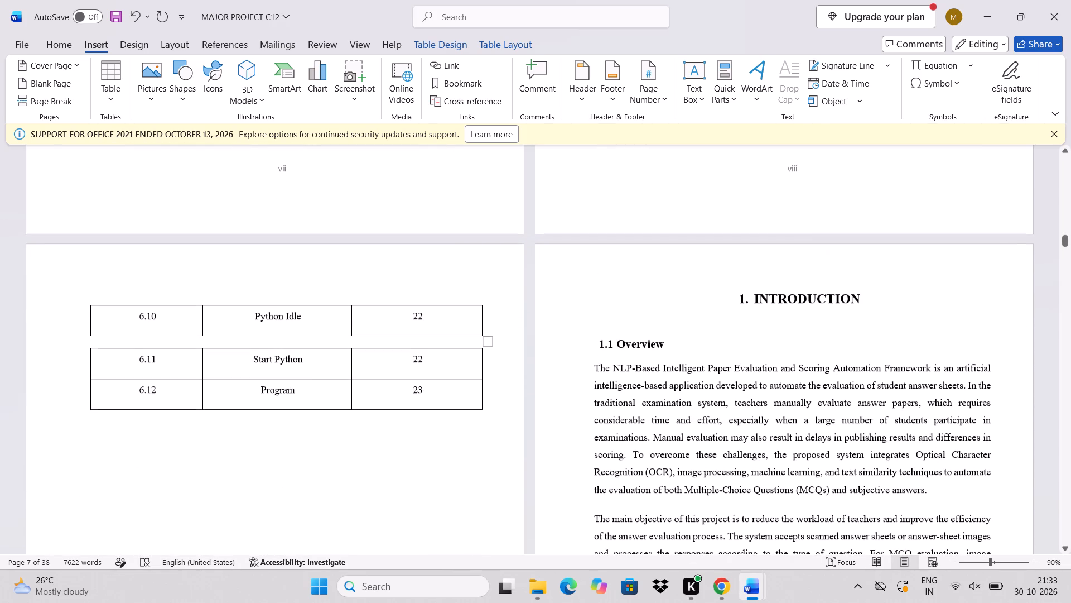
scroll(665, 410, "down", 1)
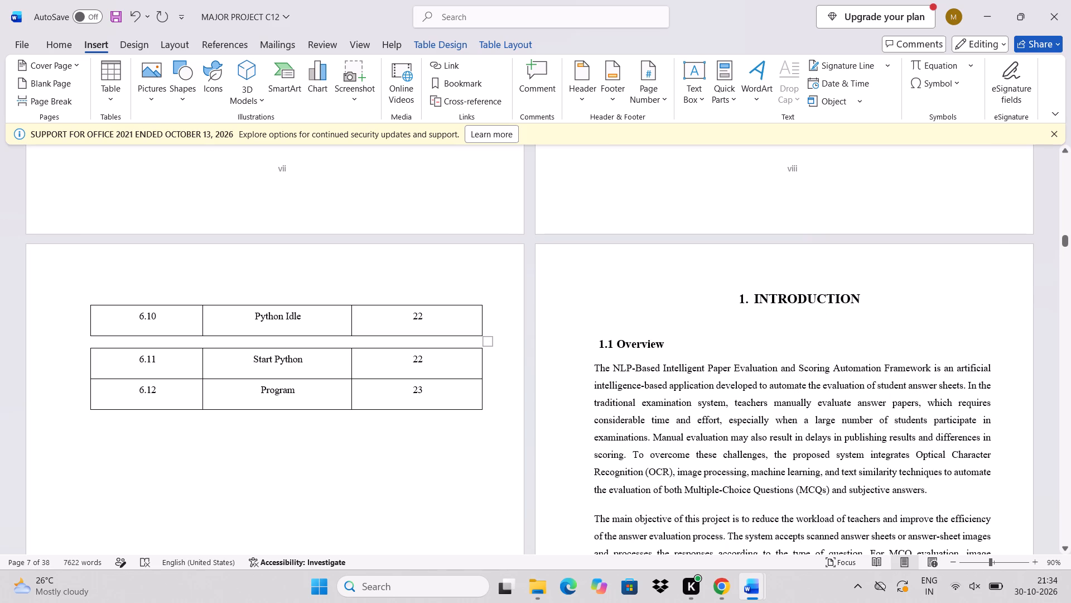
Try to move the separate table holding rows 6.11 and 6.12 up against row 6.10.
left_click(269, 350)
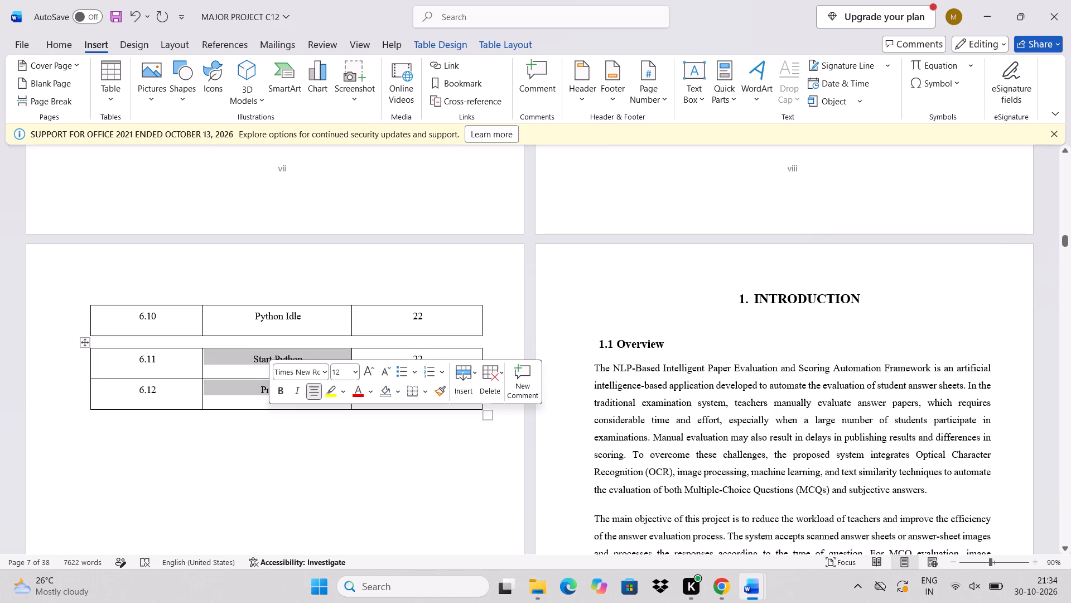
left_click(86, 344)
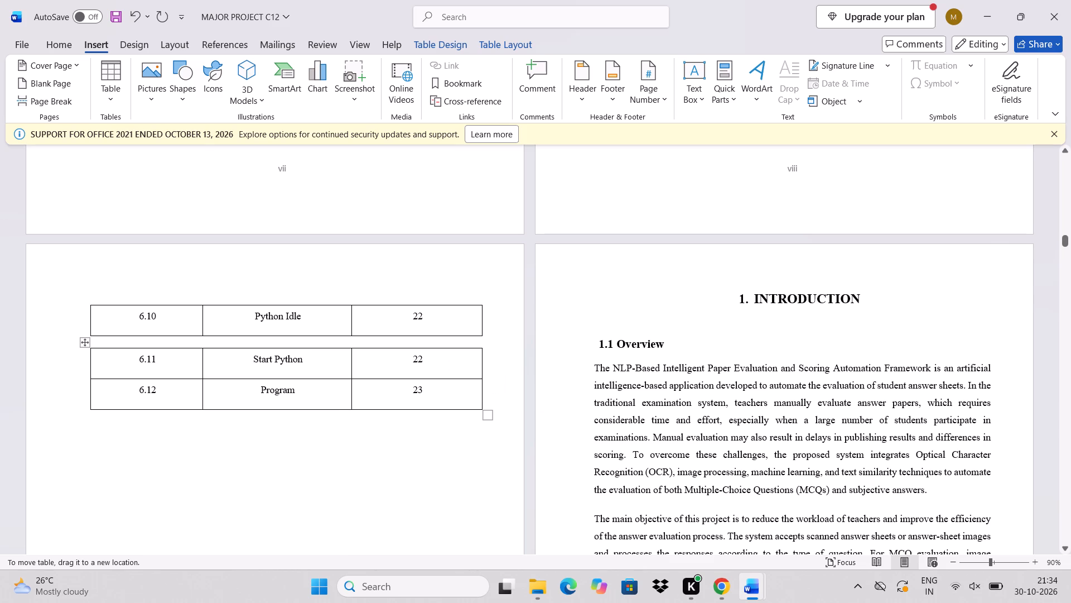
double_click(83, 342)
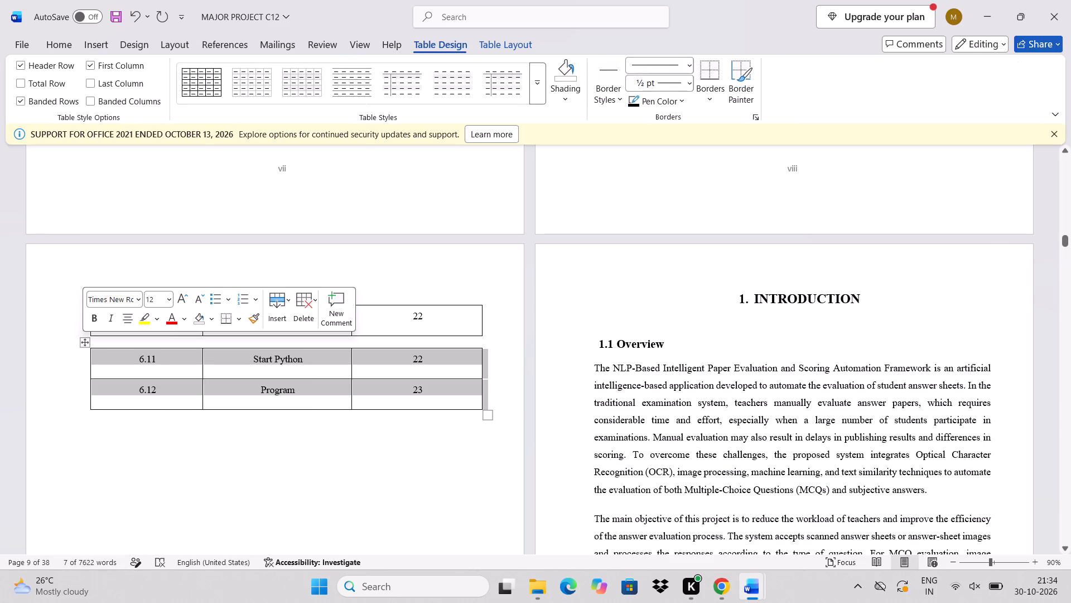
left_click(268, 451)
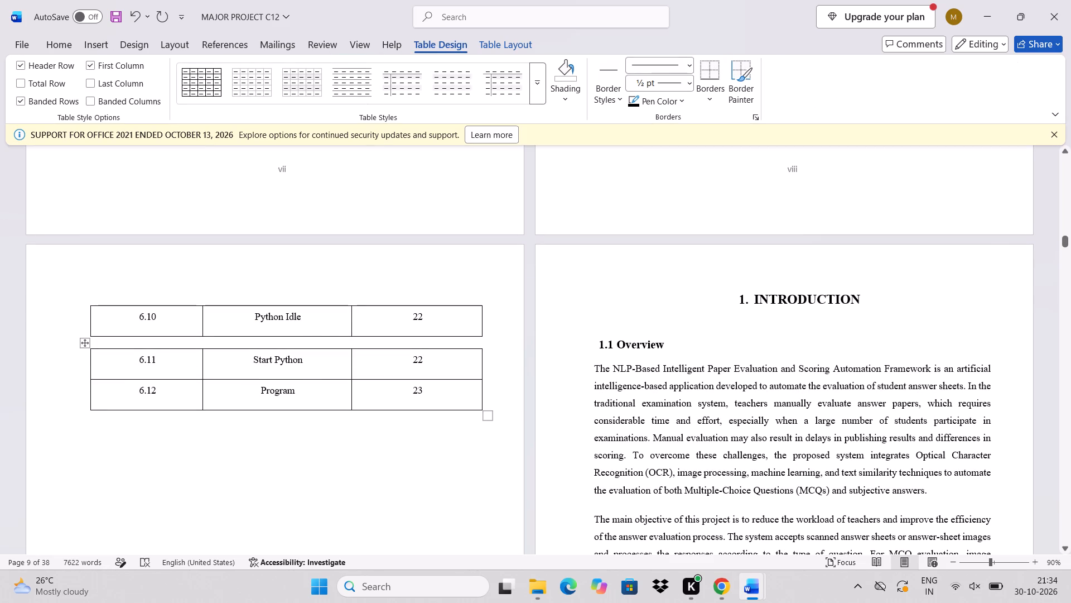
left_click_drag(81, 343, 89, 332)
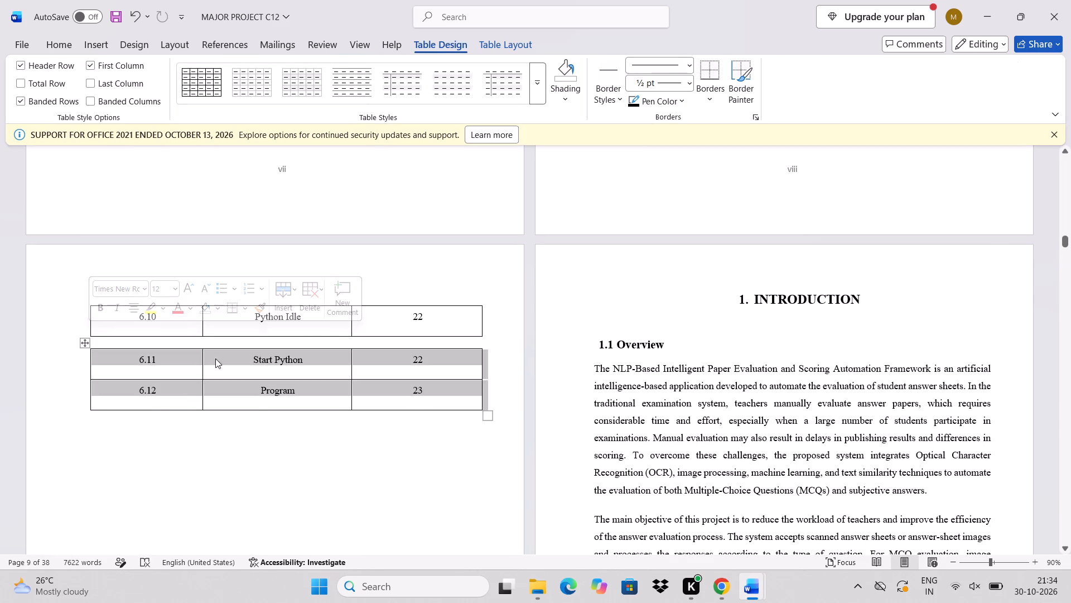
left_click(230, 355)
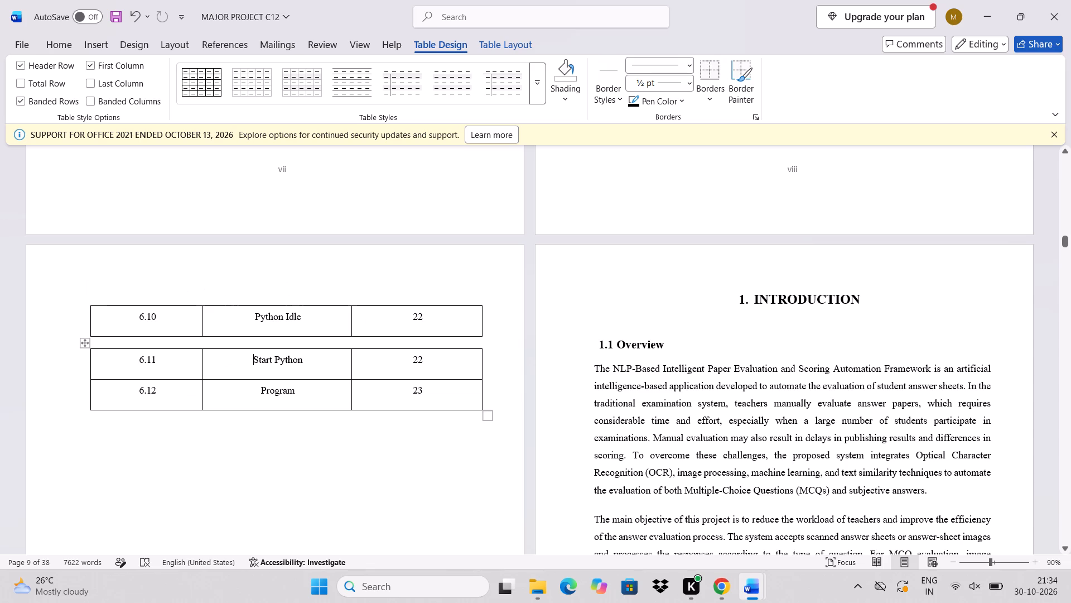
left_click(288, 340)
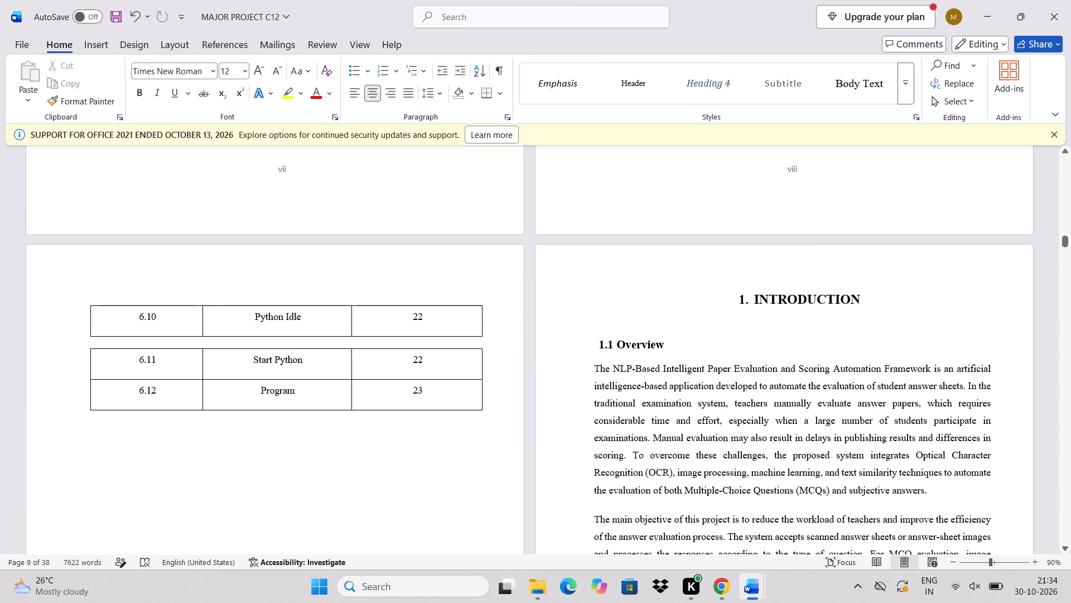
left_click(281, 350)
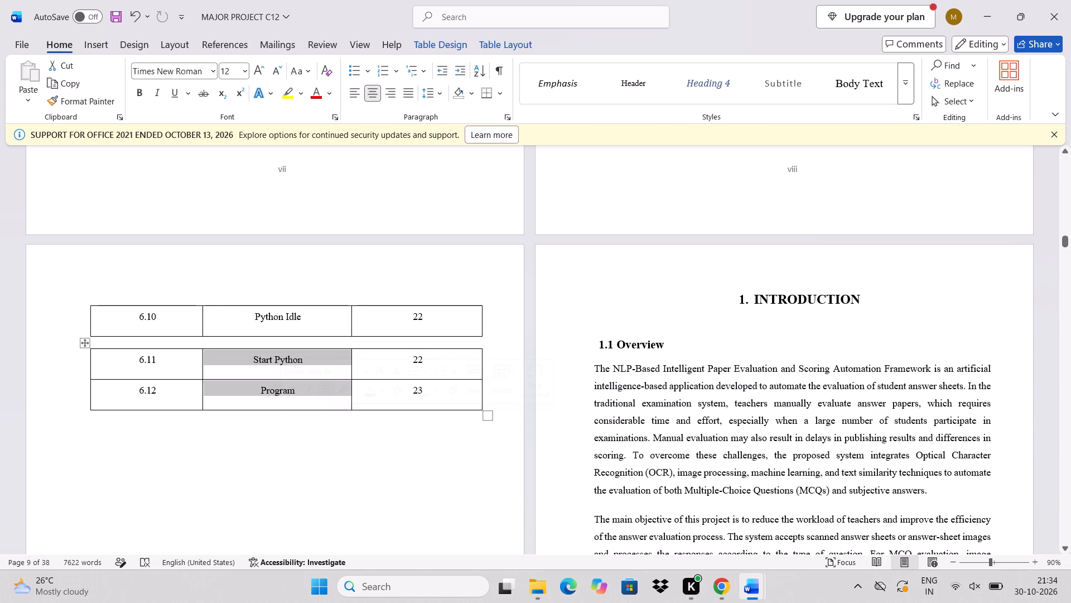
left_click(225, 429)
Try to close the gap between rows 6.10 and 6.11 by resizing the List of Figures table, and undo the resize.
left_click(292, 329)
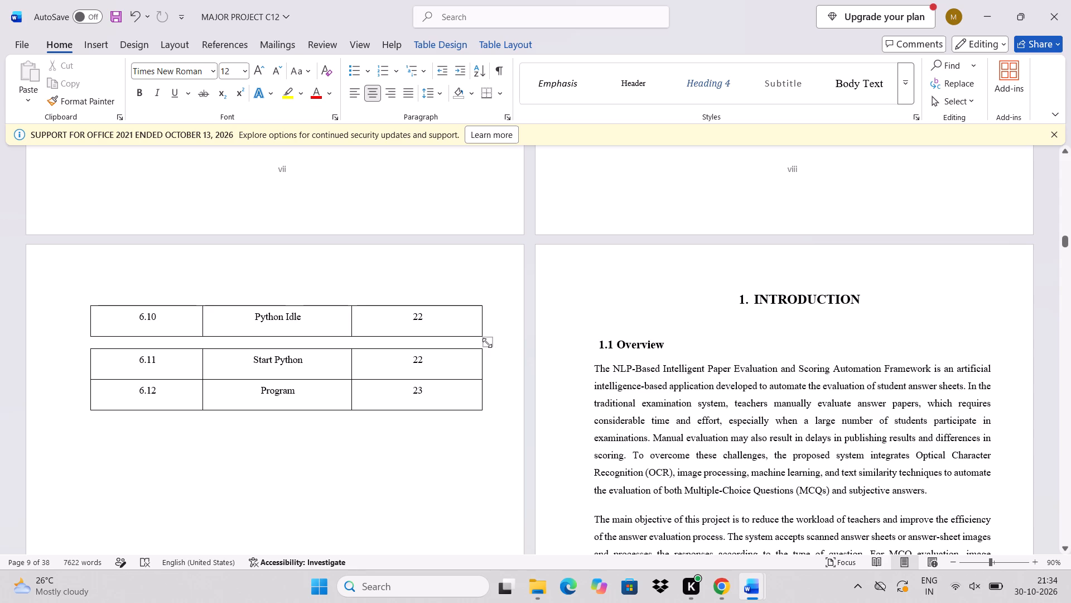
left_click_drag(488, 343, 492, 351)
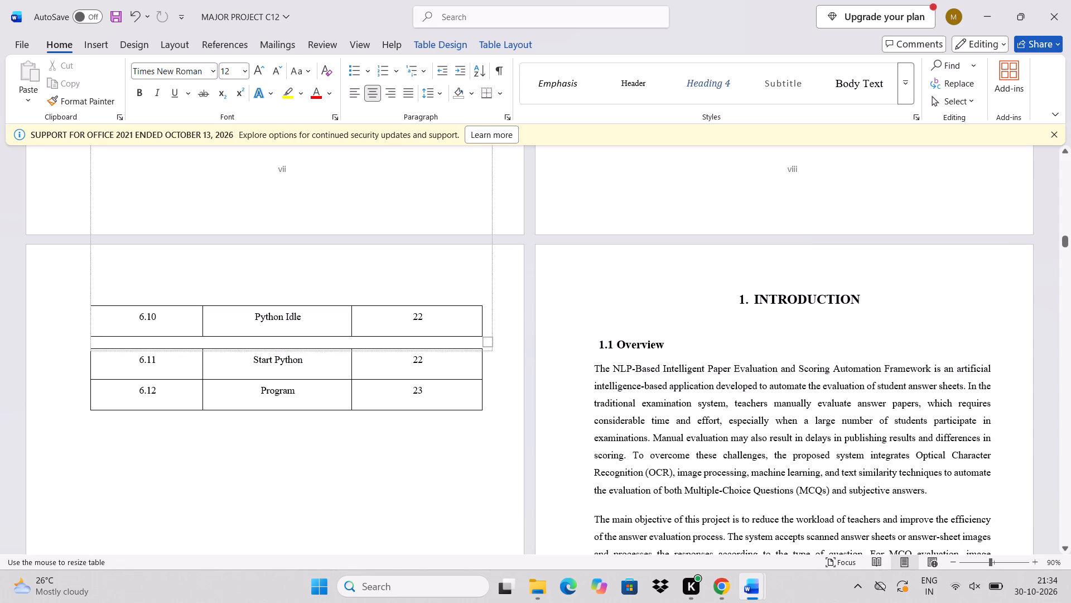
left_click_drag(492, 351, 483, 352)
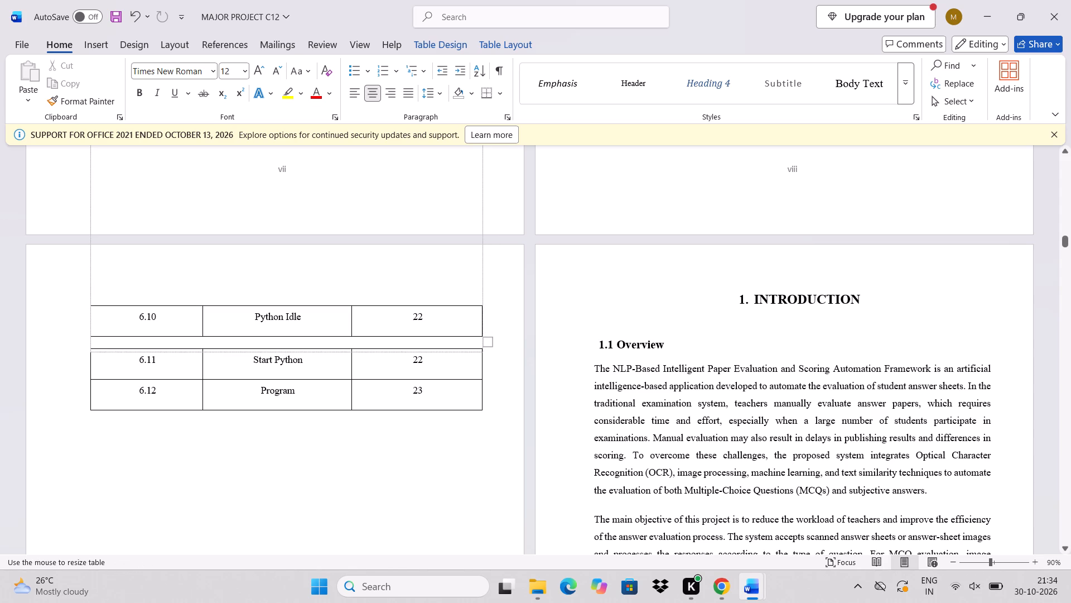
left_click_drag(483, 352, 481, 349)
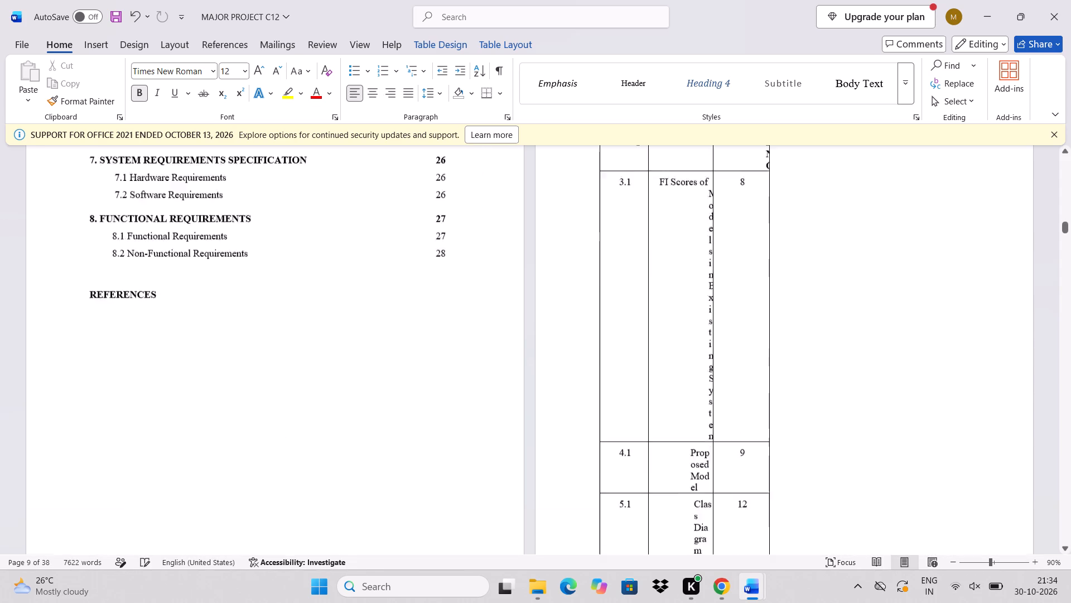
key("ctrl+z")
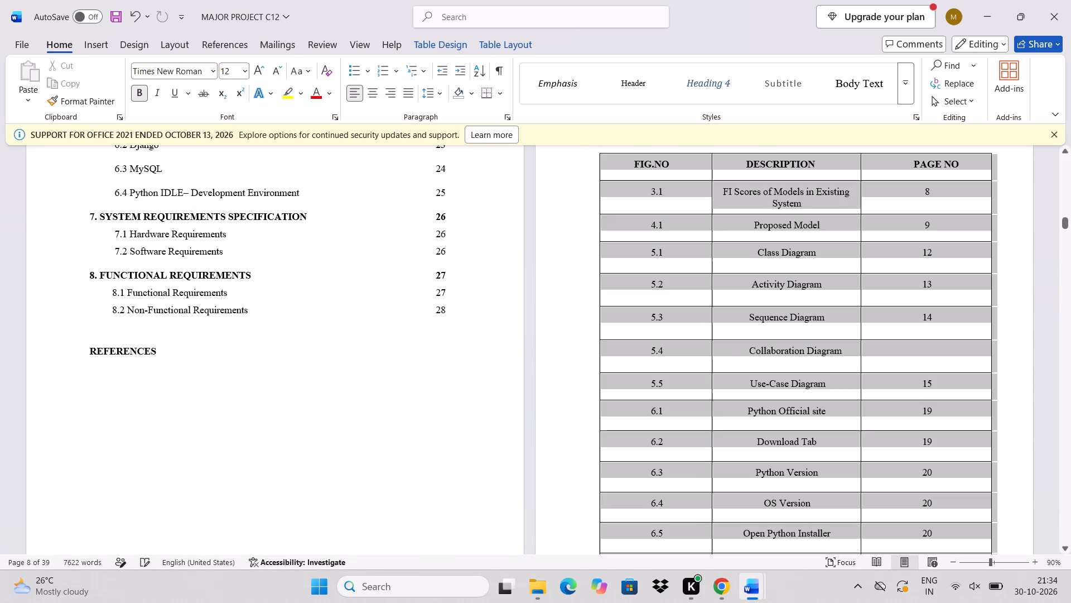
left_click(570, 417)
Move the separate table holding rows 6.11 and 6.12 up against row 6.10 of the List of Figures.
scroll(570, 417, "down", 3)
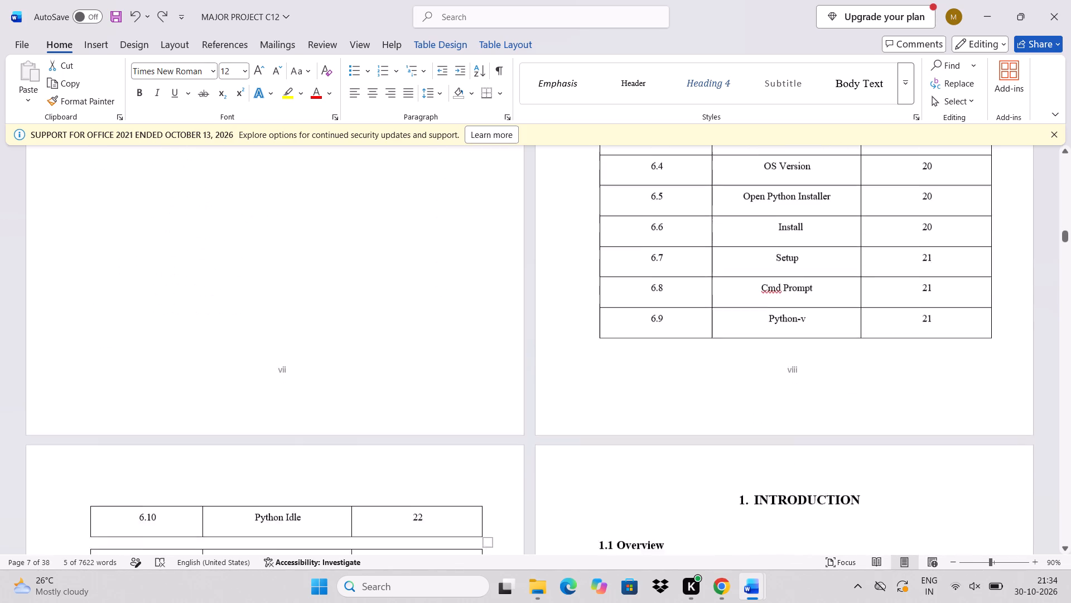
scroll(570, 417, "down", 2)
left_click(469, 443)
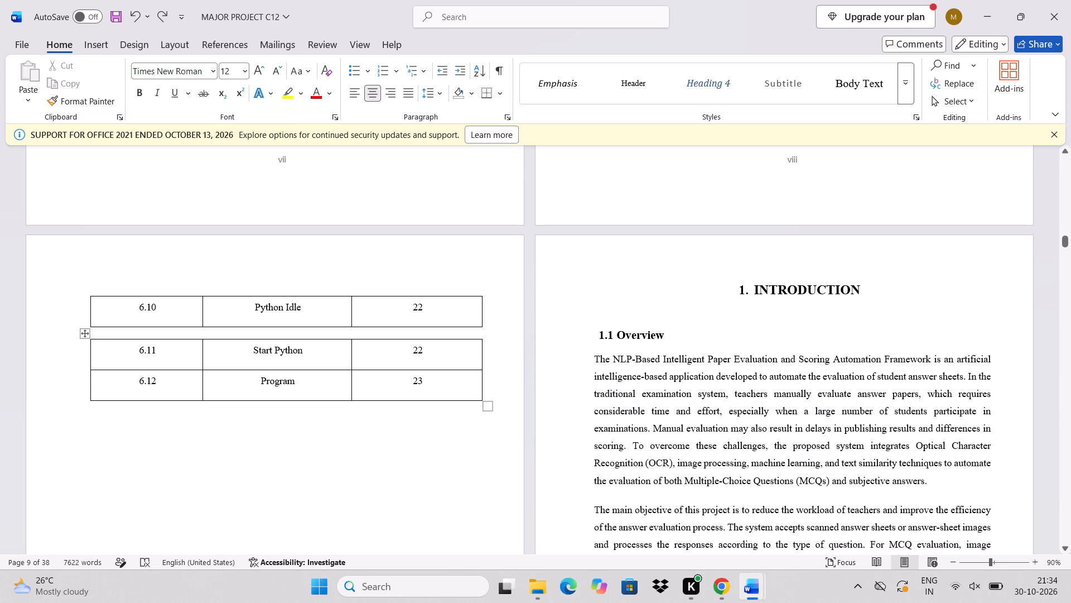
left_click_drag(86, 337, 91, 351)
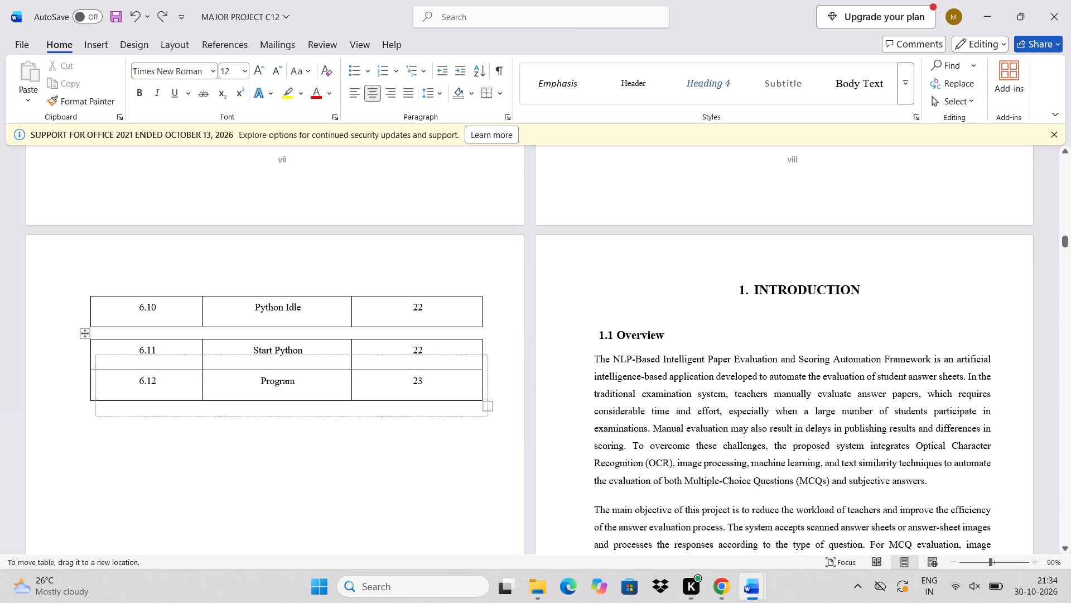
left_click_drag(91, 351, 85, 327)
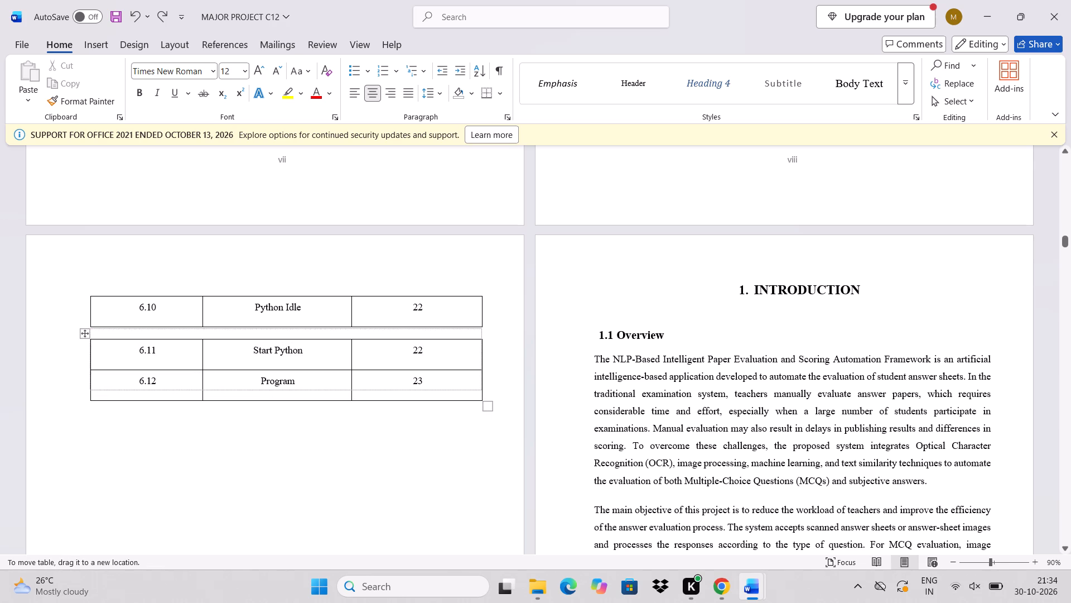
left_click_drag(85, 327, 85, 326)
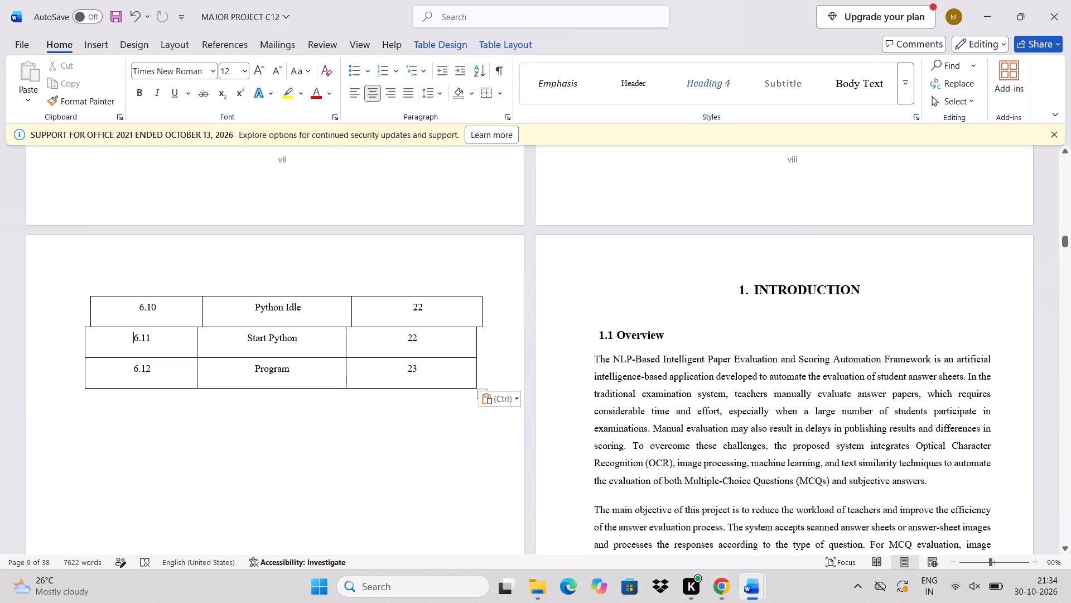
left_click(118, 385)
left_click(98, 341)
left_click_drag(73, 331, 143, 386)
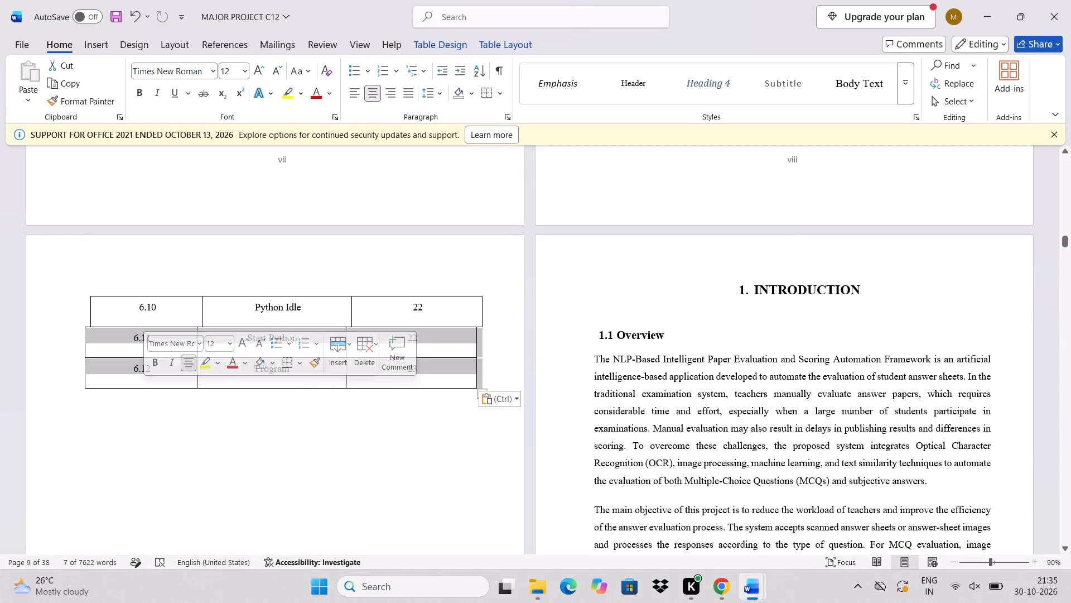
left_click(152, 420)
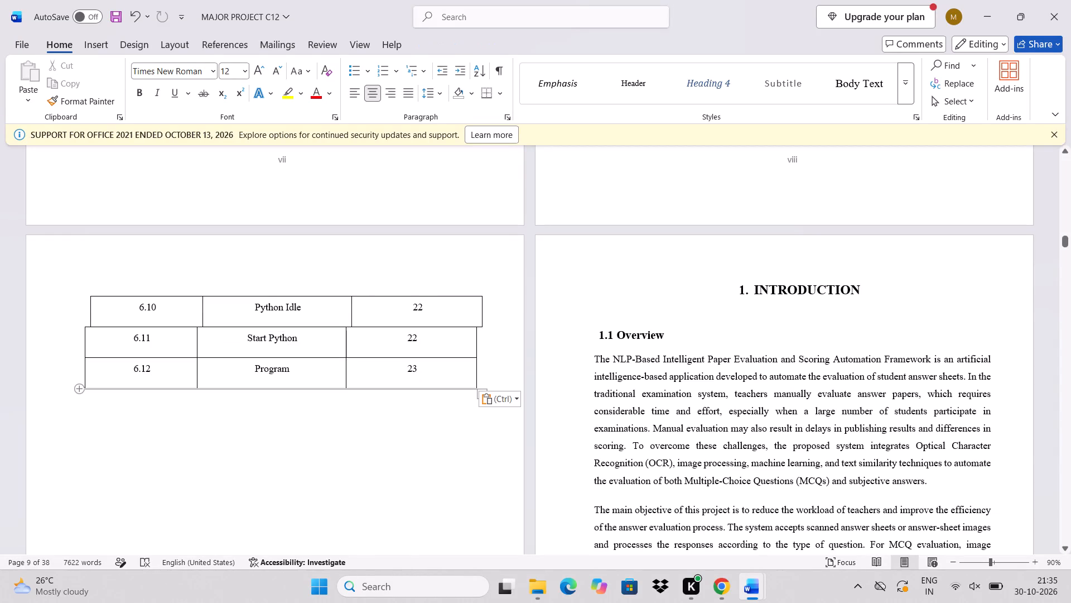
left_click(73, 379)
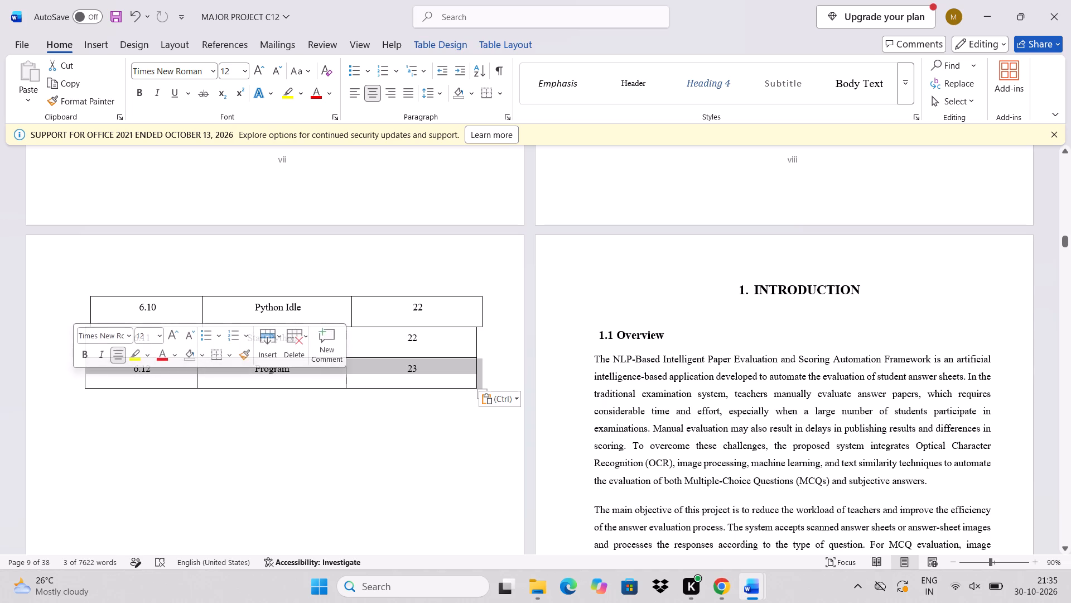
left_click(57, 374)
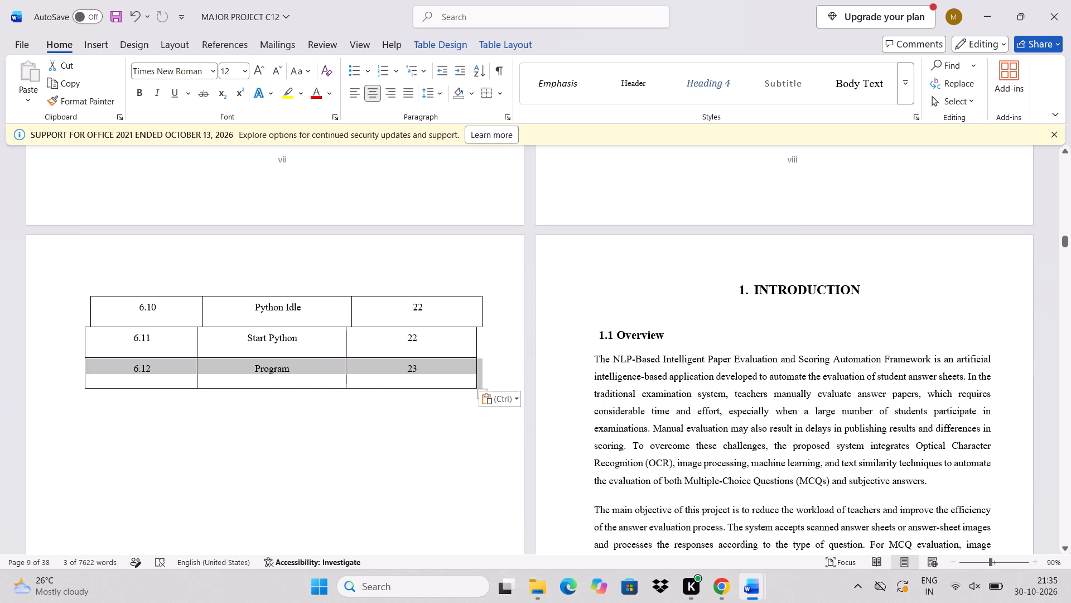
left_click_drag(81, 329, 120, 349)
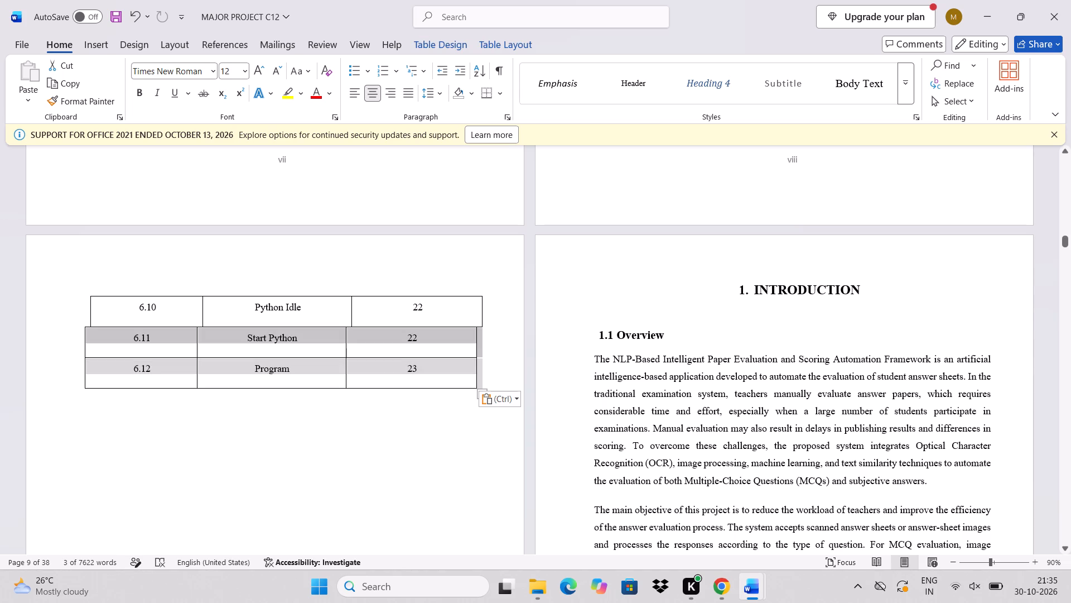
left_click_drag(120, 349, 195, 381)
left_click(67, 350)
Add a row below 6.10 in the List of Figures table with number 6.11, description "Start Python" and page 22.
left_click(490, 318)
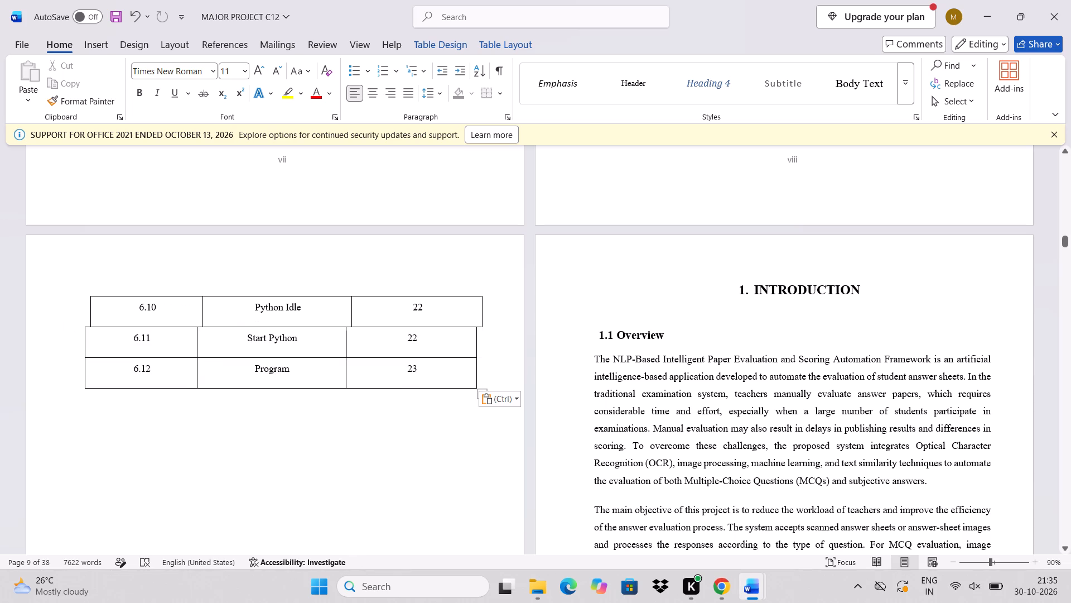
key("Return")
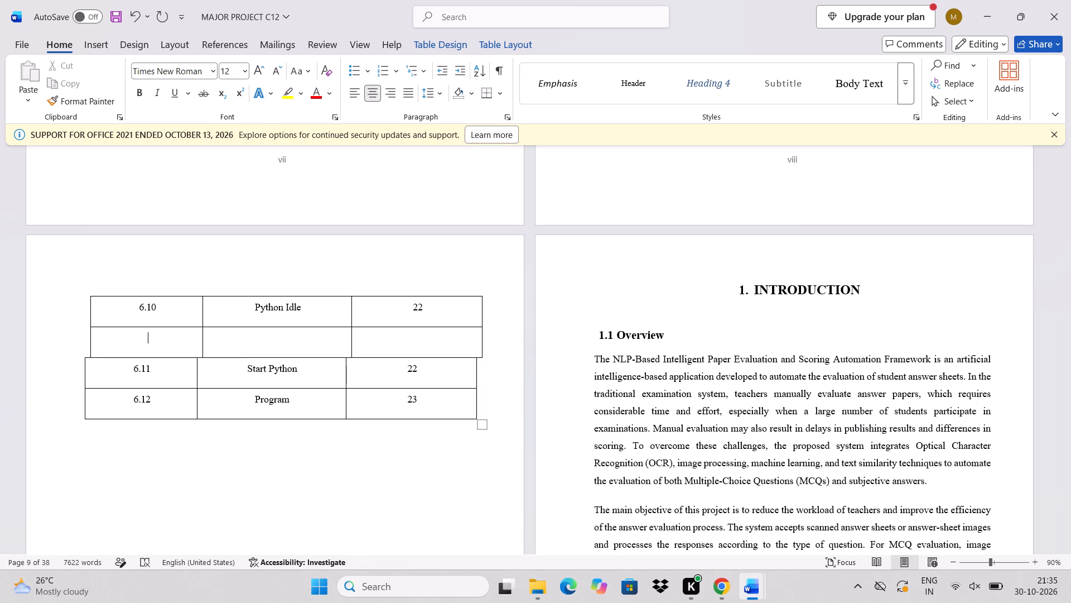
key("Return")
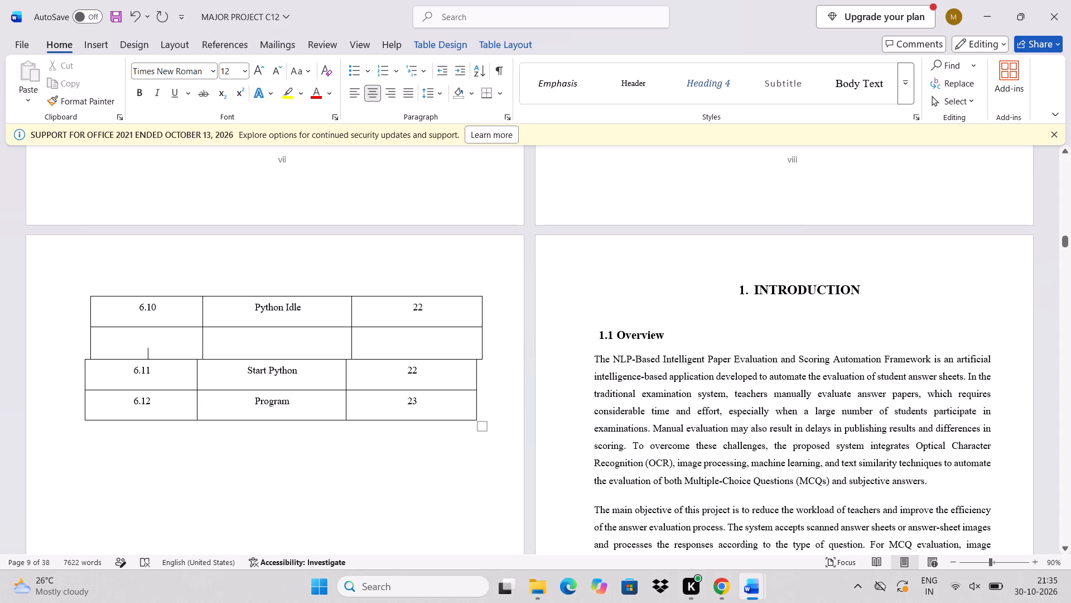
type("6.11")
left_click(267, 342)
key("shift+s")
type("tart")
key("space")
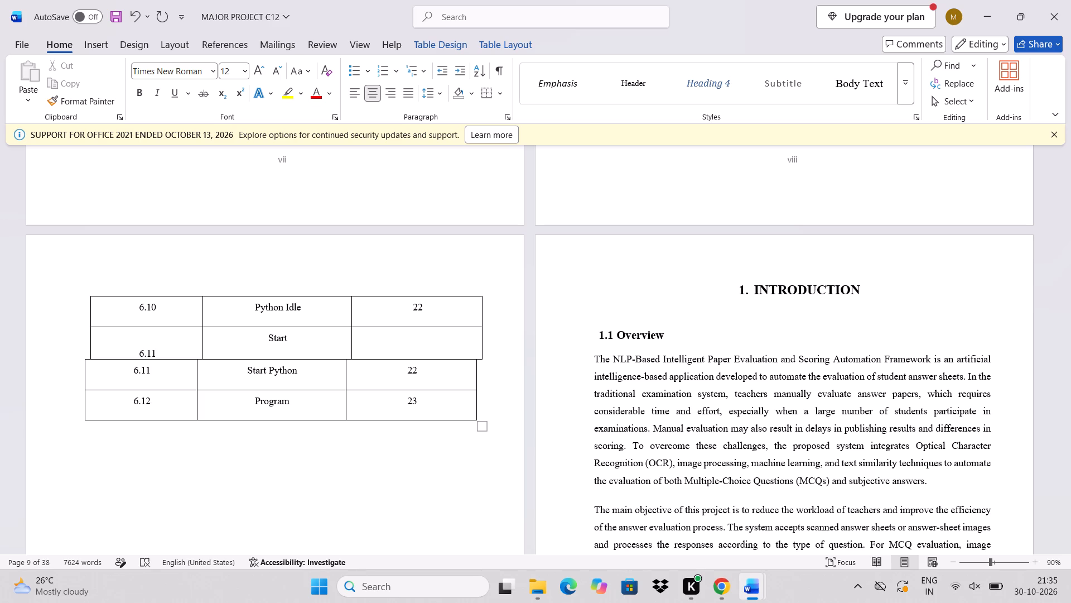
type("Python")
left_click(399, 343)
type("22")
Delete the separate, misaligned table holding the old rows 6.11 and 6.12.
left_click(302, 415)
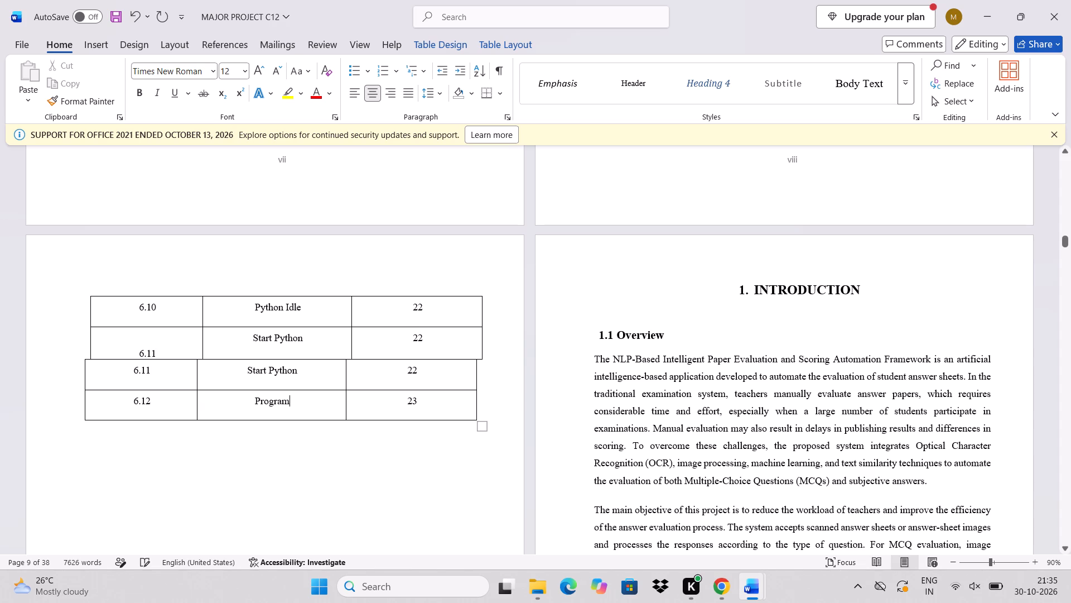
left_click_drag(74, 370, 269, 415)
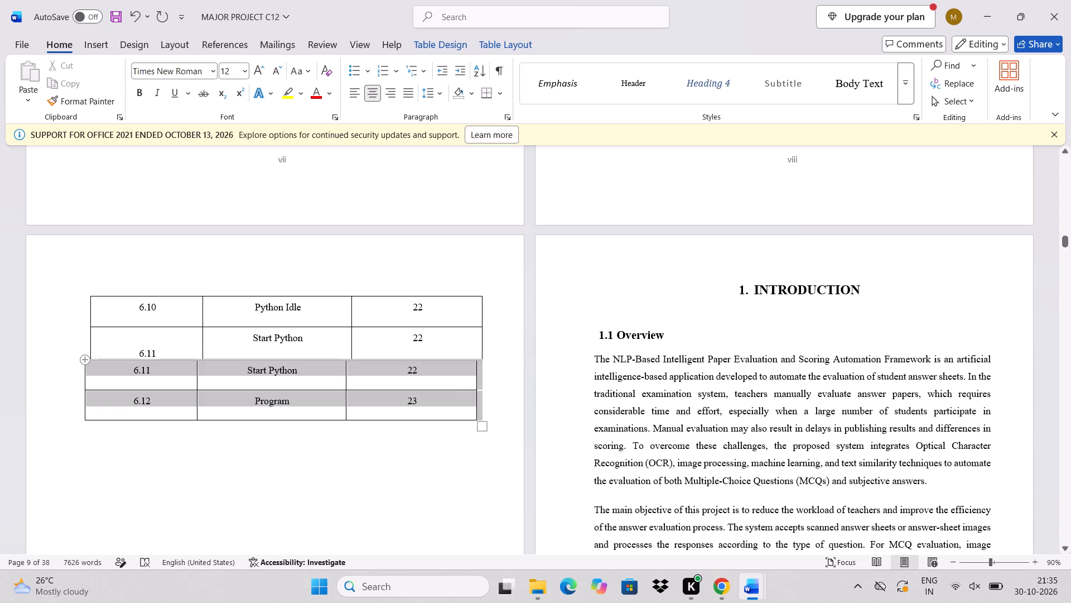
left_click_drag(269, 415, 274, 415)
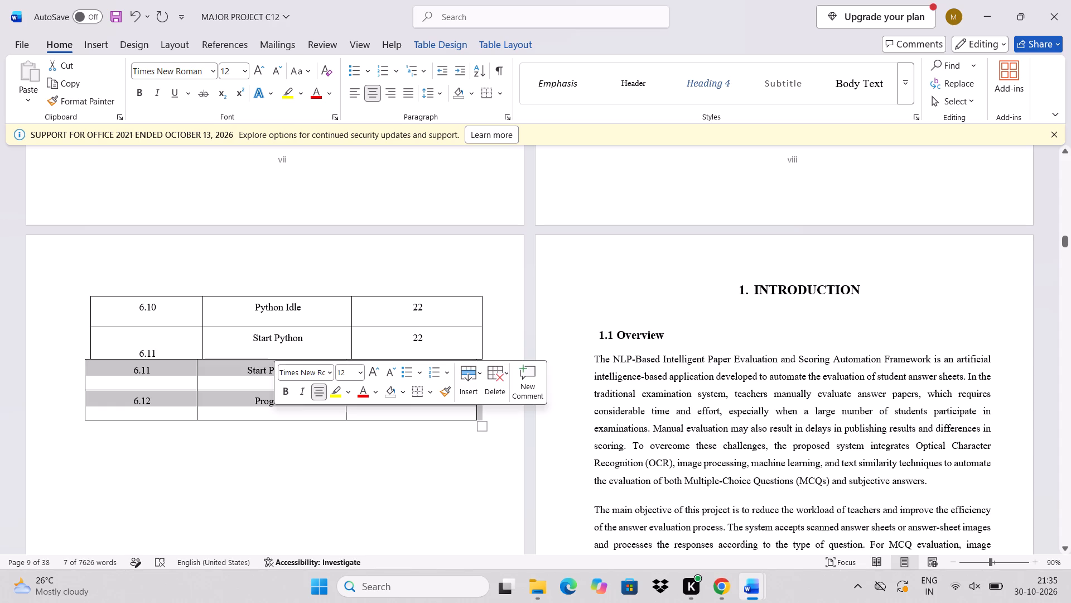
key("BackSpace")
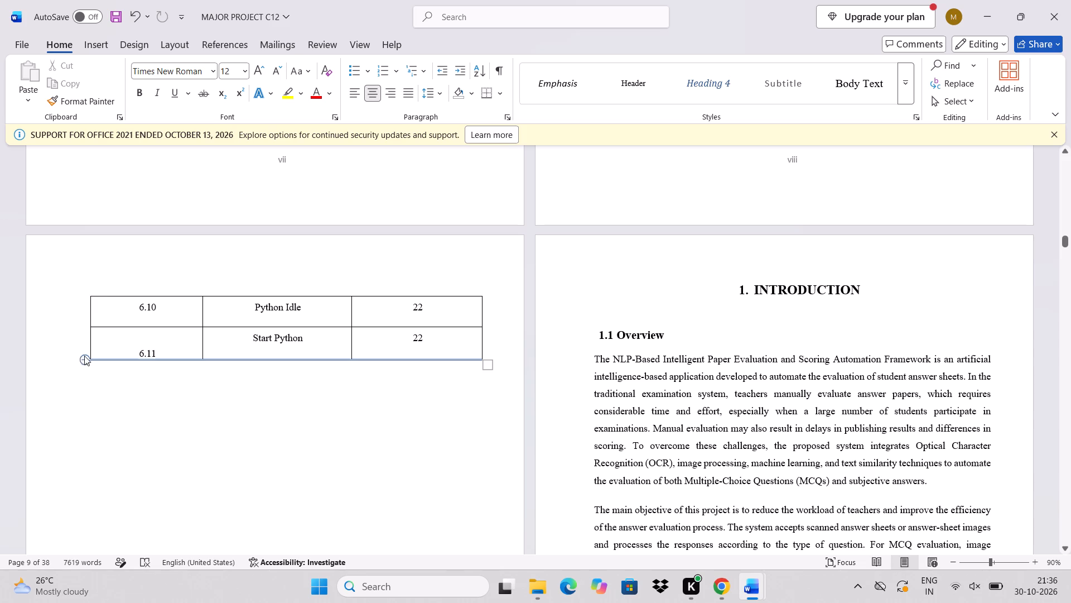
Add a row below 6.11 in the List of Figures table with number 6.12, description "Program" and page 23.
left_click(83, 358)
left_click(162, 370)
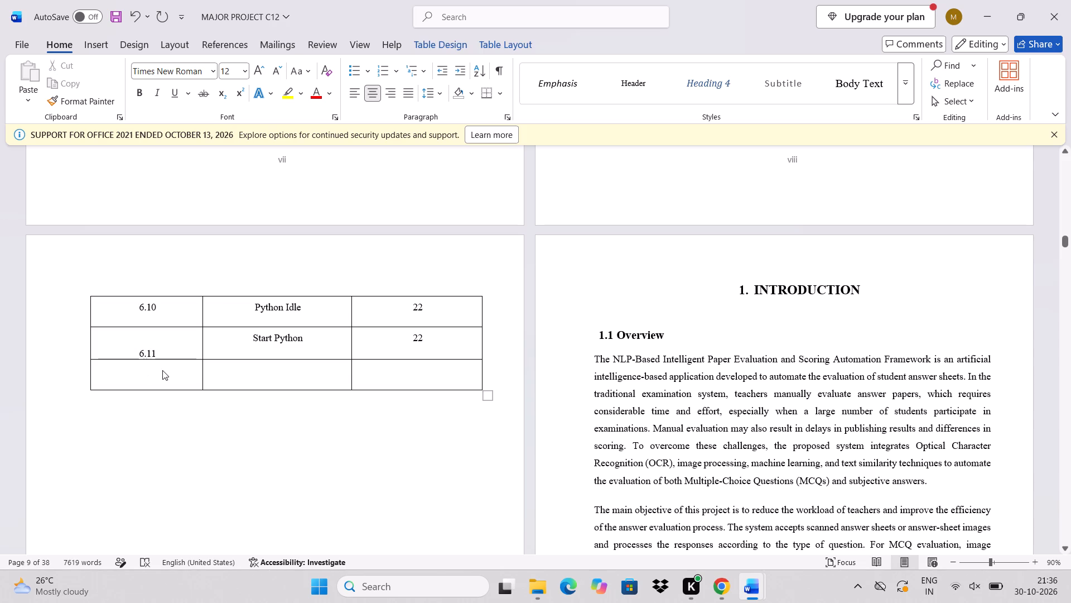
type("6.12")
left_click(281, 377)
type("Pro")
type("gram")
left_click(413, 379)
type("23")
Re-enter the number 6.11 on the first line of its List of Figures cell, level with "Start Python".
left_click(296, 446)
left_click(172, 353)
key("BackSpace")
key("BackSpace")
key("BackSpace")
key("BackSpace")
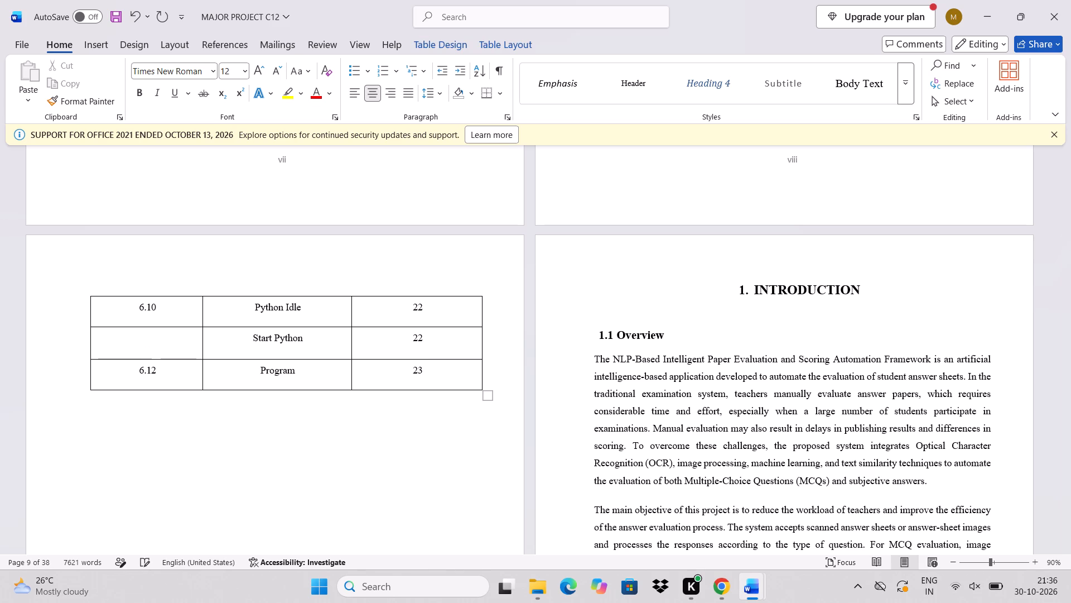
left_click(167, 310)
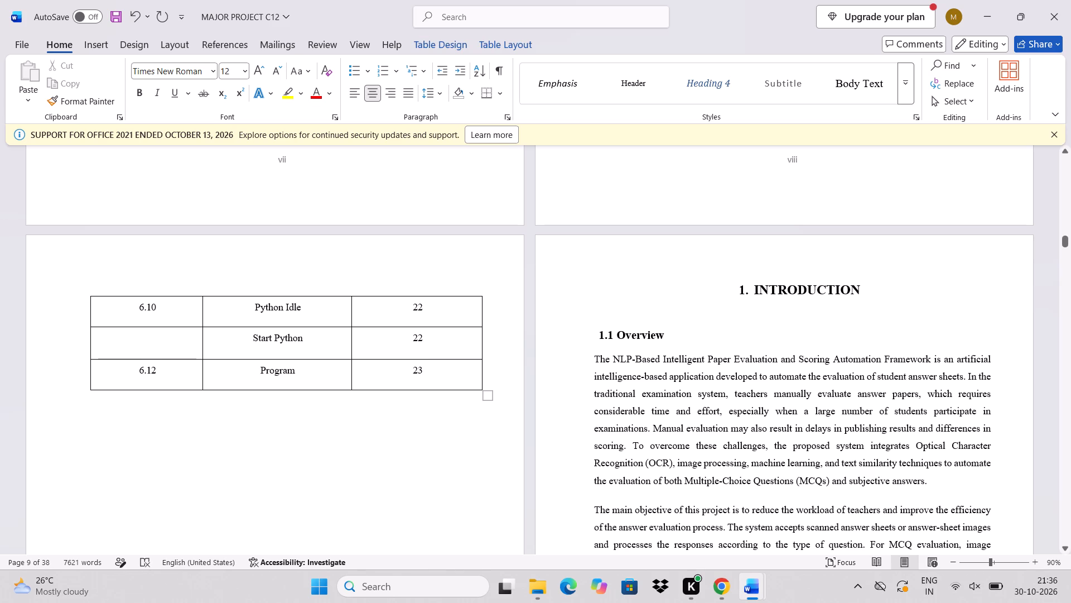
left_click(146, 341)
type("6.")
type("11")
Look through the whole report from the cover page and front matter to the References section.
scroll(390, 454, "up", 2)
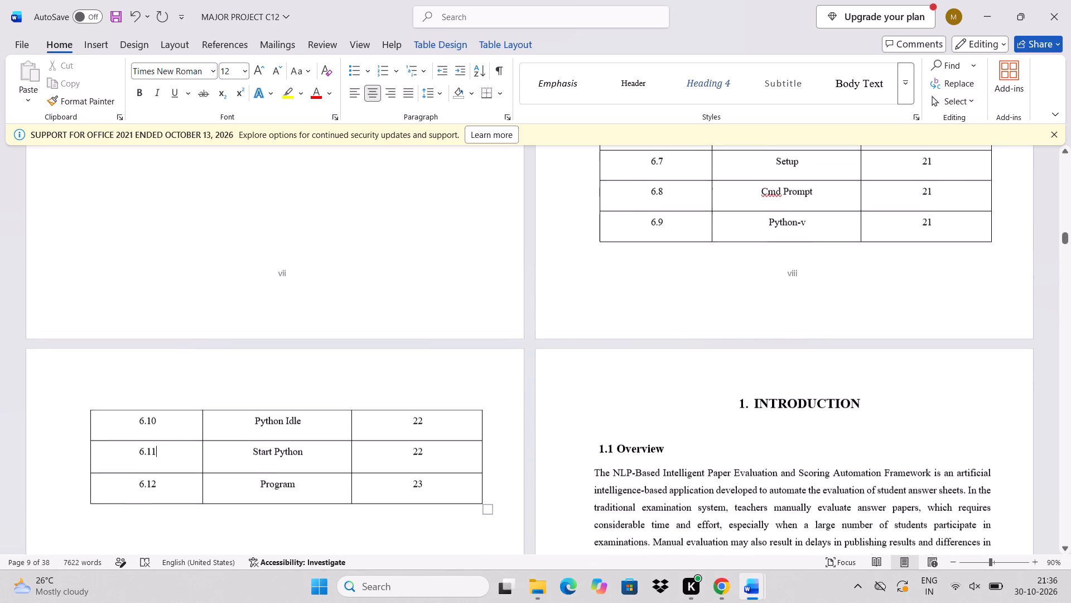
scroll(390, 454, "up", 7)
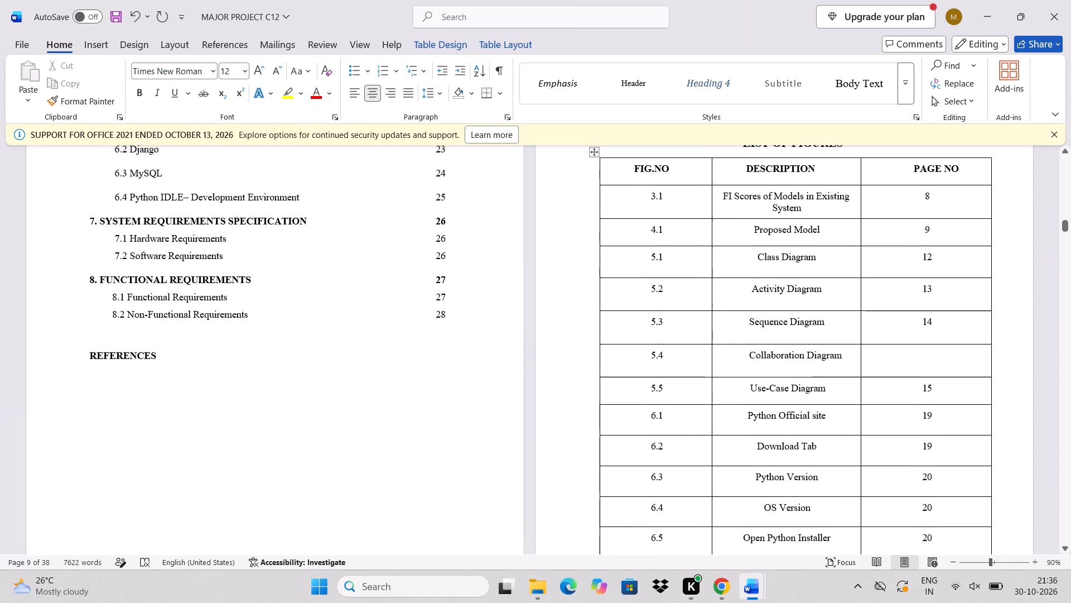
scroll(390, 454, "up", 5)
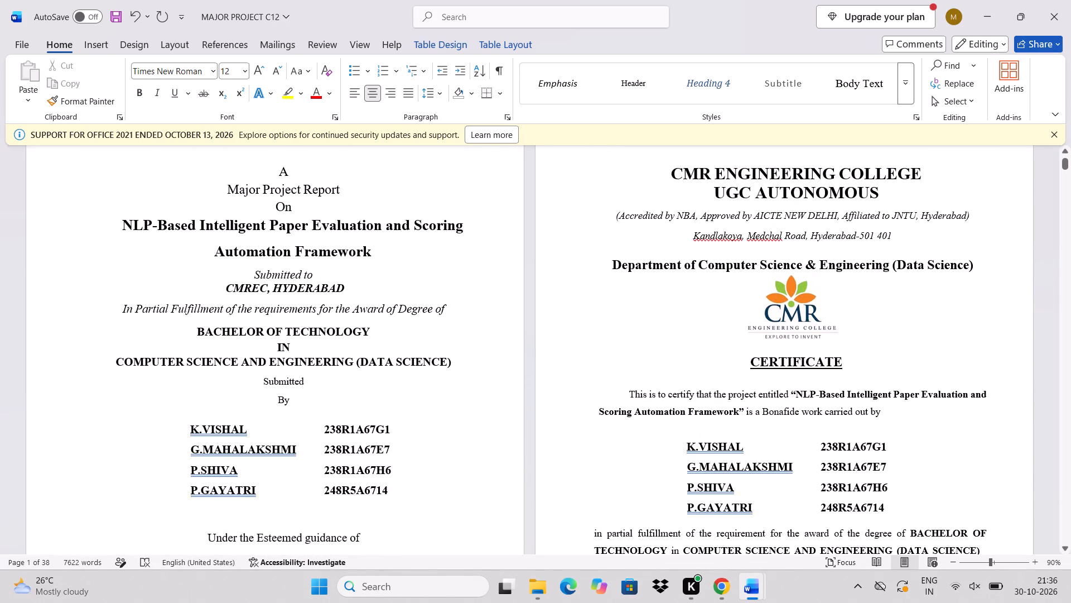
scroll(467, 427, "down", 5)
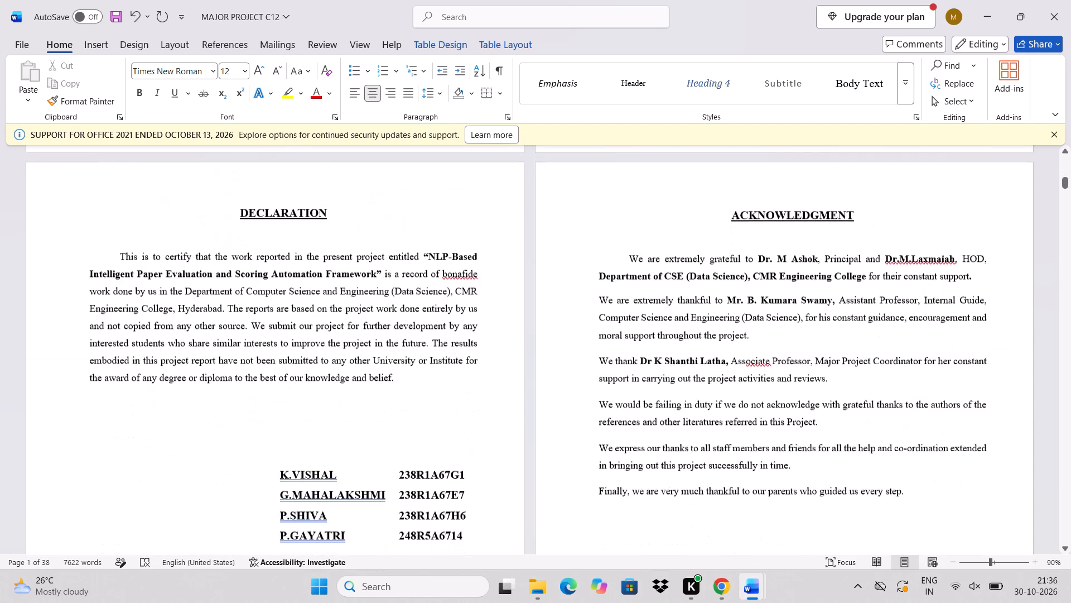
scroll(467, 427, "down", 6)
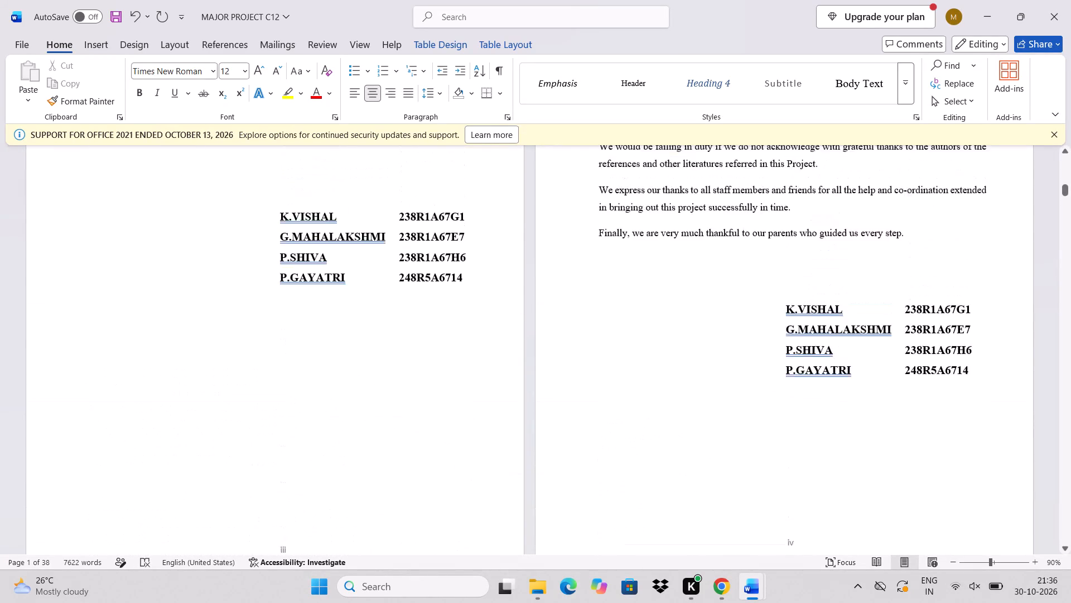
scroll(467, 427, "down", 5)
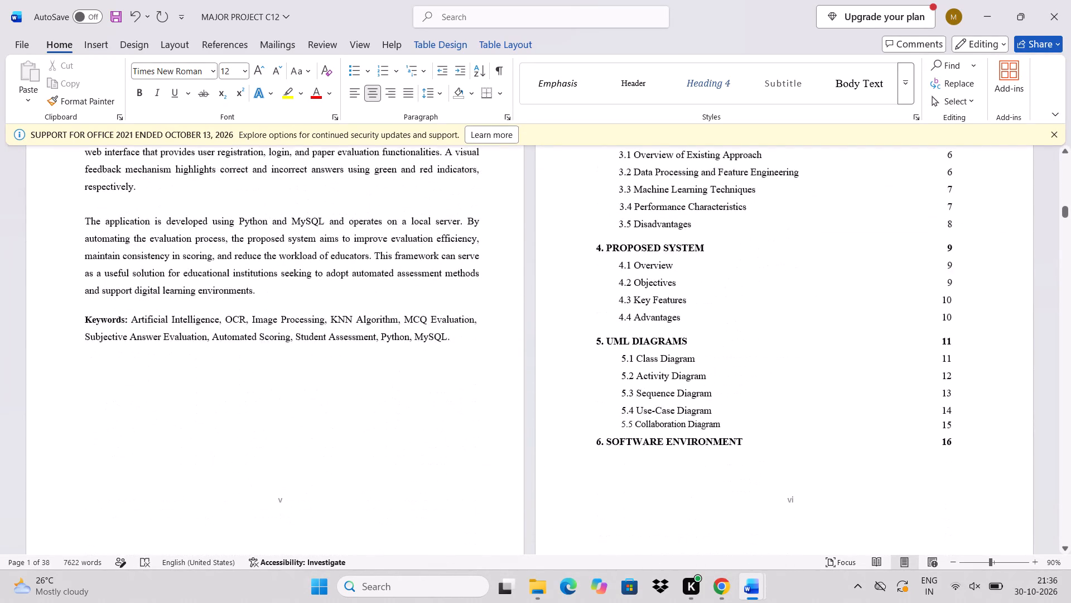
scroll(467, 427, "down", 5)
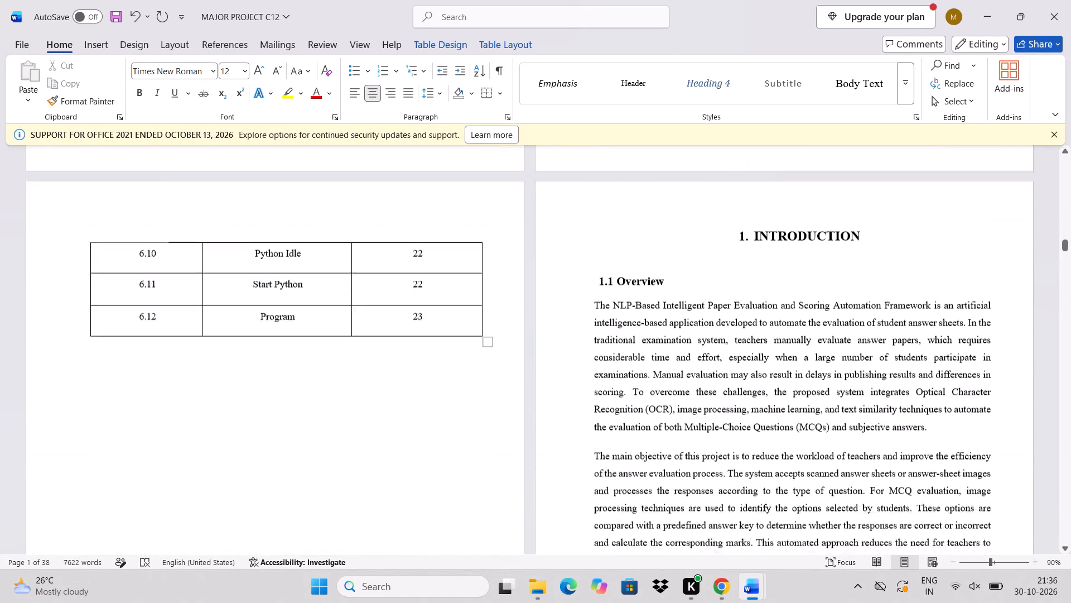
scroll(467, 427, "down", 5)
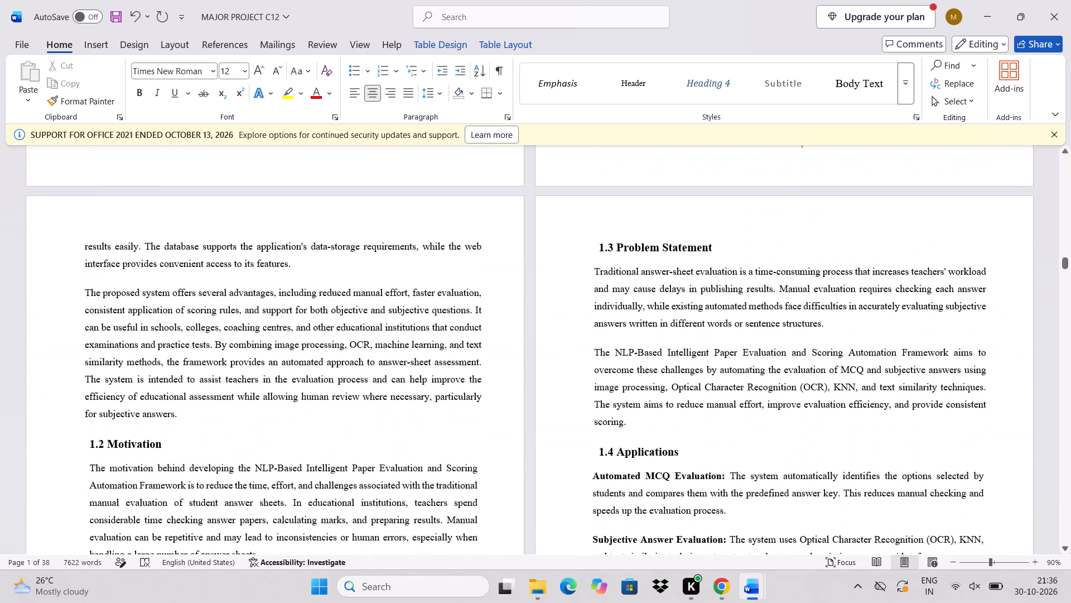
scroll(467, 427, "down", 7)
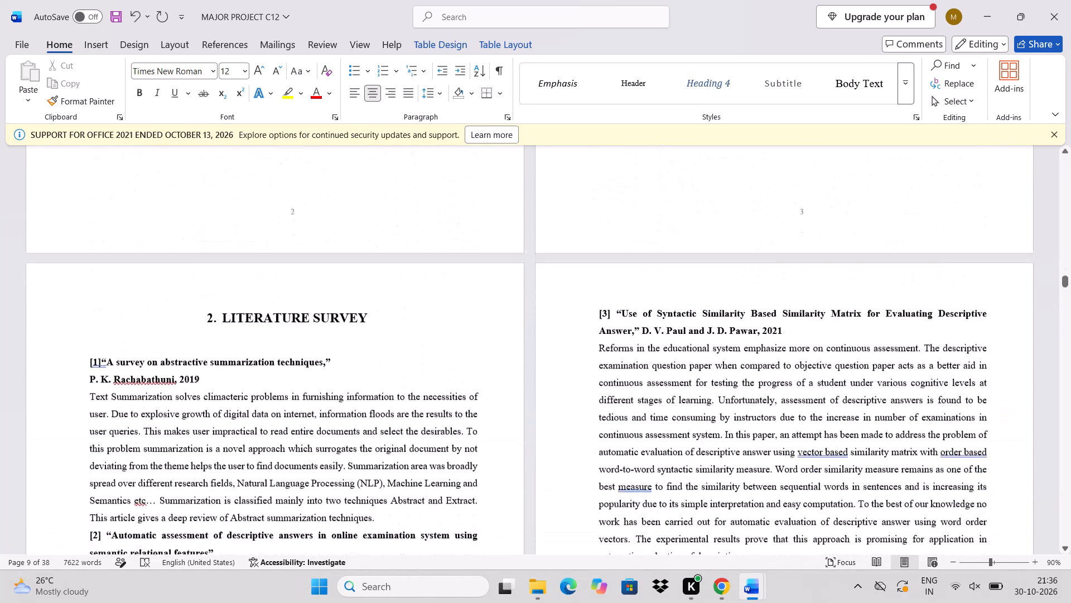
scroll(467, 427, "down", 9)
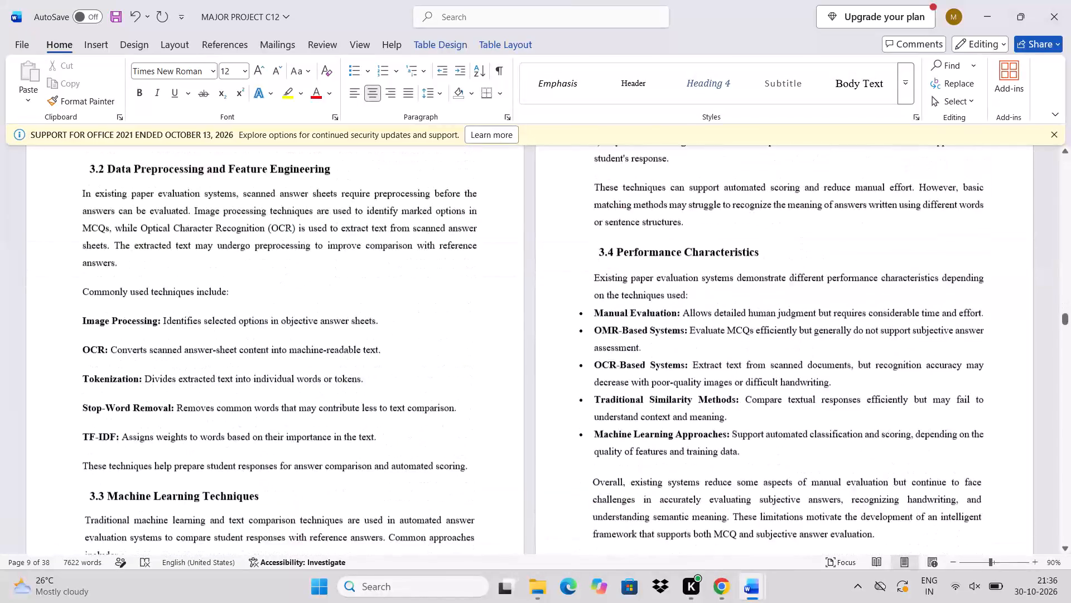
scroll(467, 427, "down", 8)
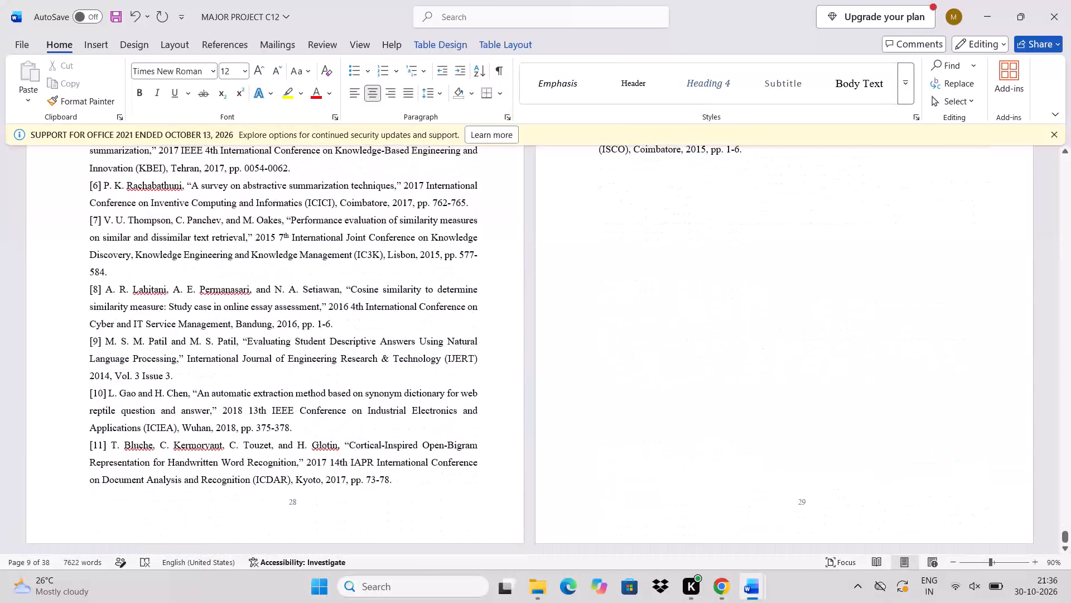
scroll(581, 328, "up", 3)
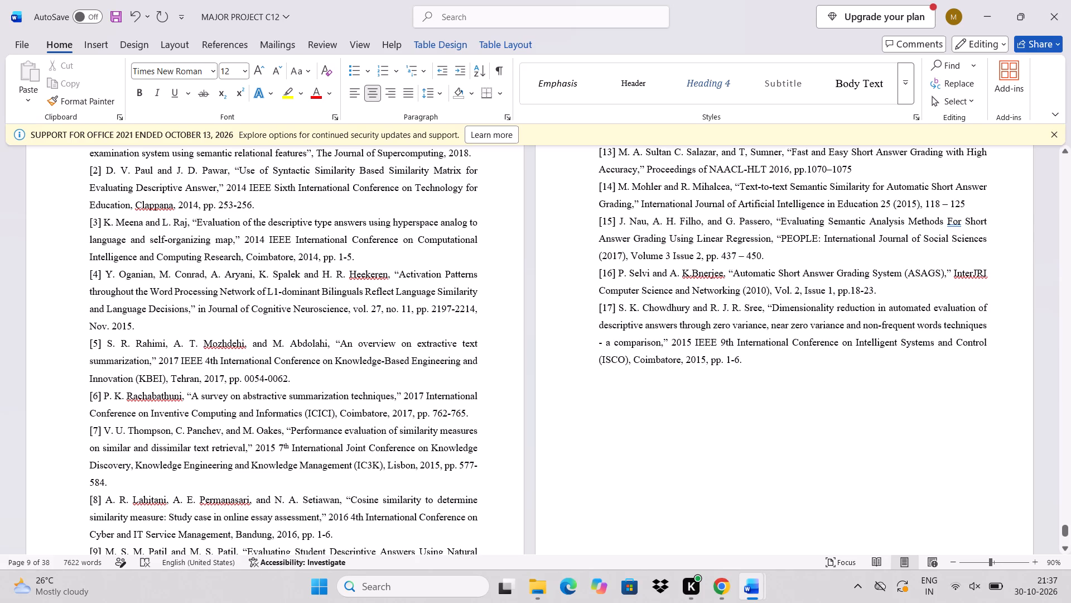
scroll(626, 412, "down", 4)
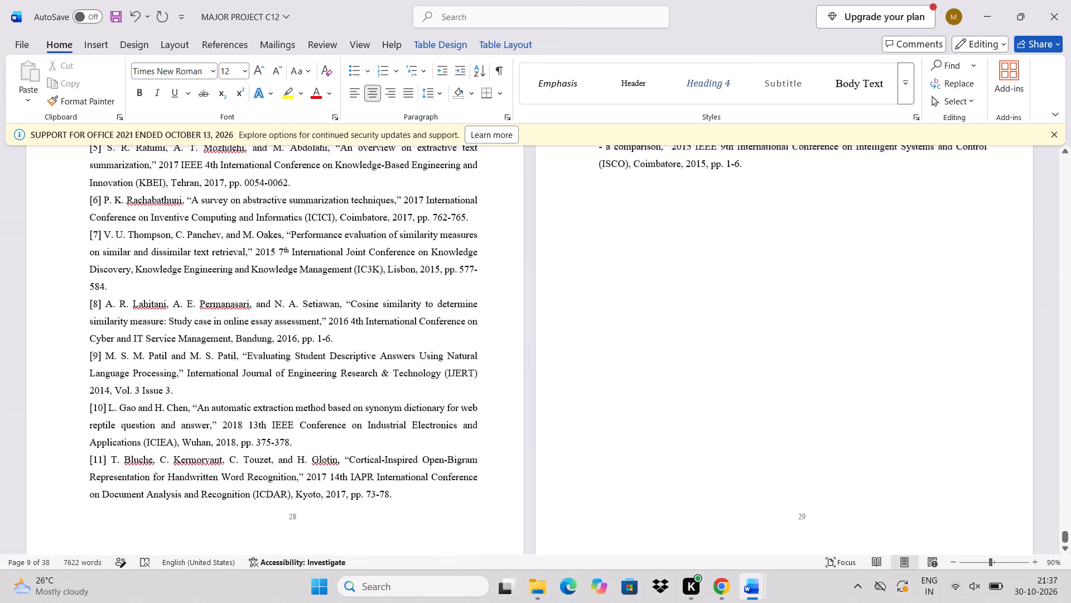
scroll(626, 412, "down", 2)
Check the Contents page numbers for the Introduction subsections and Literature Survey against the pages where those headings stand.
scroll(626, 412, "up", 15)
scroll(626, 412, "up", 7)
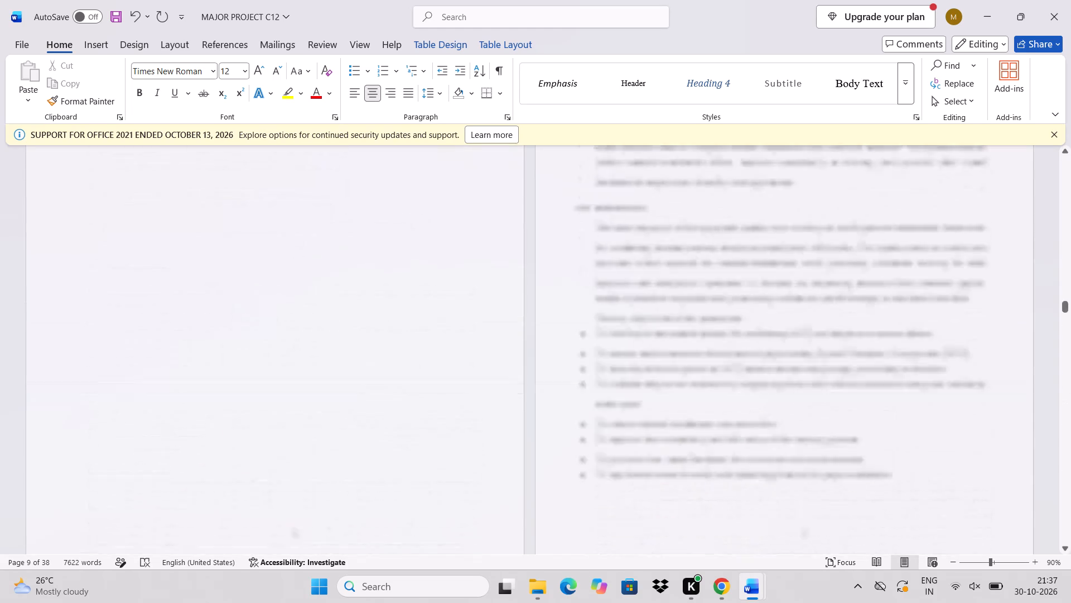
scroll(626, 412, "up", 2)
scroll(626, 412, "down", 2)
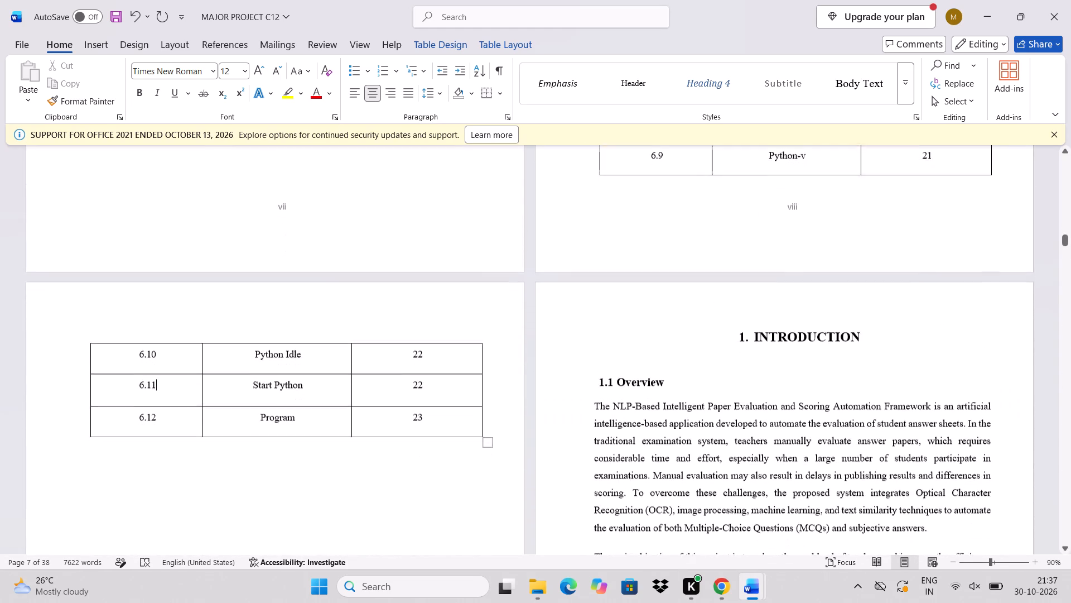
scroll(626, 412, "down", 5)
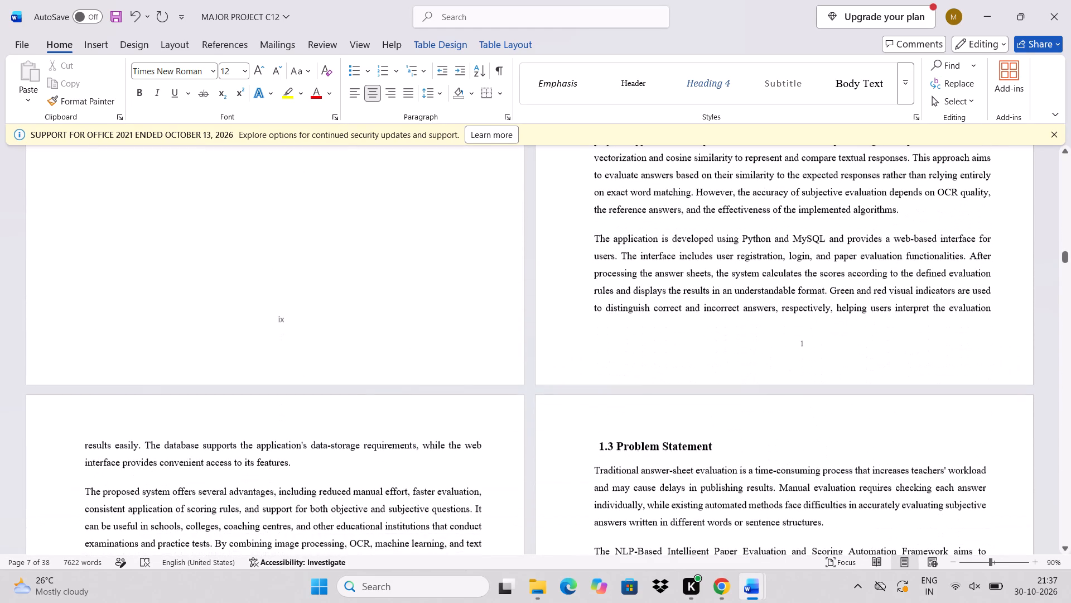
scroll(626, 412, "down", 2)
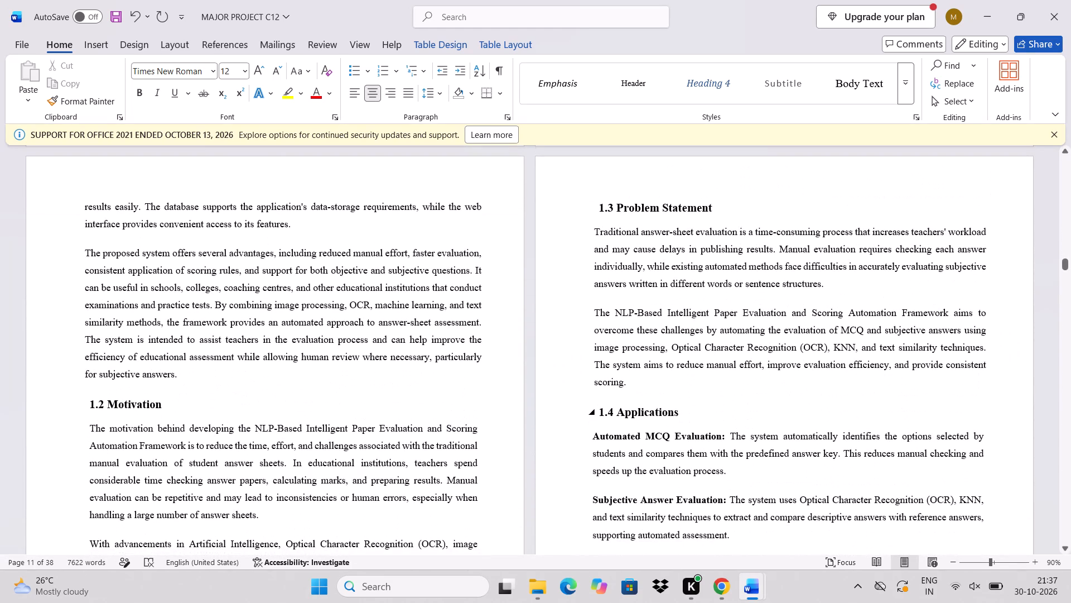
scroll(626, 412, "down", 3)
scroll(626, 412, "up", 6)
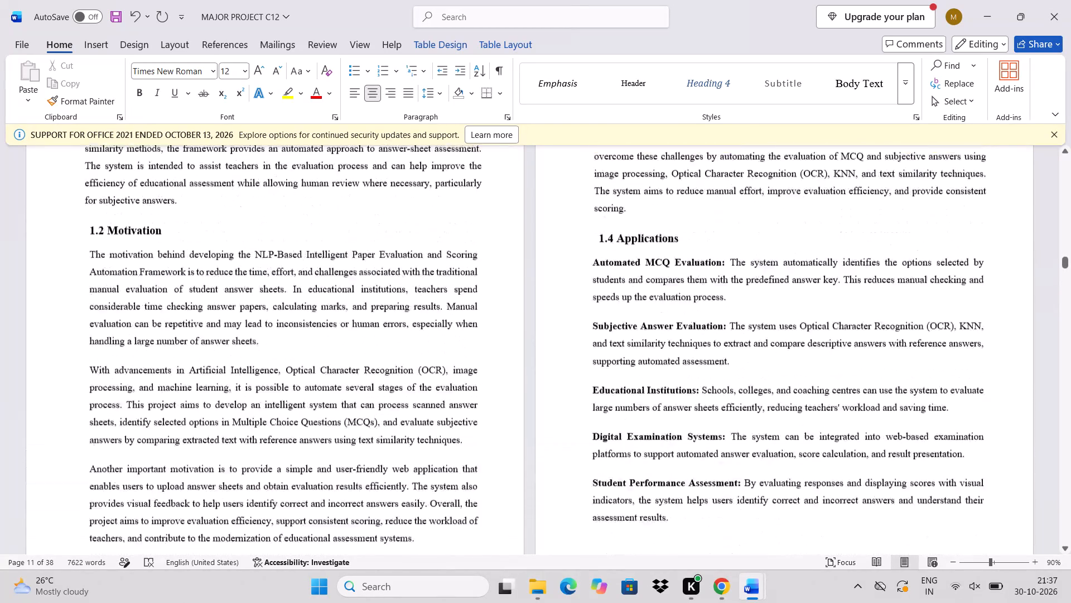
scroll(626, 412, "up", 6)
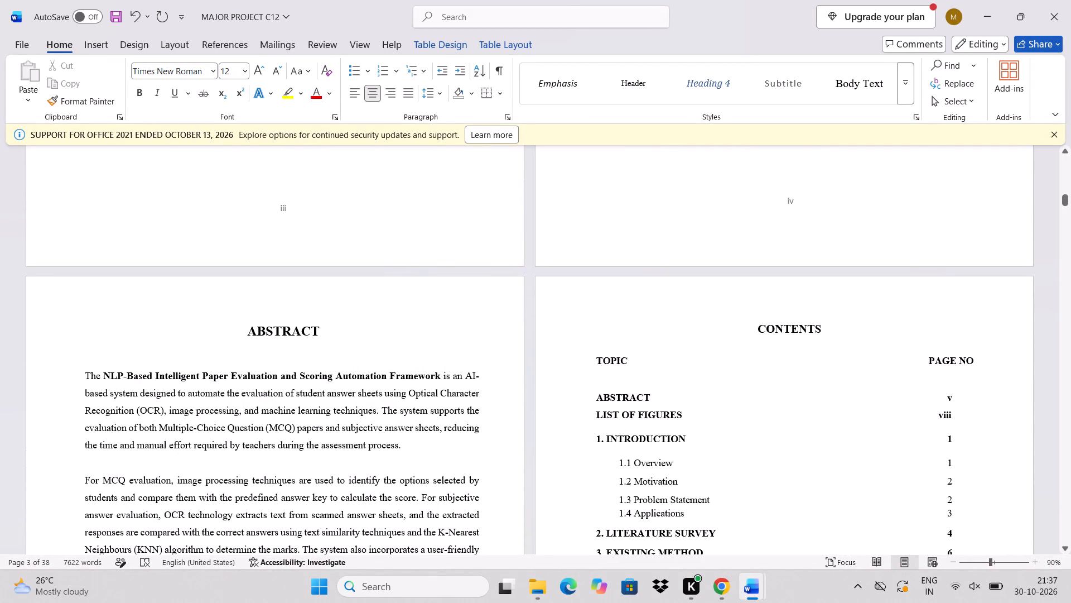
scroll(824, 477, "down", 5)
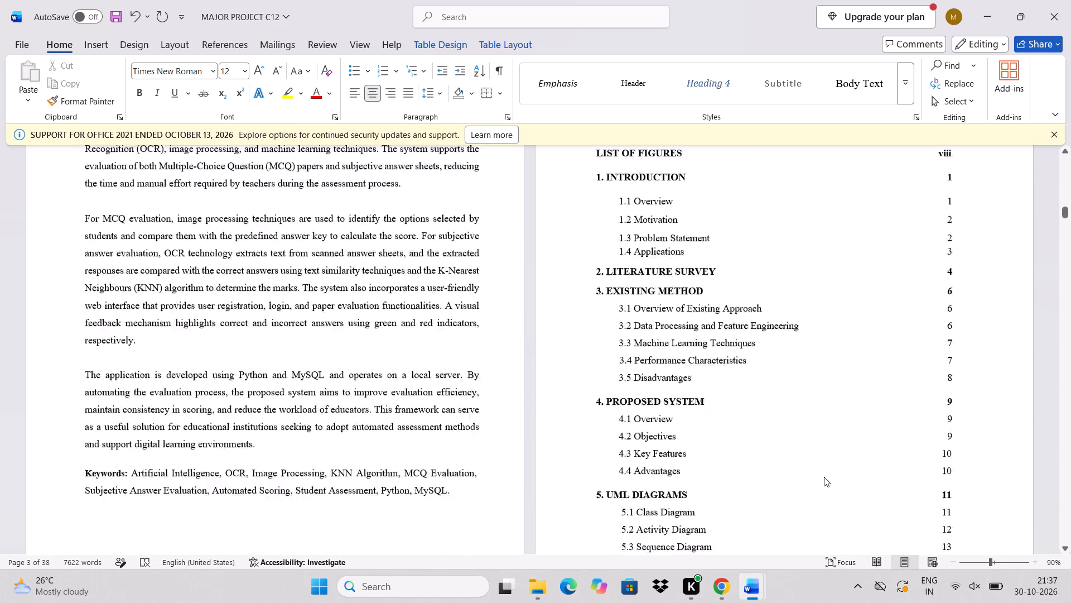
scroll(824, 477, "down", 8)
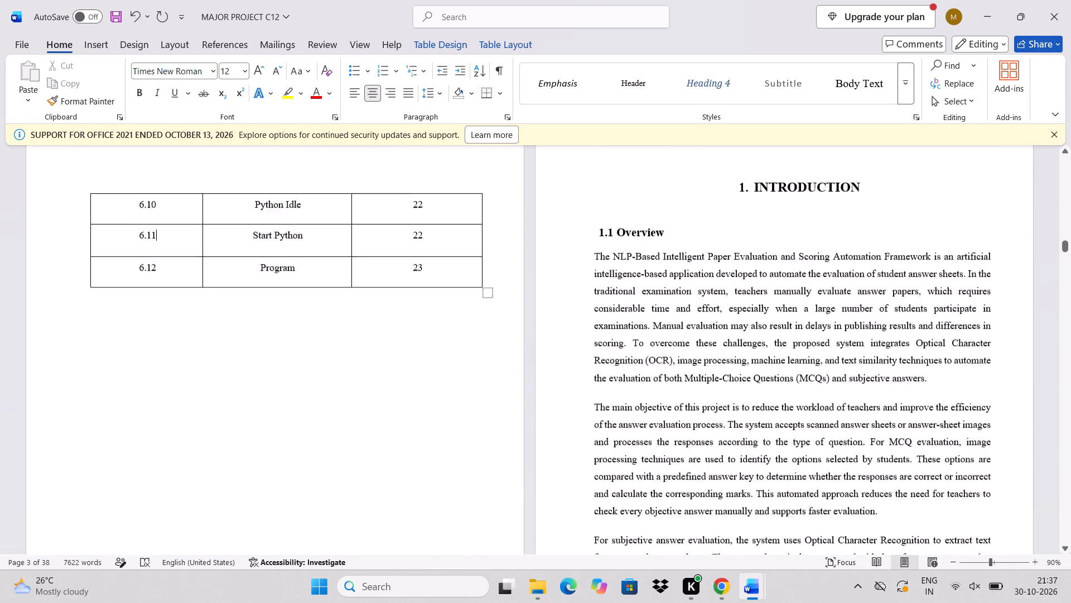
scroll(824, 477, "down", 5)
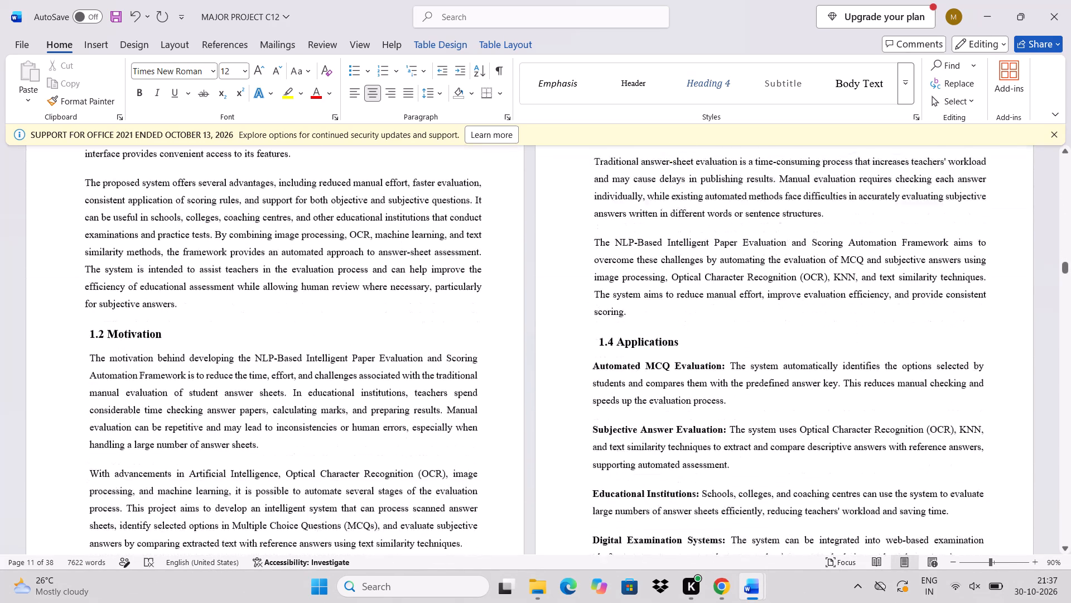
scroll(824, 477, "down", 3)
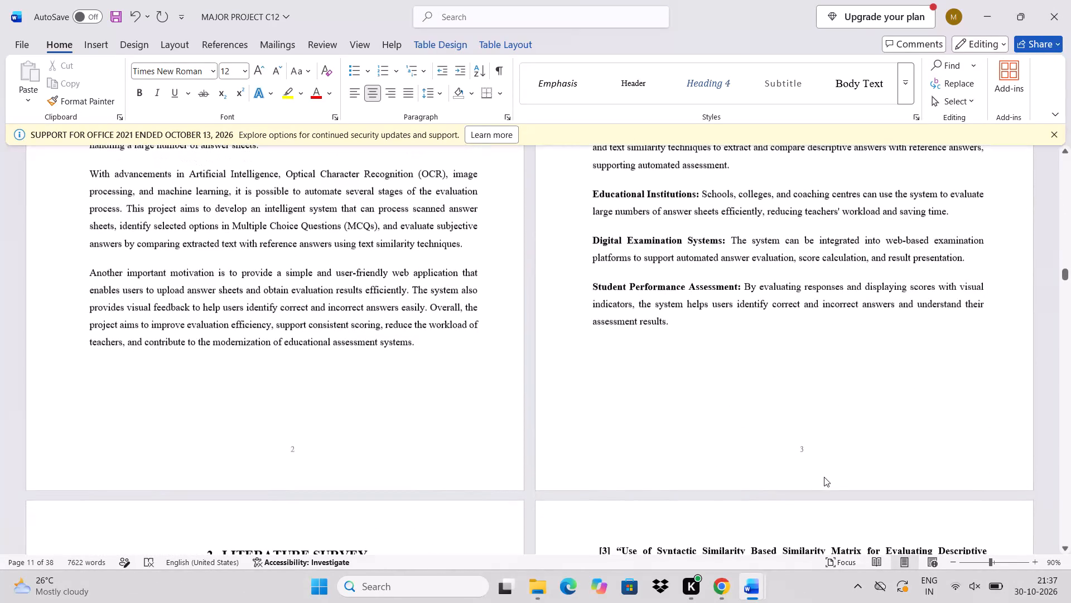
scroll(824, 477, "down", 2)
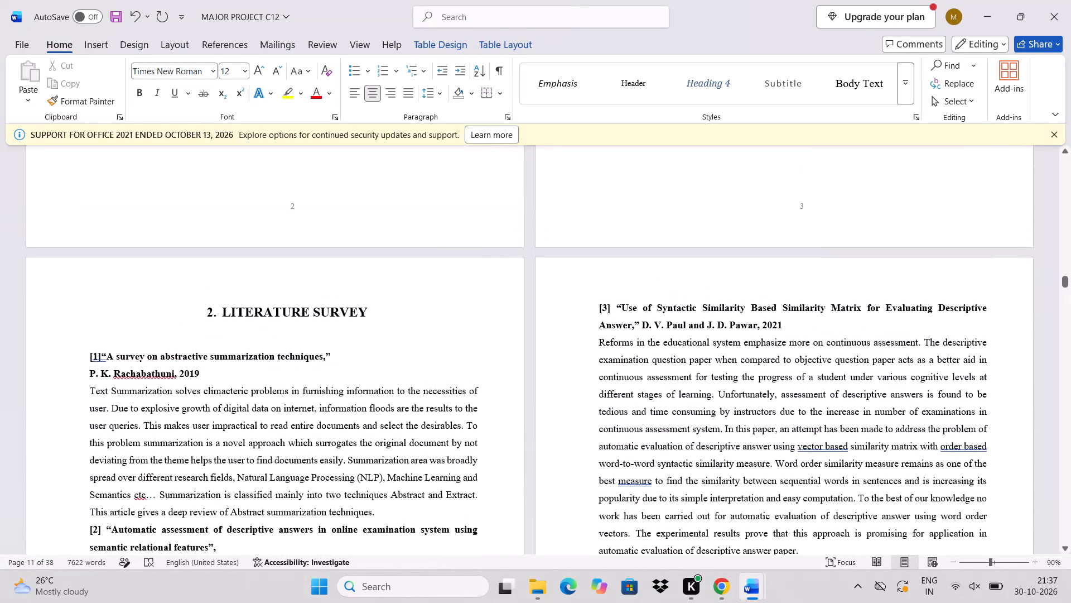
Set the Contents page number for 1.3 Problem Statement to 3.
scroll(824, 477, "up", 2)
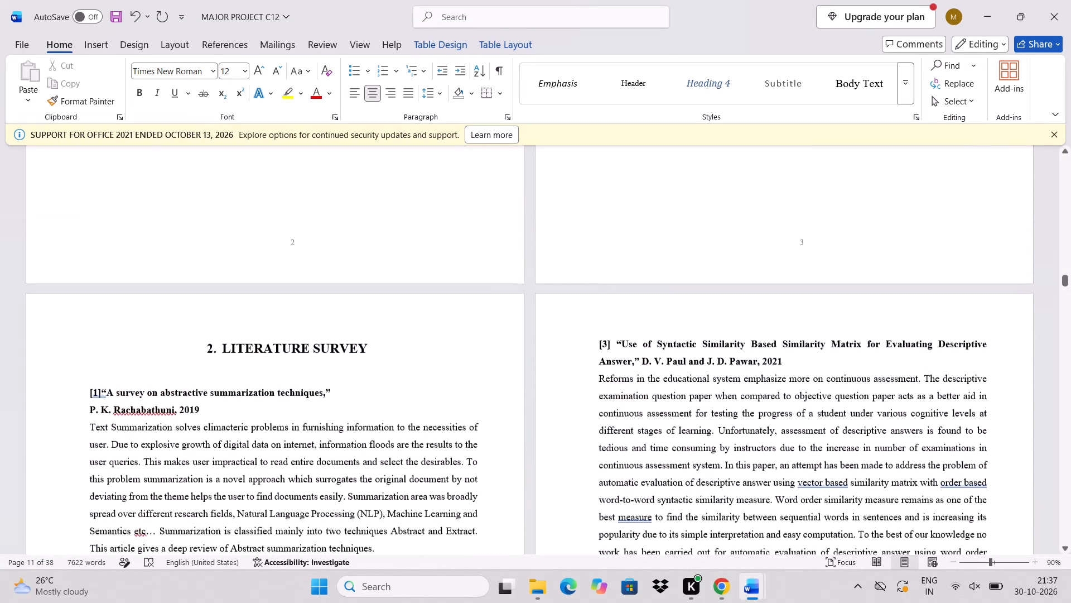
scroll(824, 477, "up", 6)
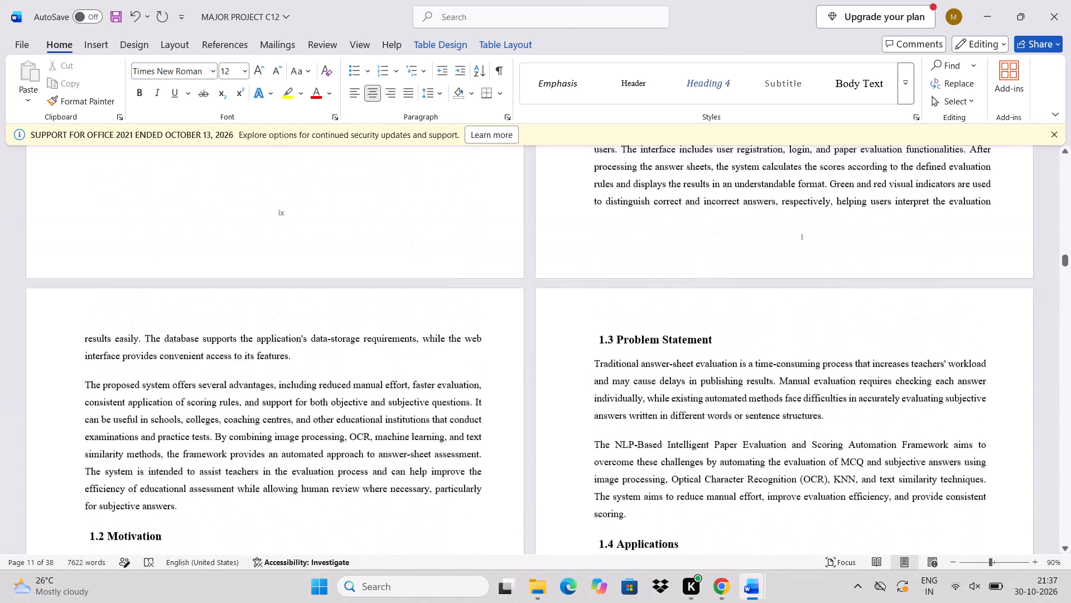
scroll(824, 477, "up", 4)
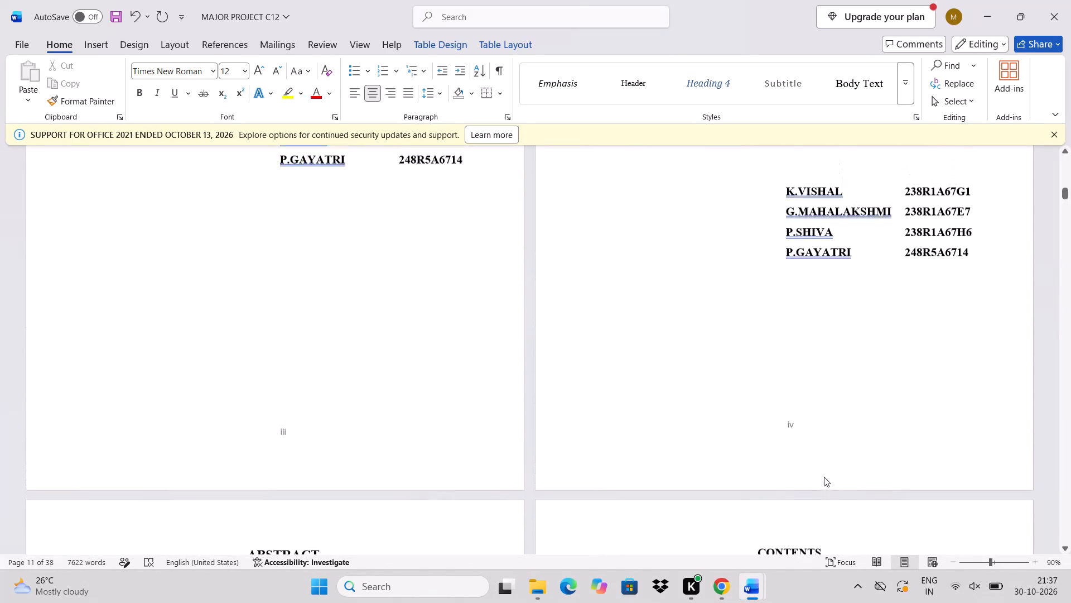
scroll(824, 477, "down", 2)
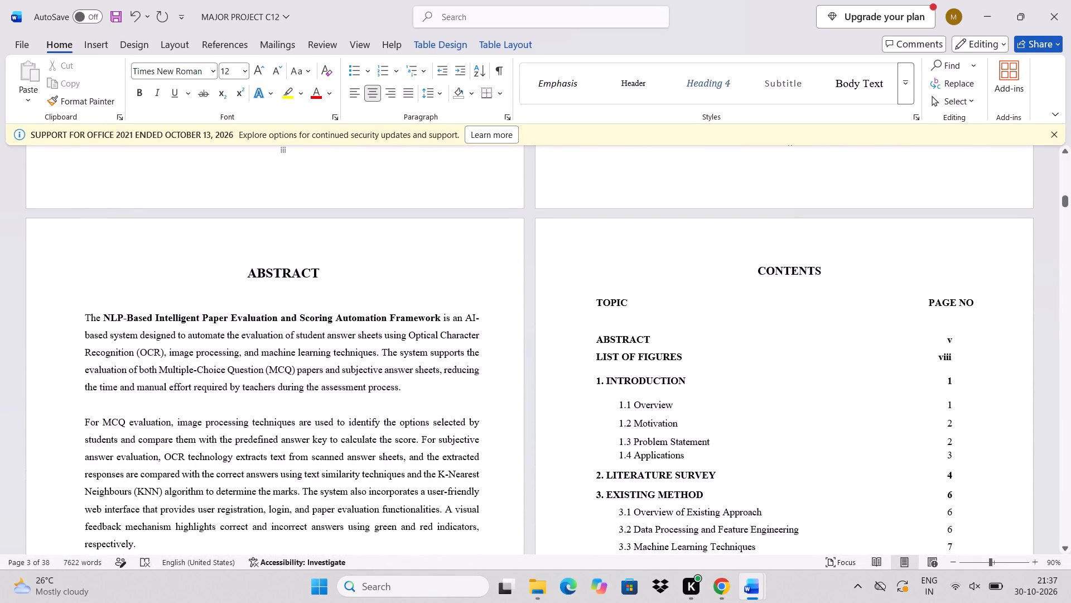
left_click(953, 442)
key("BackSpace")
key("3")
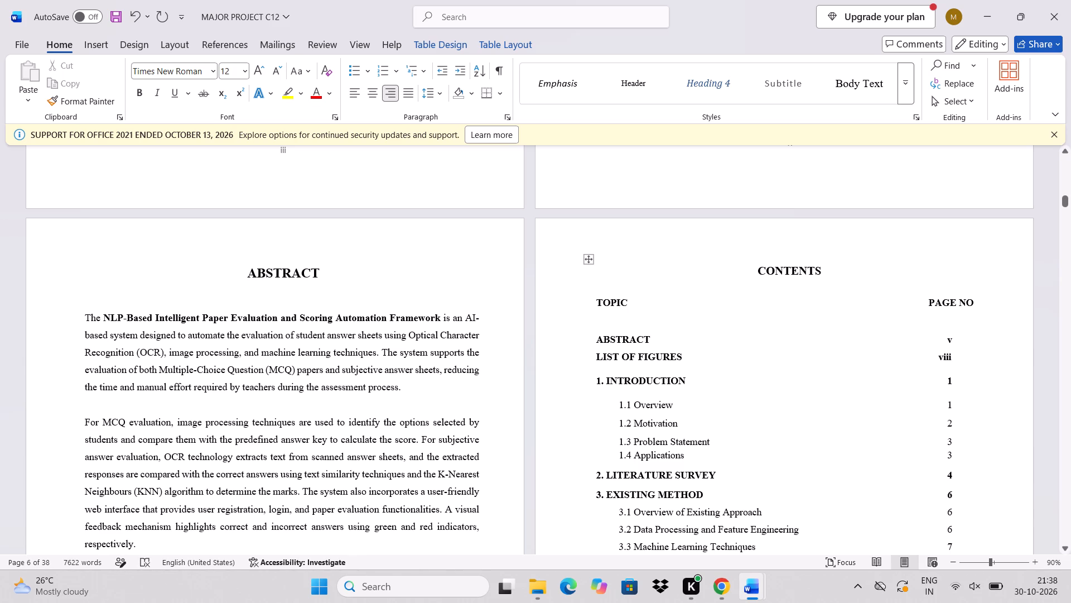
Check the Contents page numbers for the Existing Method subsections 3.1 to 3.5 against the pages where those headings stand.
scroll(880, 467, "down", 1)
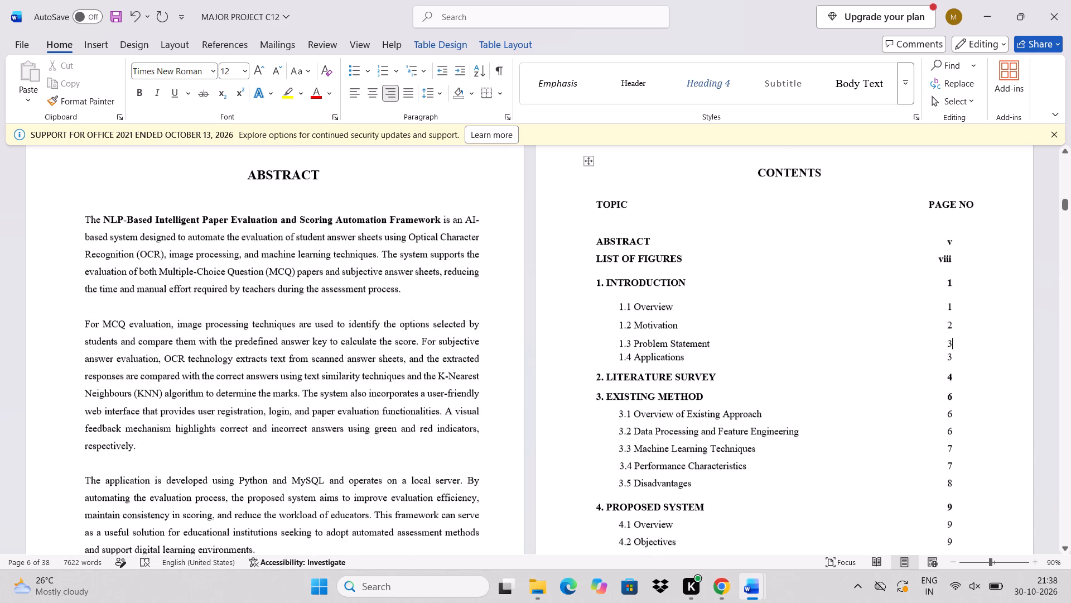
scroll(880, 467, "down", 9)
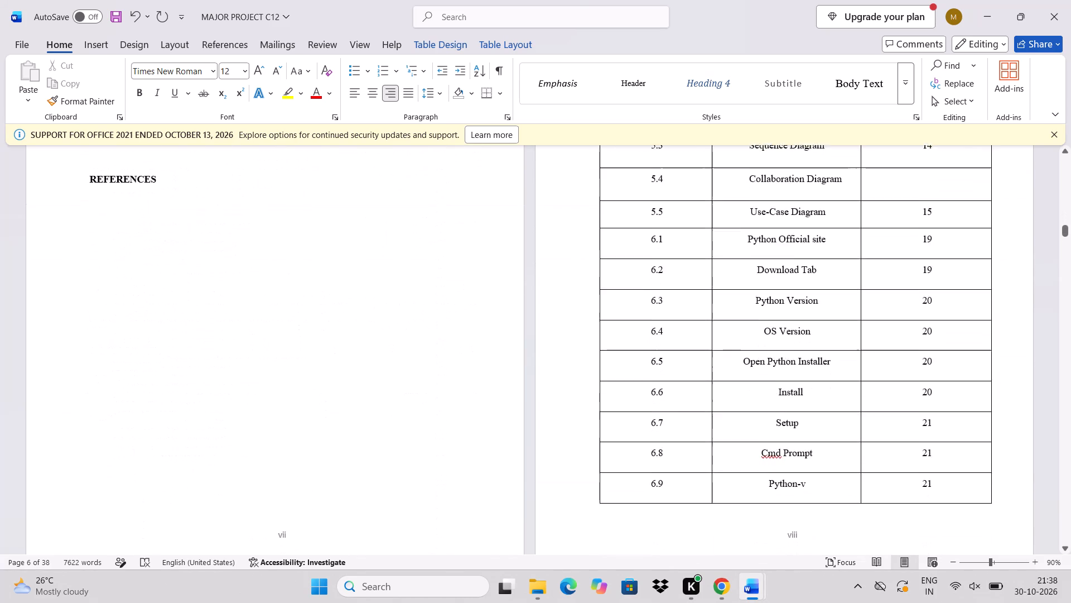
scroll(880, 467, "down", 9)
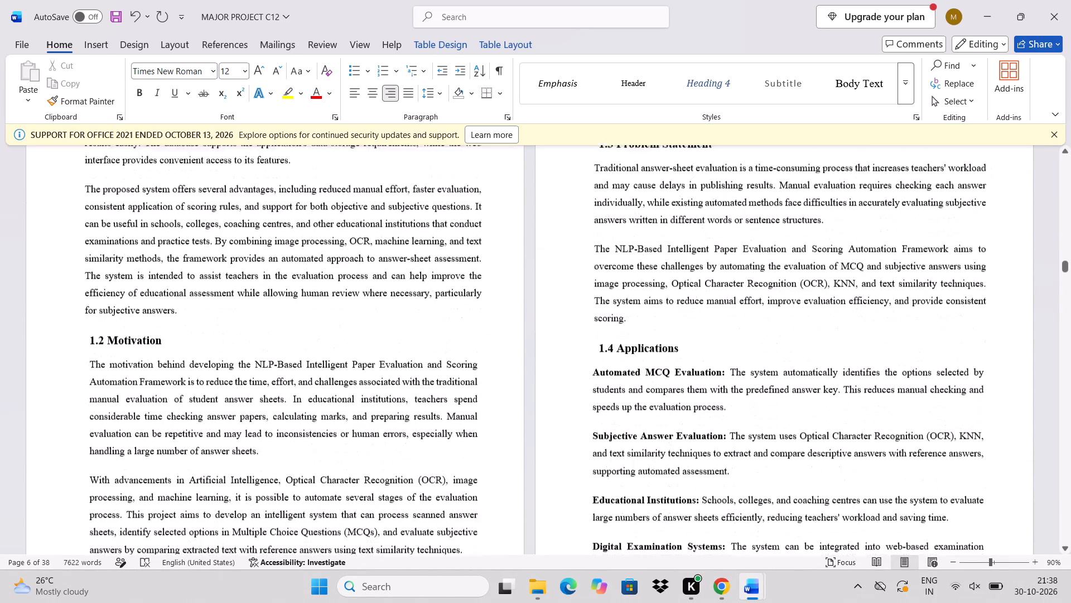
scroll(880, 467, "down", 2)
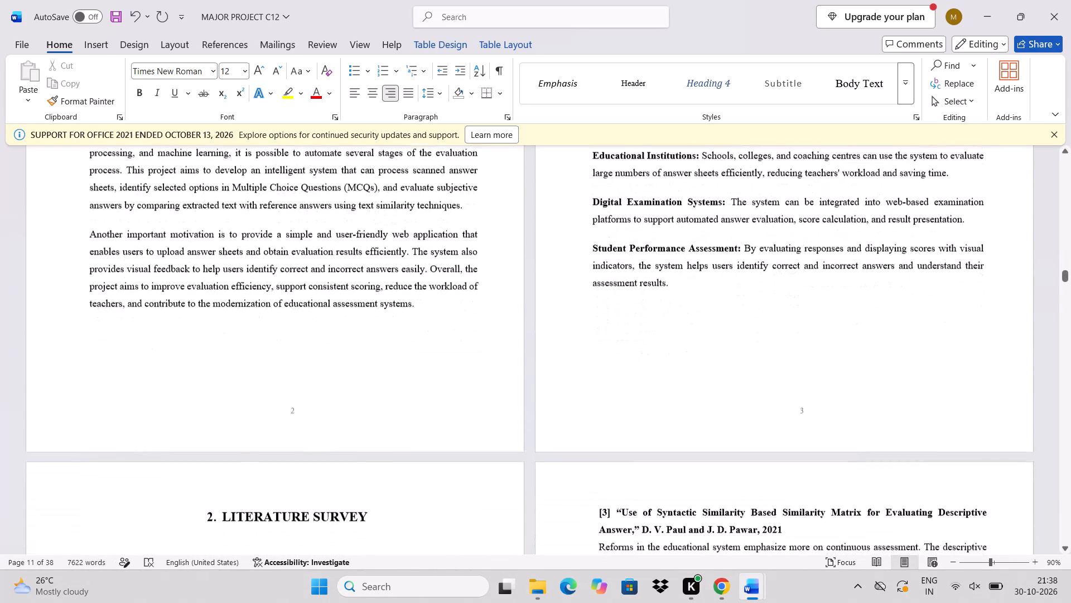
scroll(880, 467, "down", 5)
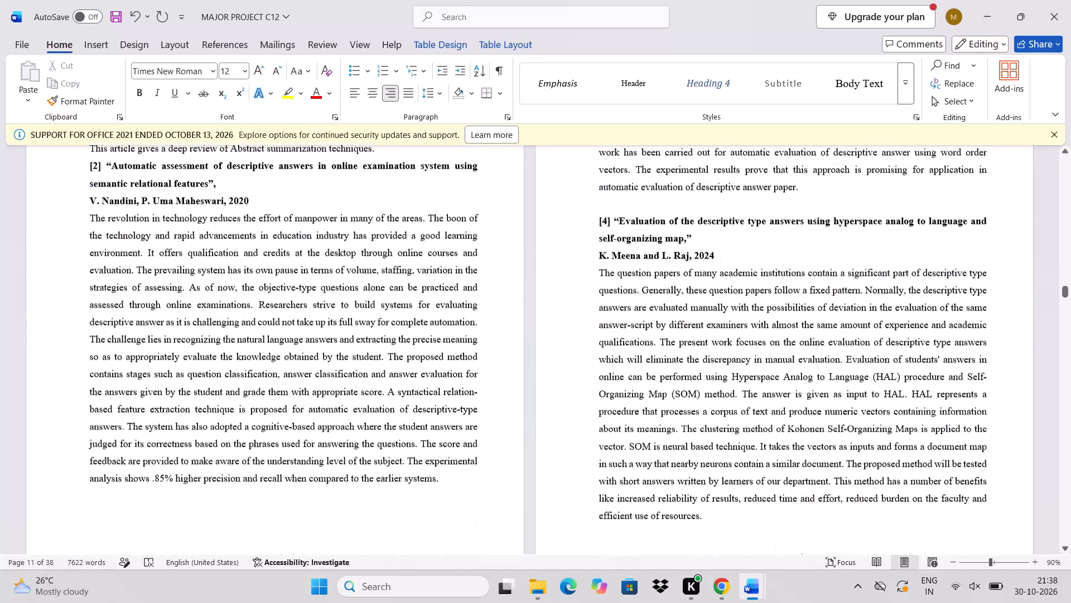
scroll(880, 467, "down", 4)
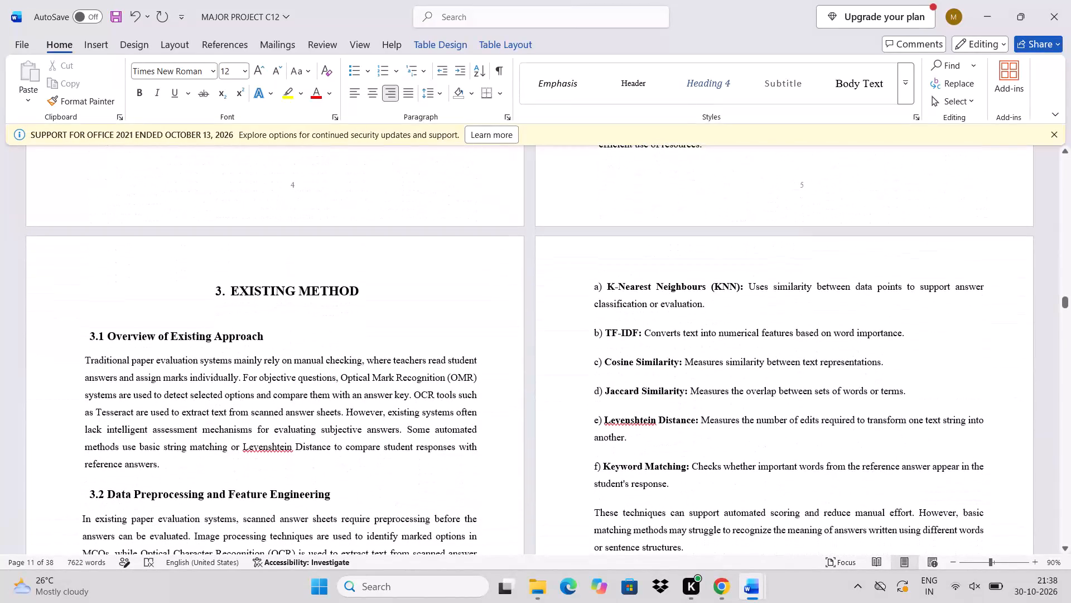
scroll(880, 467, "down", 1)
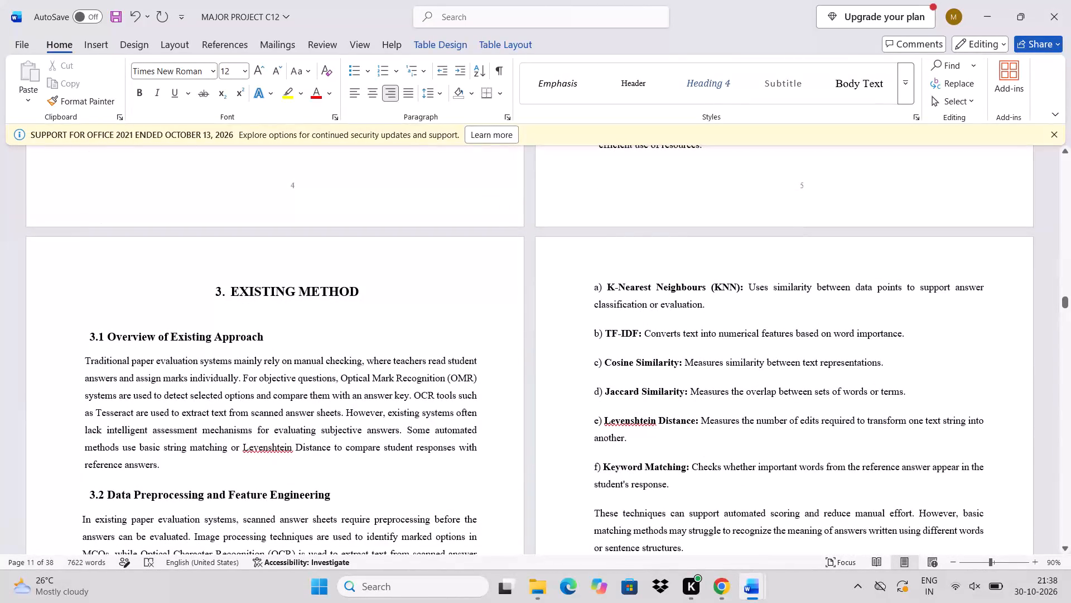
scroll(880, 467, "down", 2)
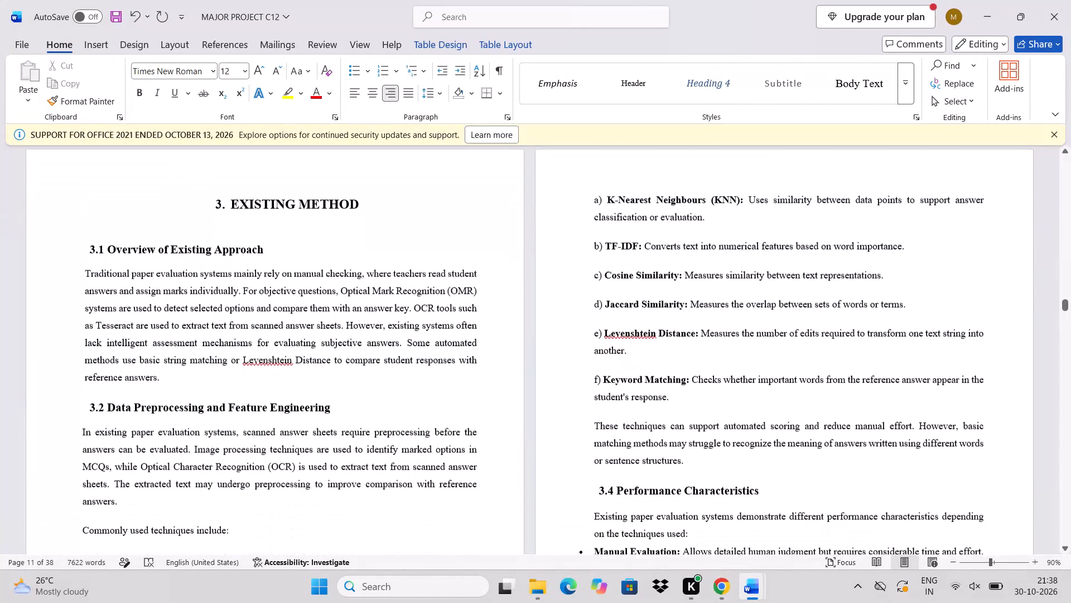
scroll(880, 467, "down", 4)
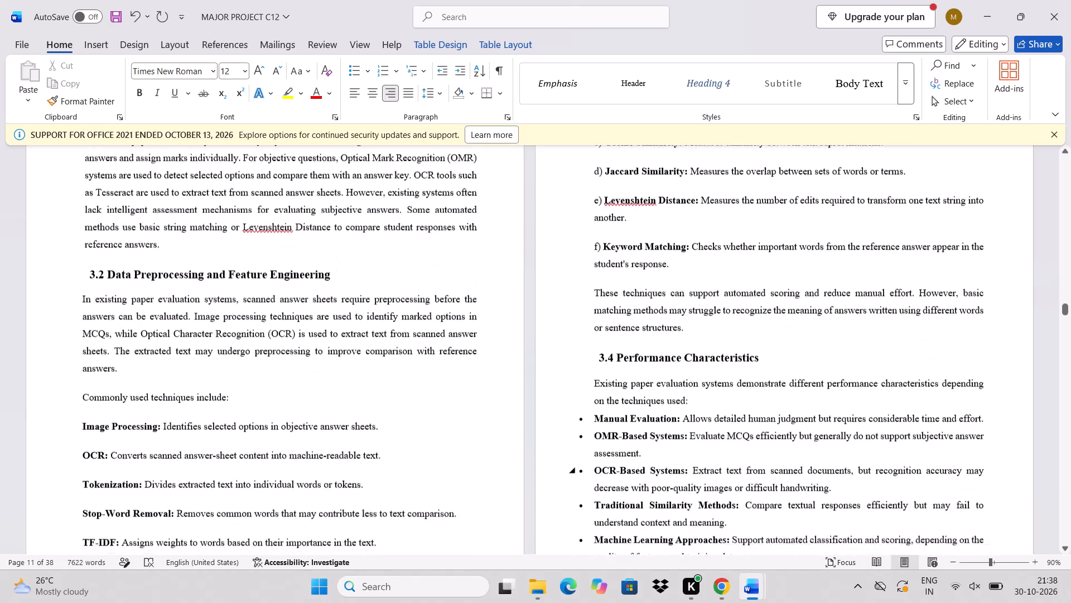
scroll(880, 467, "down", 2)
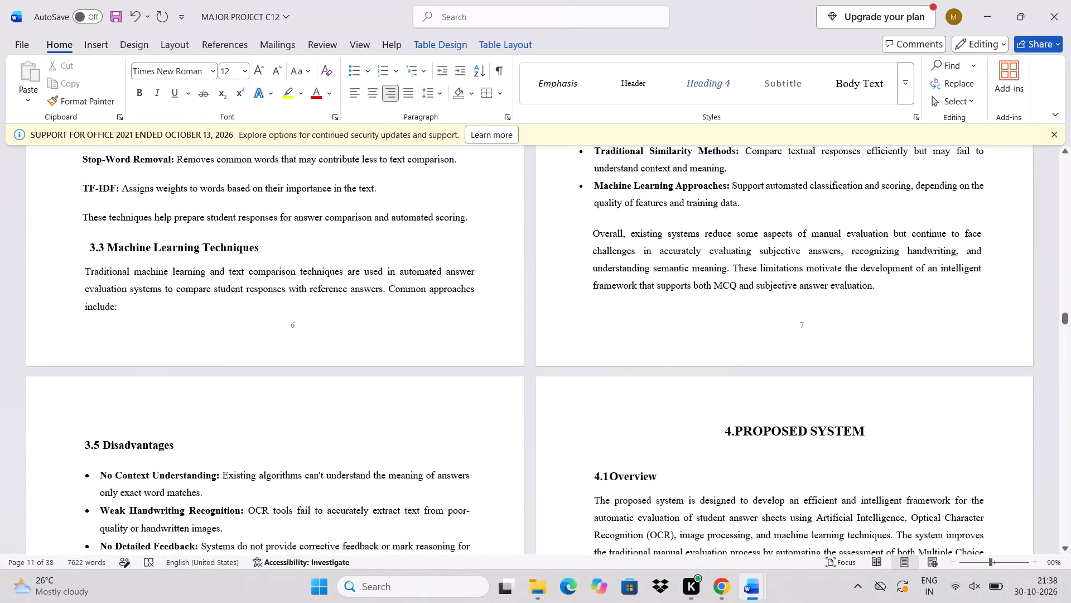
scroll(710, 316, "up", 2)
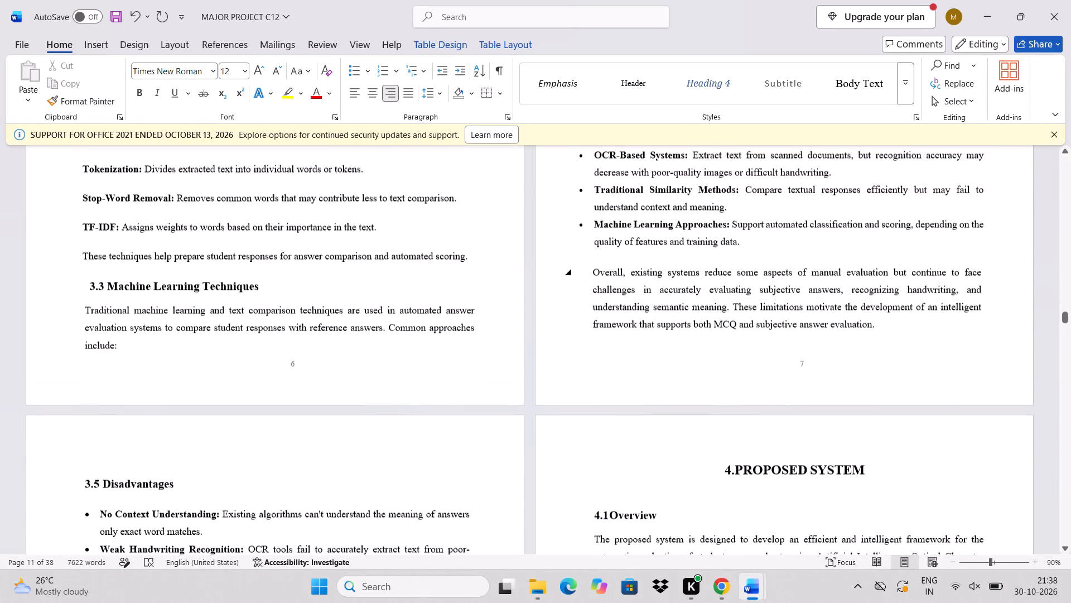
scroll(710, 316, "up", 4)
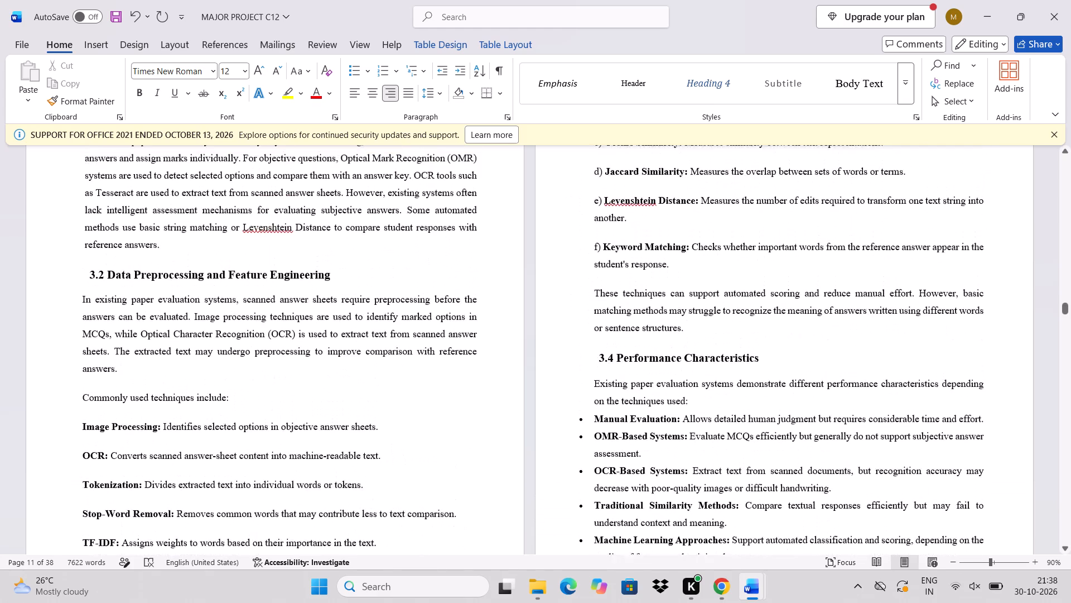
scroll(710, 316, "up", 1)
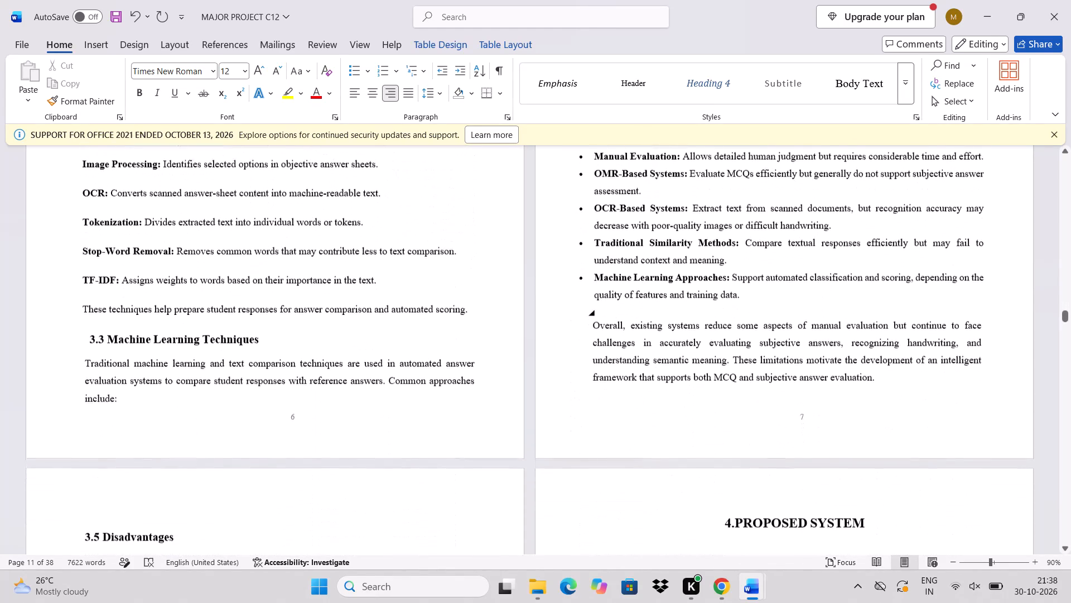
scroll(710, 316, "up", 1)
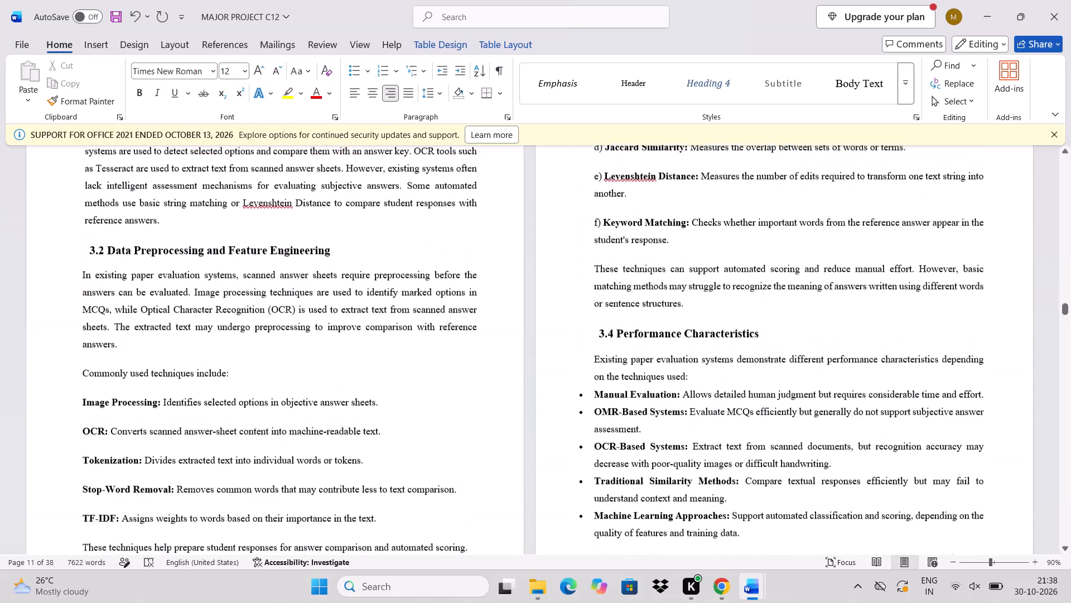
Set the Contents page number for 3.3 Machine Learning Techniques to 6.
scroll(710, 316, "up", 5)
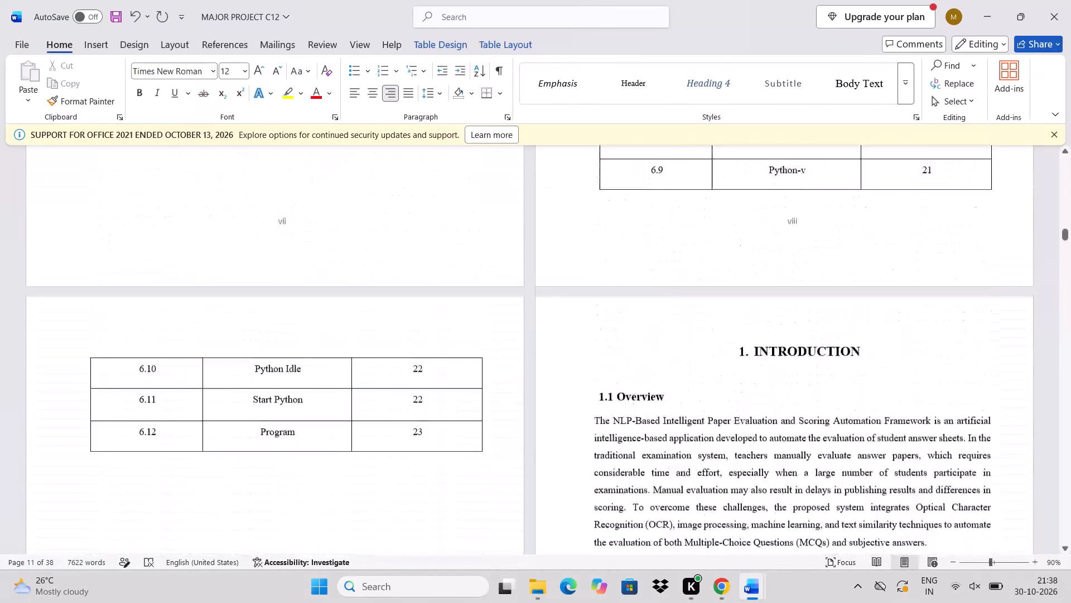
scroll(710, 316, "up", 1)
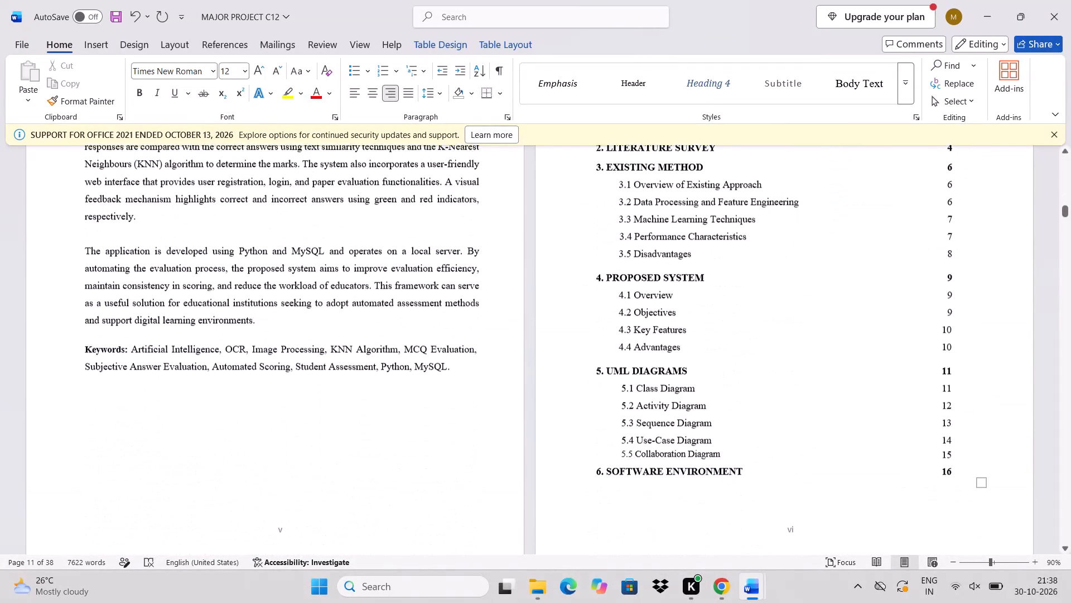
scroll(710, 316, "up", 1)
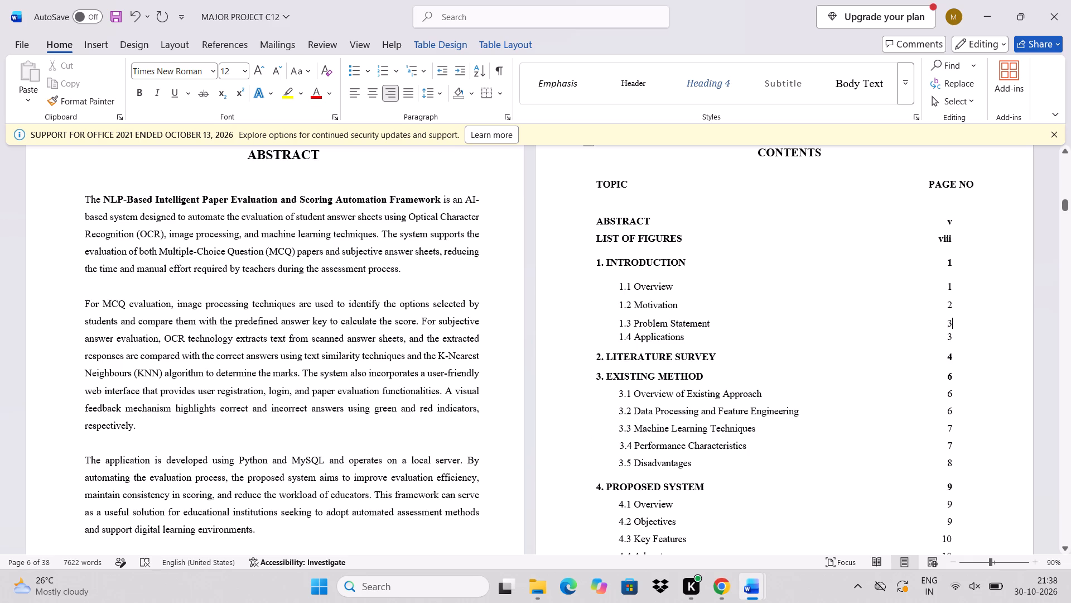
scroll(537, 432, "down", 1)
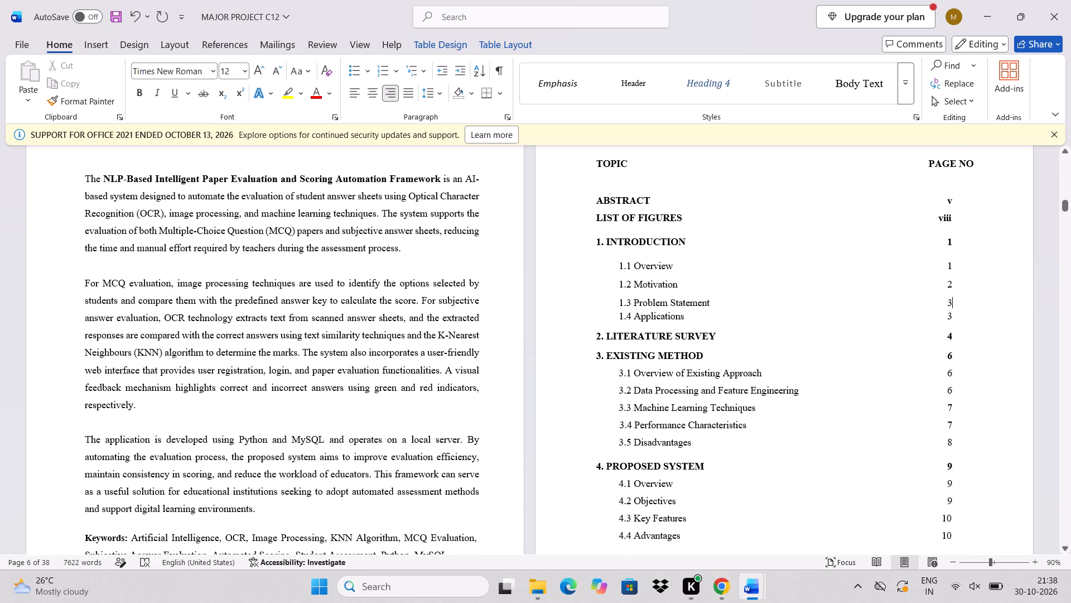
left_click(957, 404)
key("BackSpace")
key("6")
Check on which pages the headings 3.3 Machine Learning Techniques through 3.5 Disadvantages and 4. Proposed System stand.
scroll(806, 431, "down", 6)
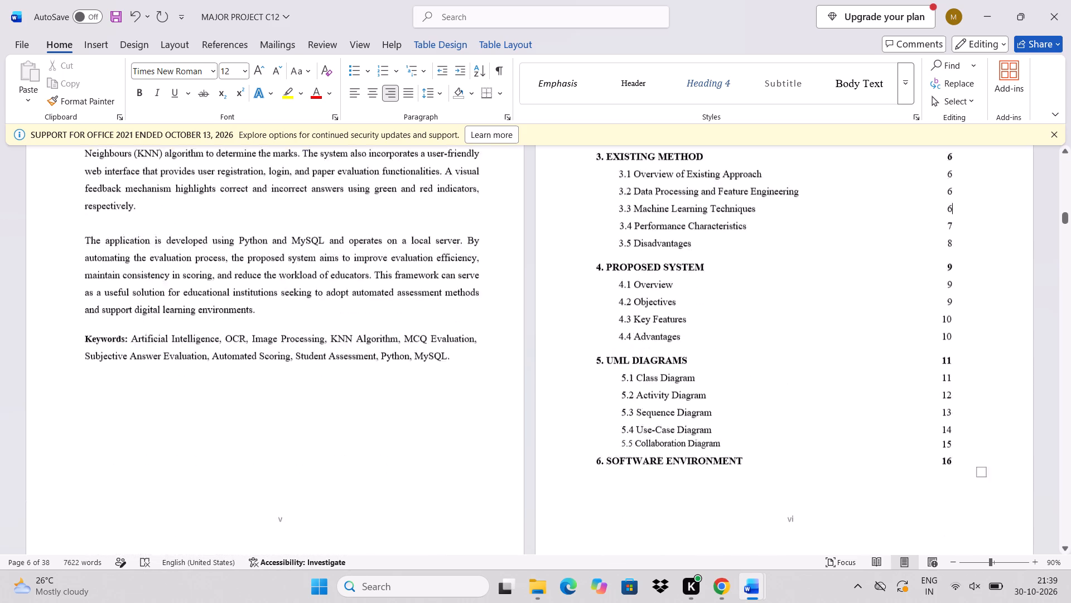
scroll(806, 431, "down", 9)
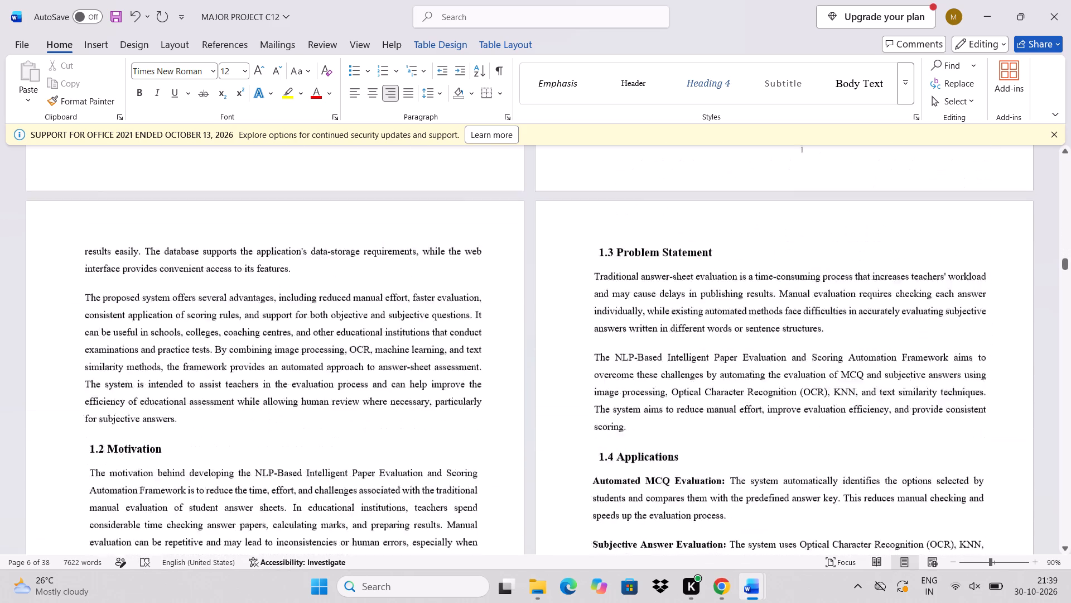
scroll(806, 431, "down", 8)
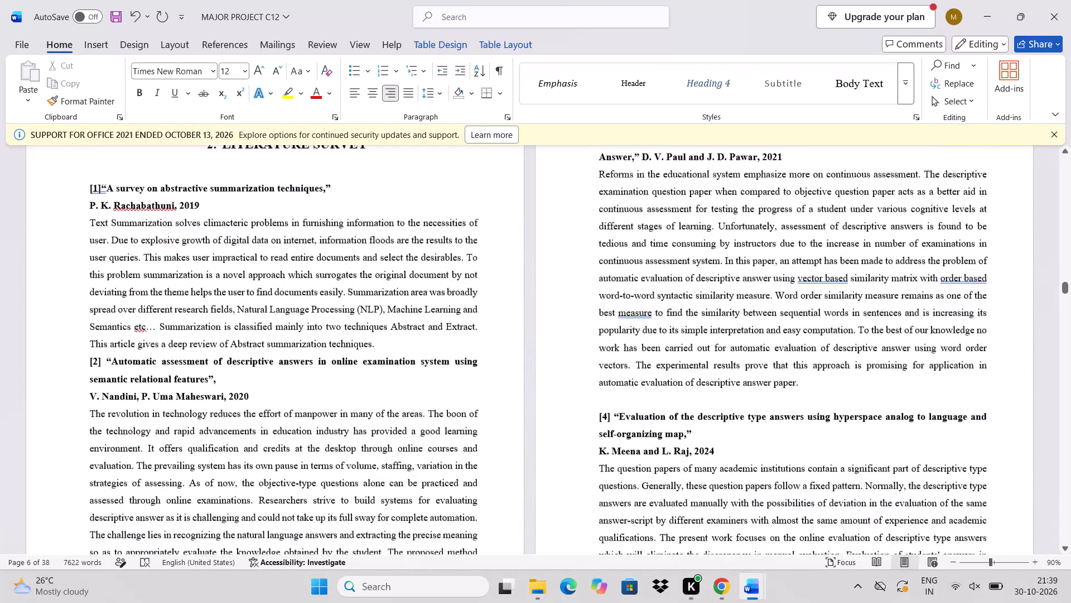
scroll(806, 431, "down", 10)
scroll(806, 431, "up", 3)
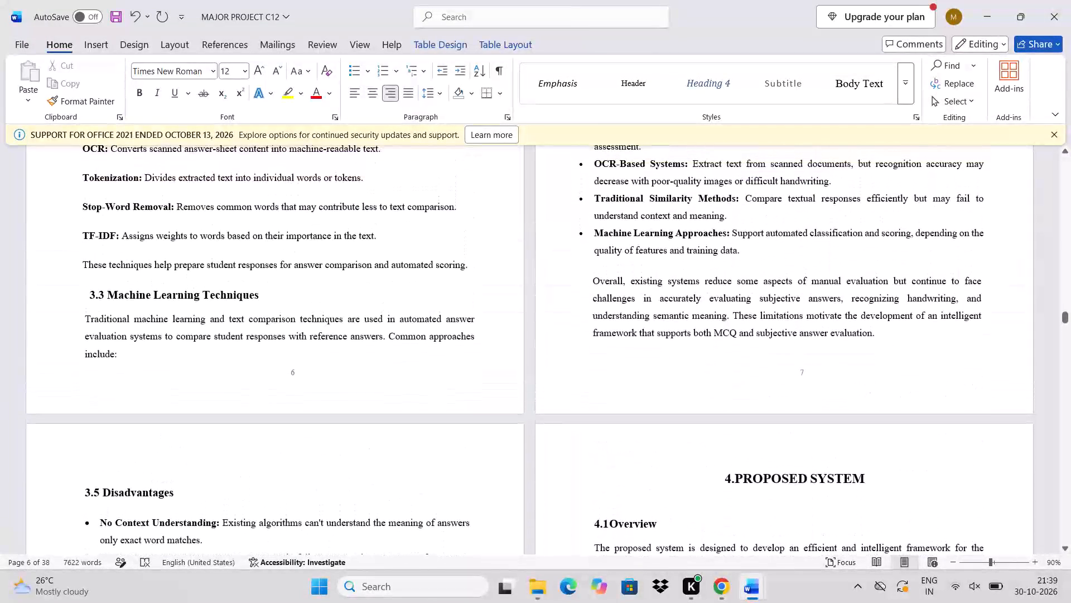
scroll(806, 431, "up", 8)
scroll(806, 431, "down", 3)
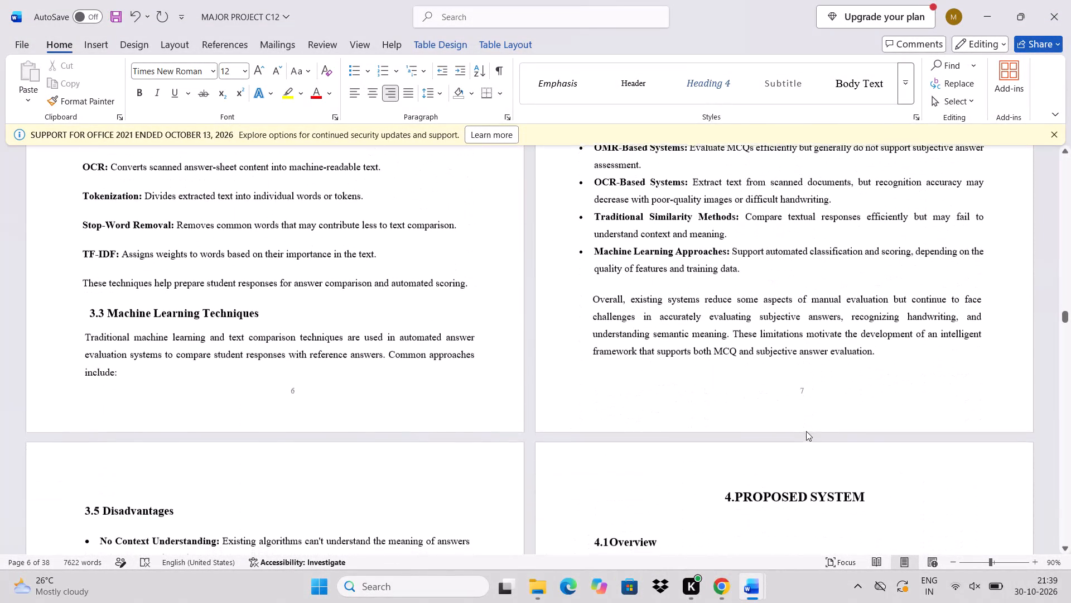
scroll(806, 431, "down", 2)
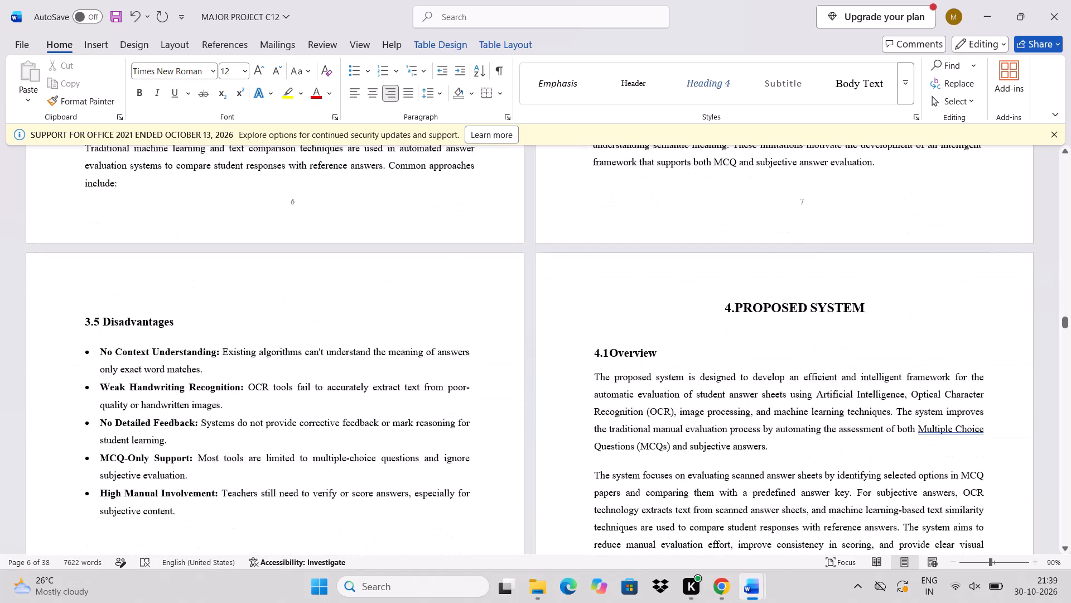
Compare the Contents page numbers for Proposed System, its subsections 4.1 to 4.4 and UML Diagrams with the pages of those headings.
scroll(684, 314, "up", 10)
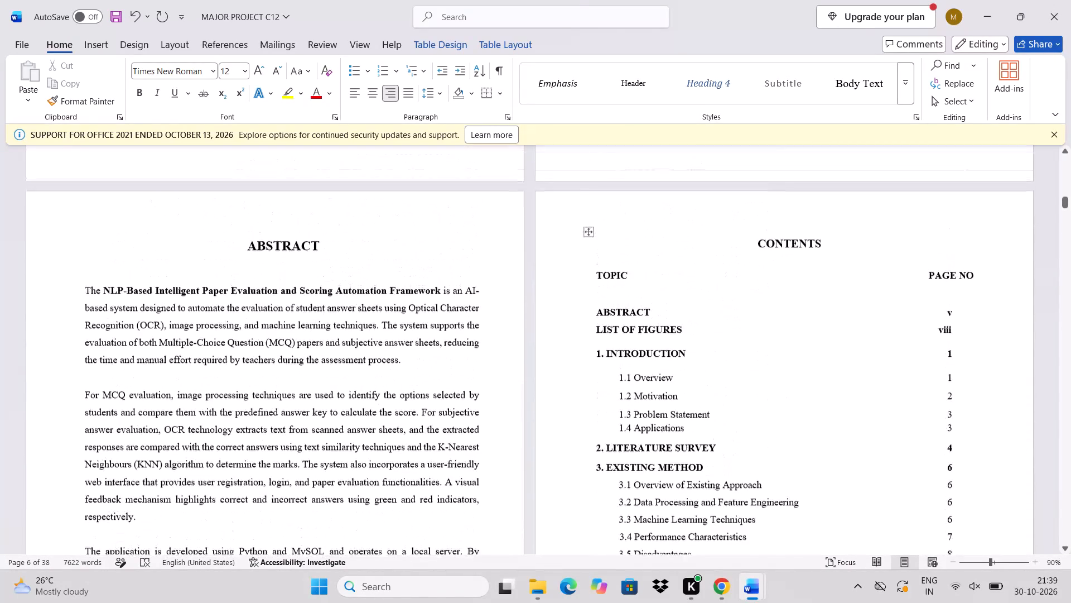
scroll(684, 314, "up", 1)
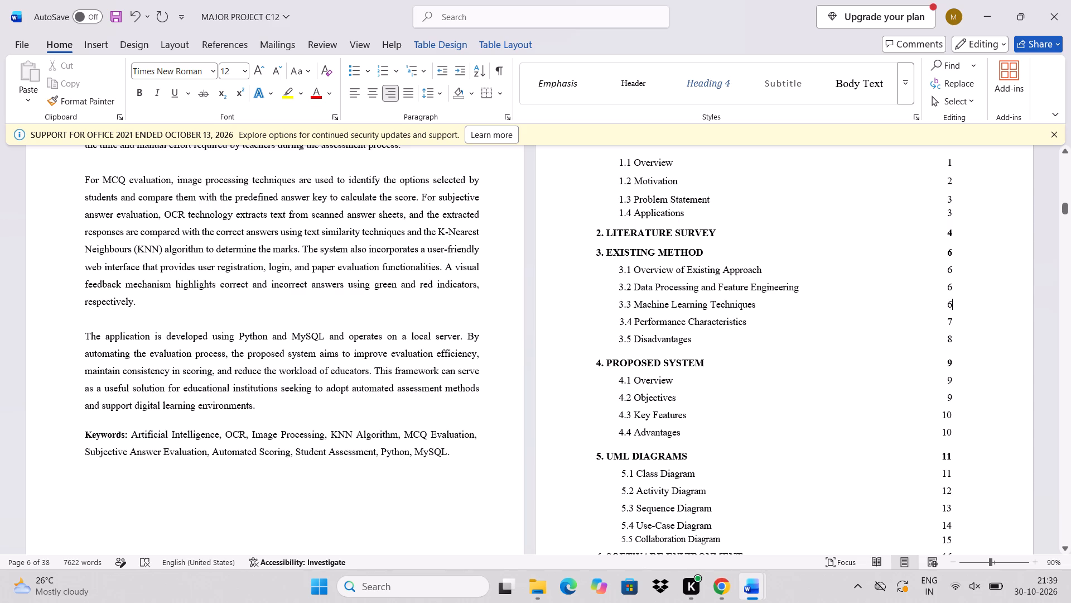
scroll(765, 366, "down", 1)
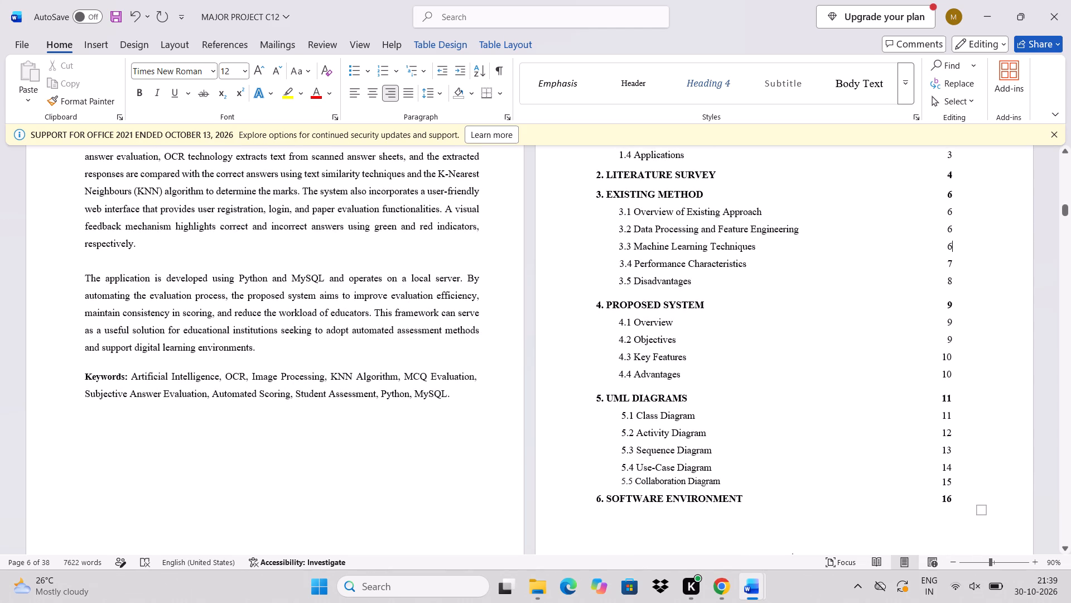
scroll(765, 366, "down", 1)
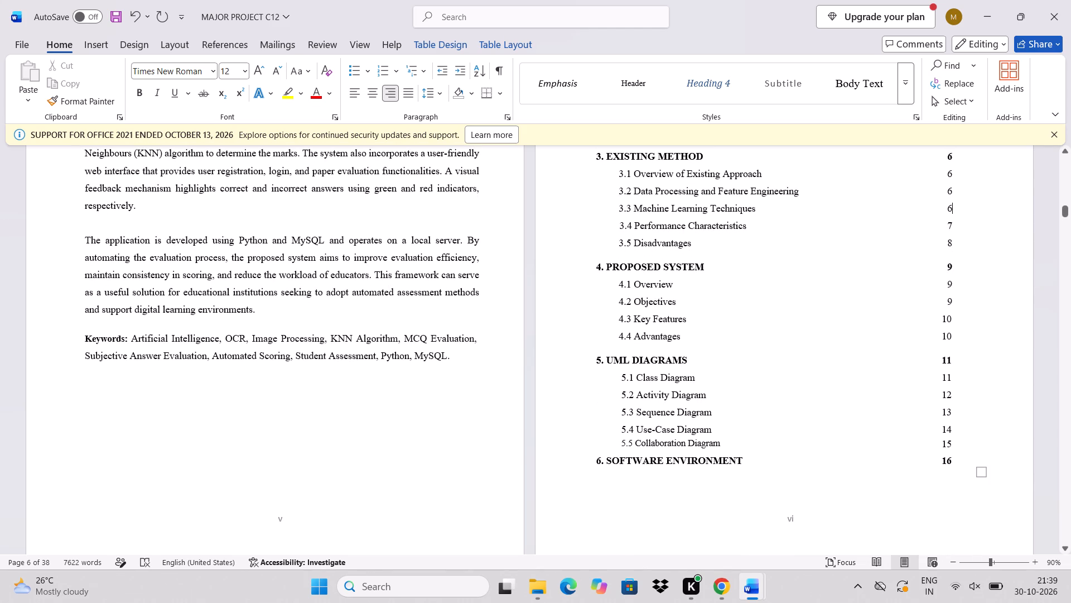
scroll(765, 366, "down", 4)
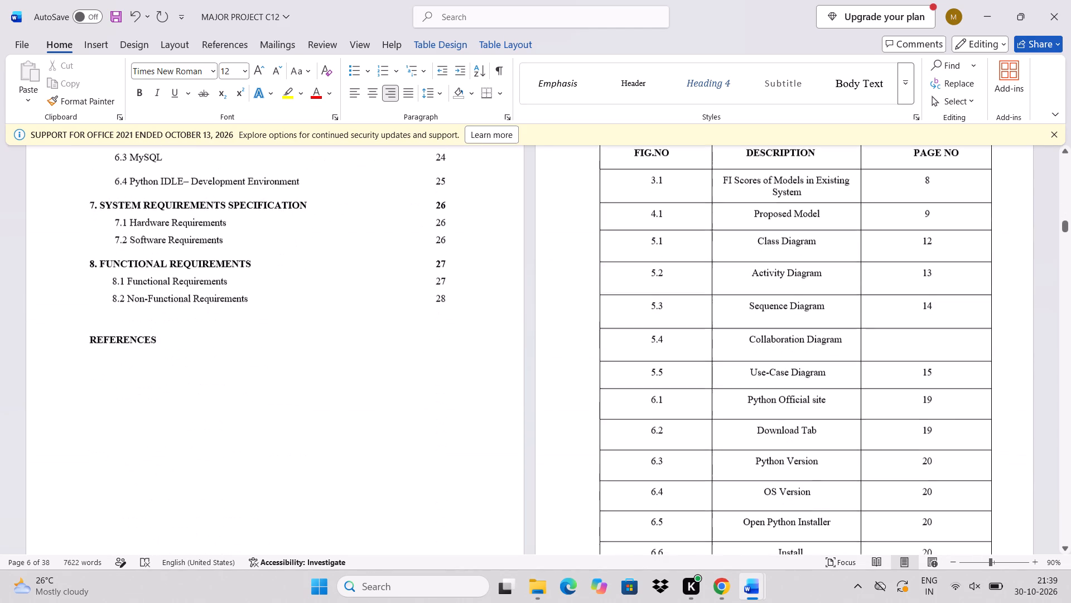
scroll(765, 366, "down", 7)
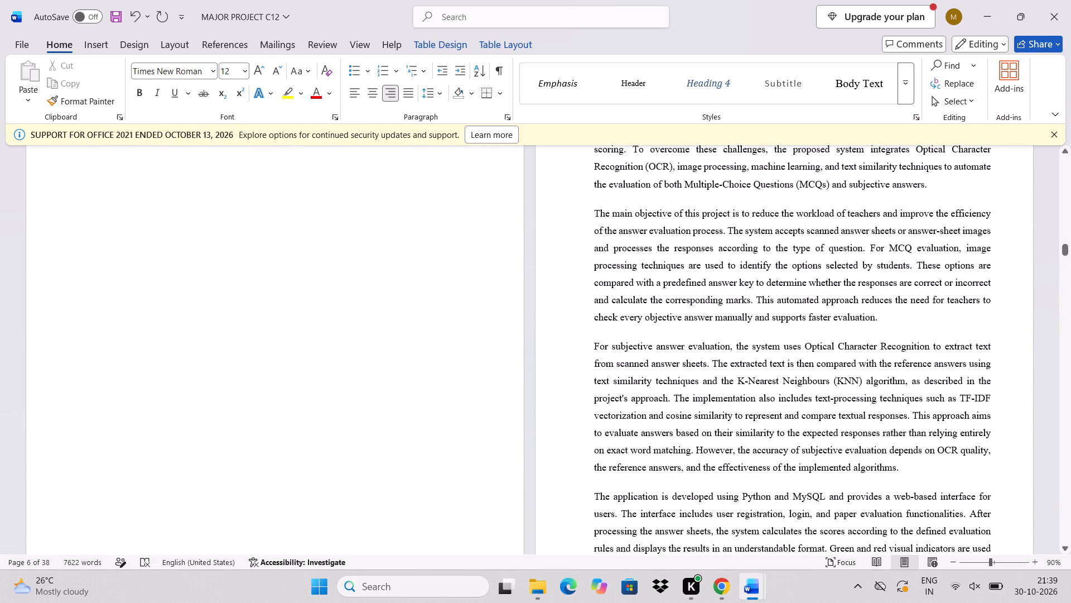
scroll(765, 366, "down", 6)
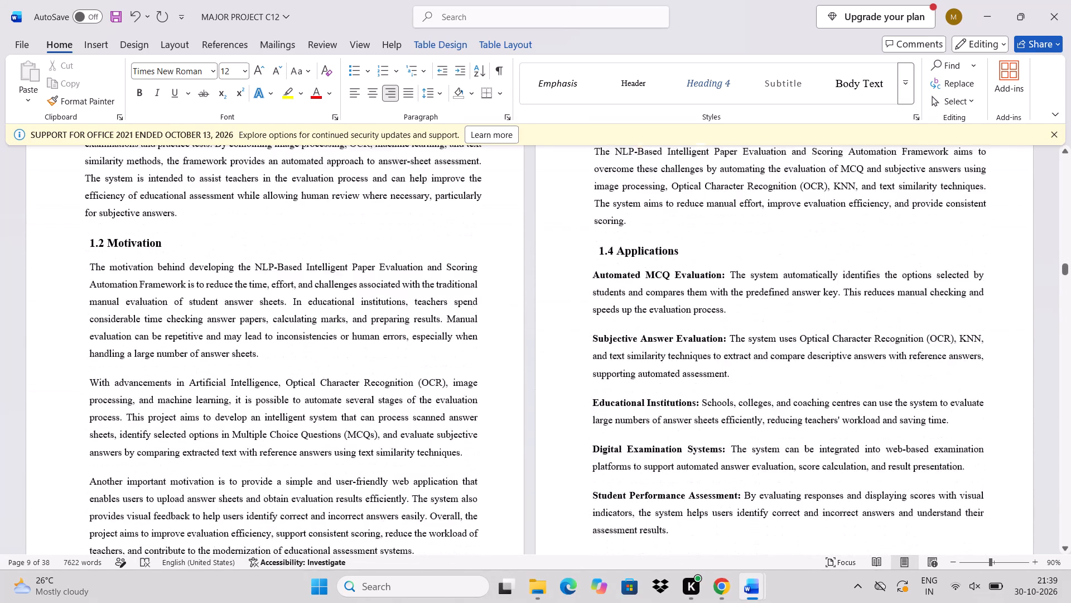
scroll(765, 366, "down", 6)
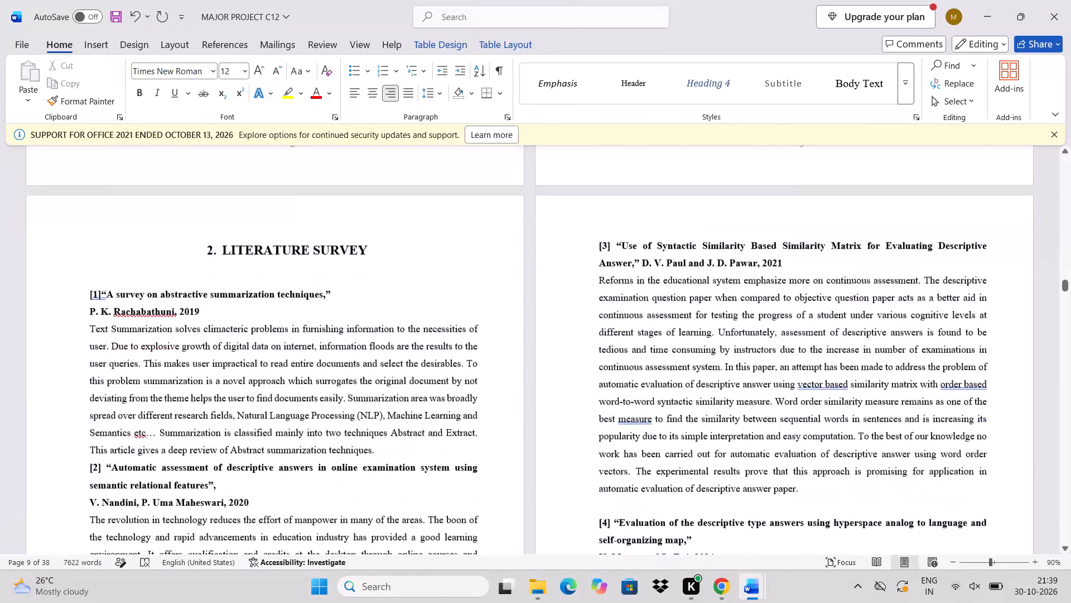
scroll(765, 366, "down", 8)
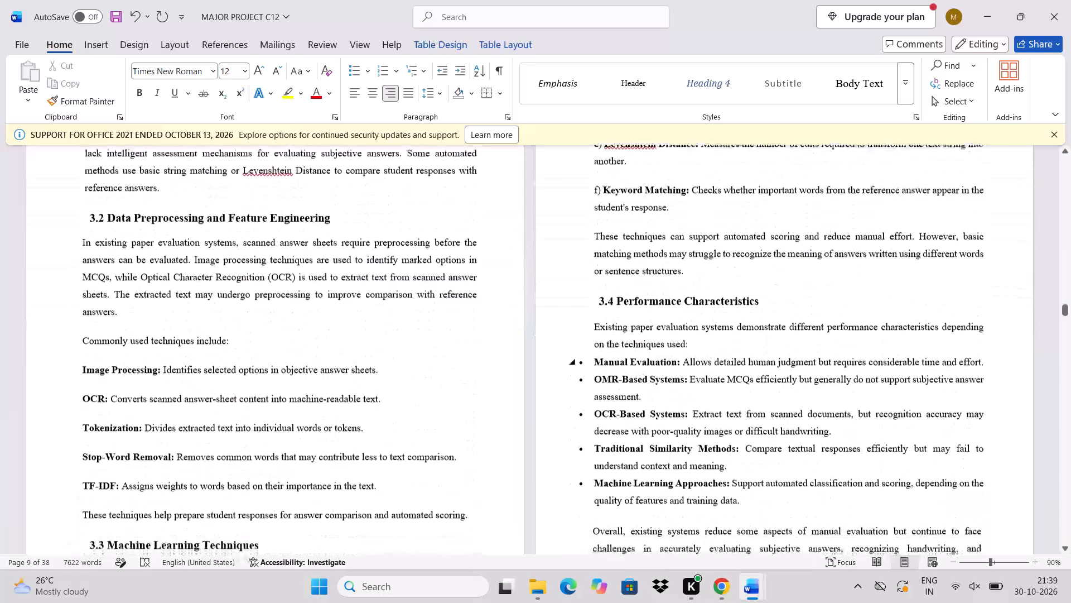
scroll(765, 366, "down", 4)
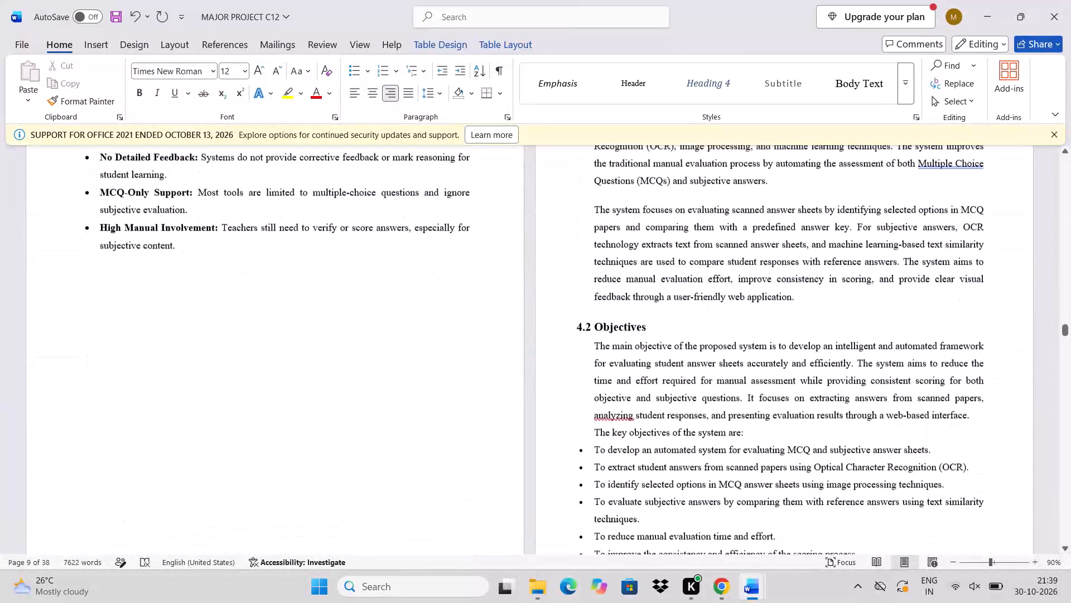
scroll(765, 366, "down", 5)
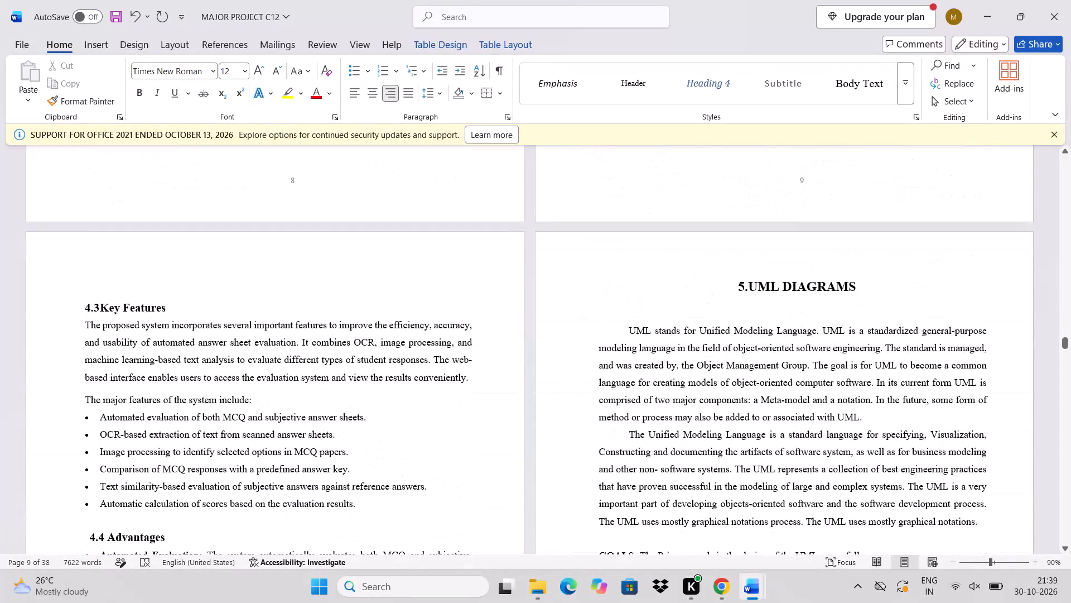
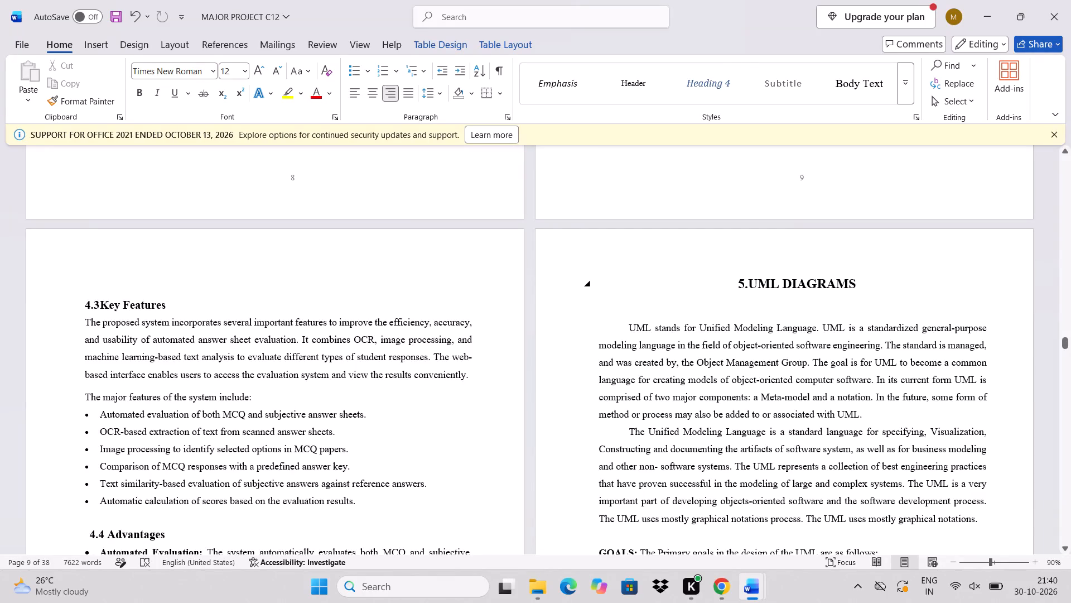
Check on which pages the headings 3.5 Disadvantages, 4. Proposed System with subsections 4.1 to 4.4, and 5. UML Diagrams stand.
scroll(725, 280, "up", 8)
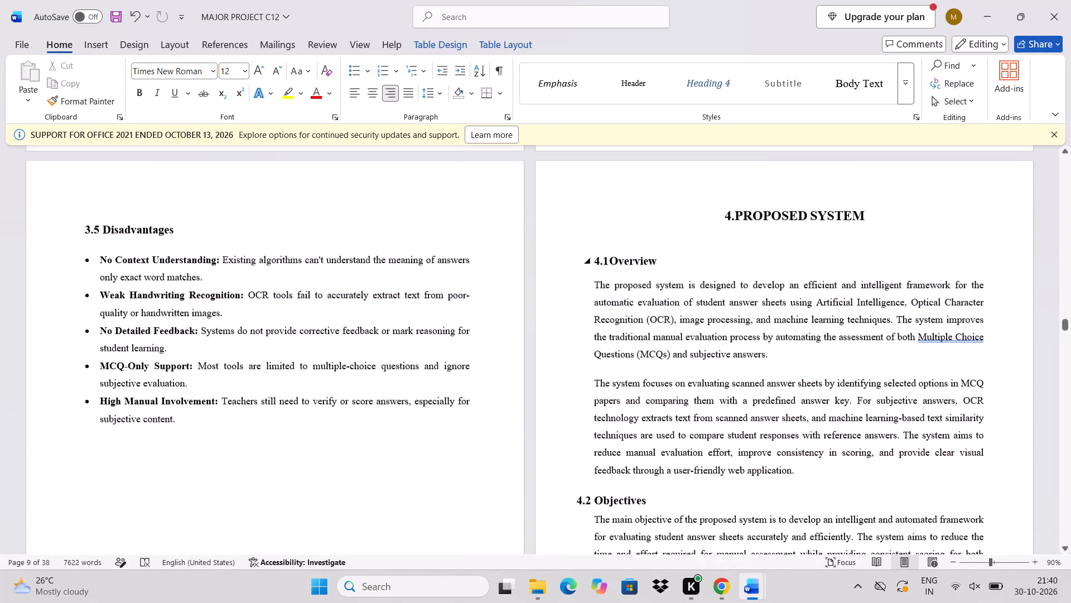
scroll(725, 280, "up", 1)
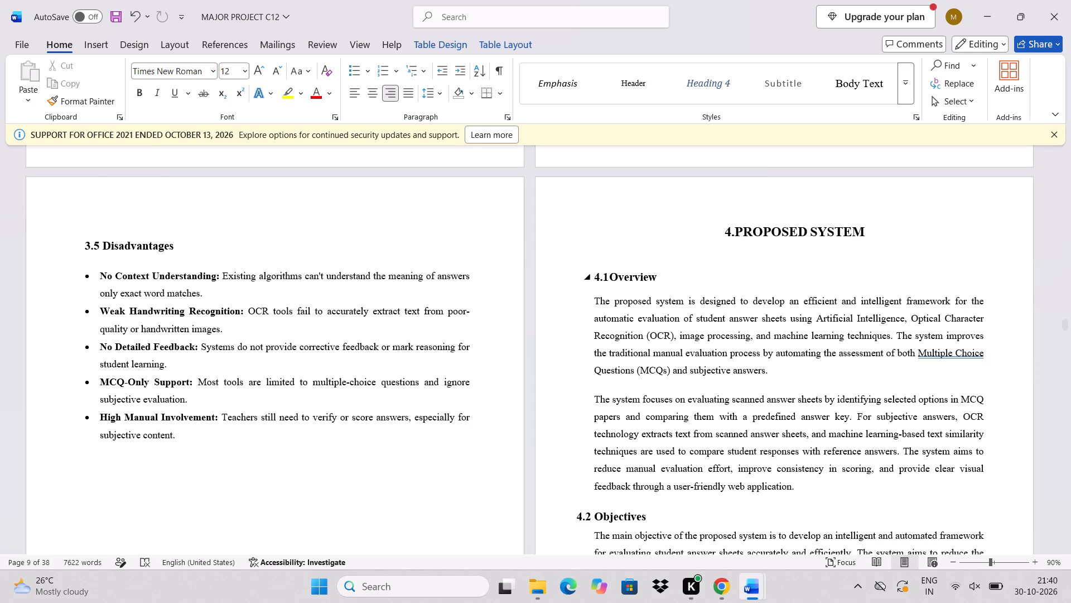
scroll(726, 268, "down", 3)
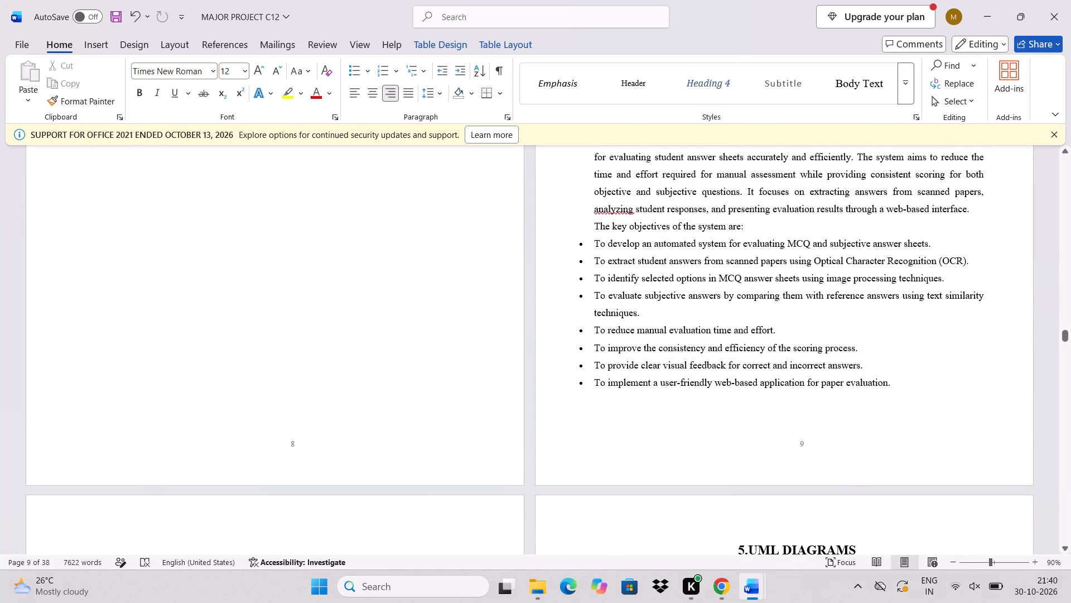
scroll(728, 261, "down", 1)
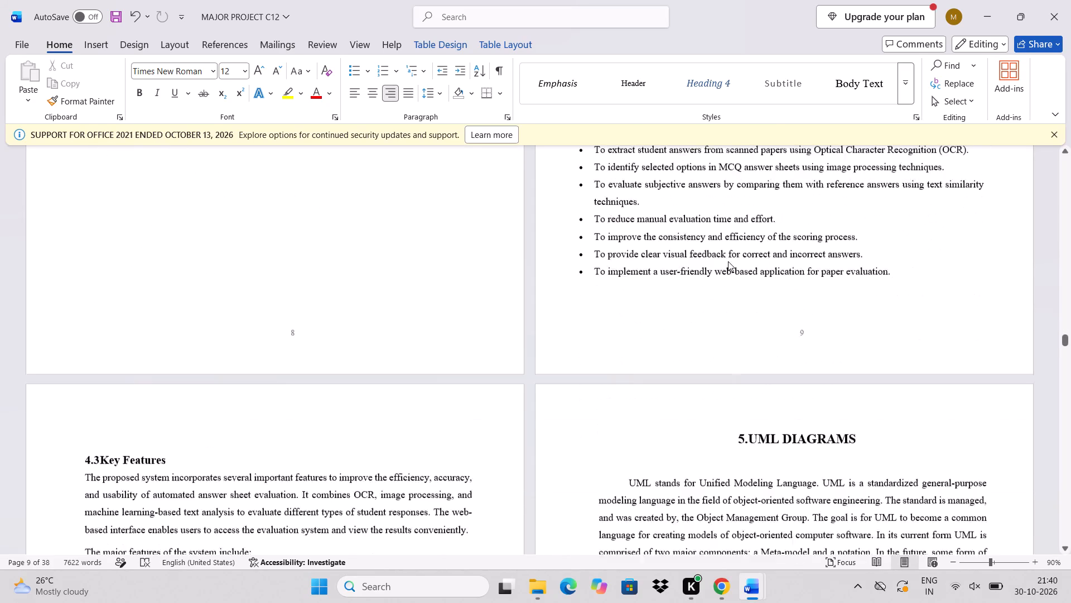
scroll(728, 261, "down", 2)
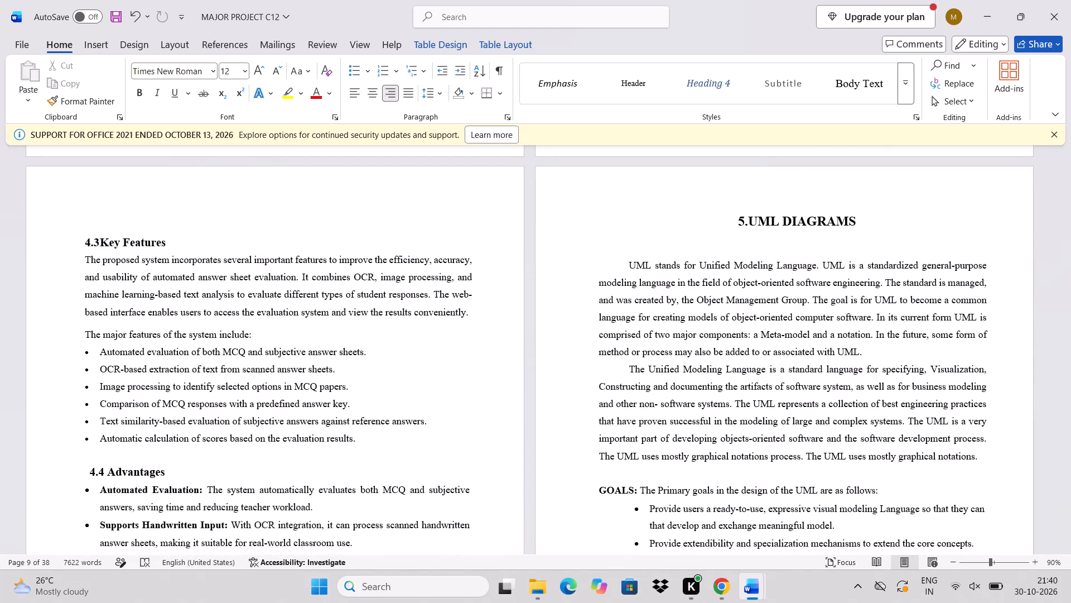
scroll(728, 261, "down", 2)
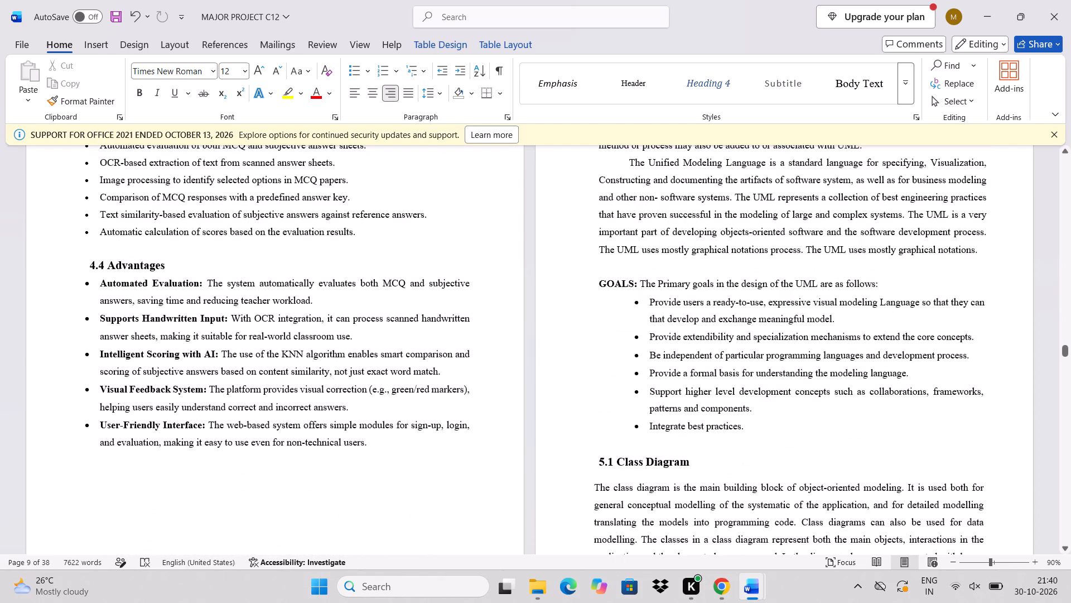
scroll(728, 261, "down", 2)
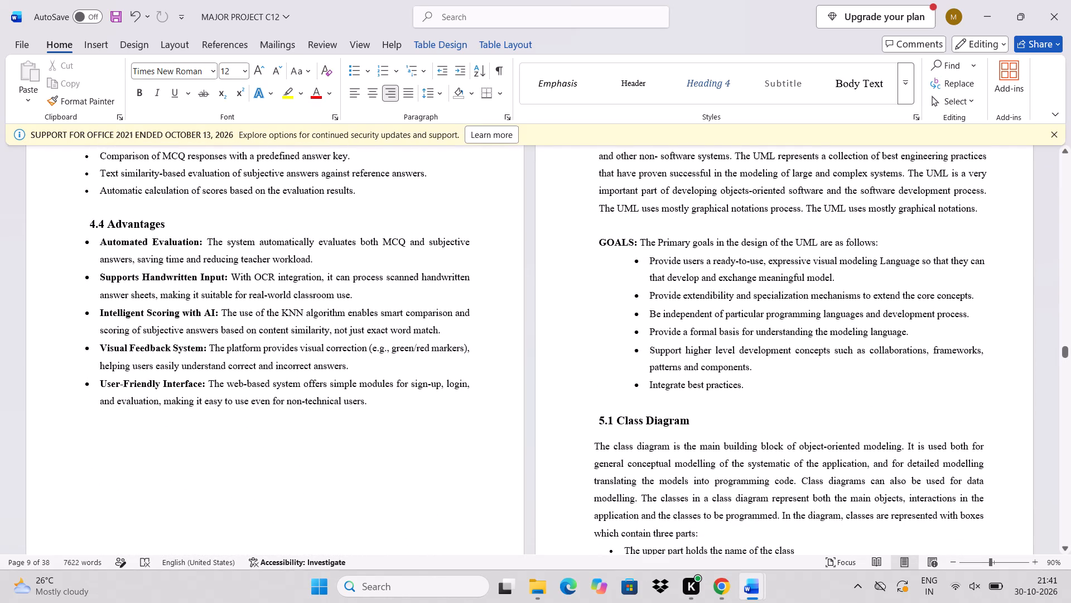
scroll(728, 261, "down", 1)
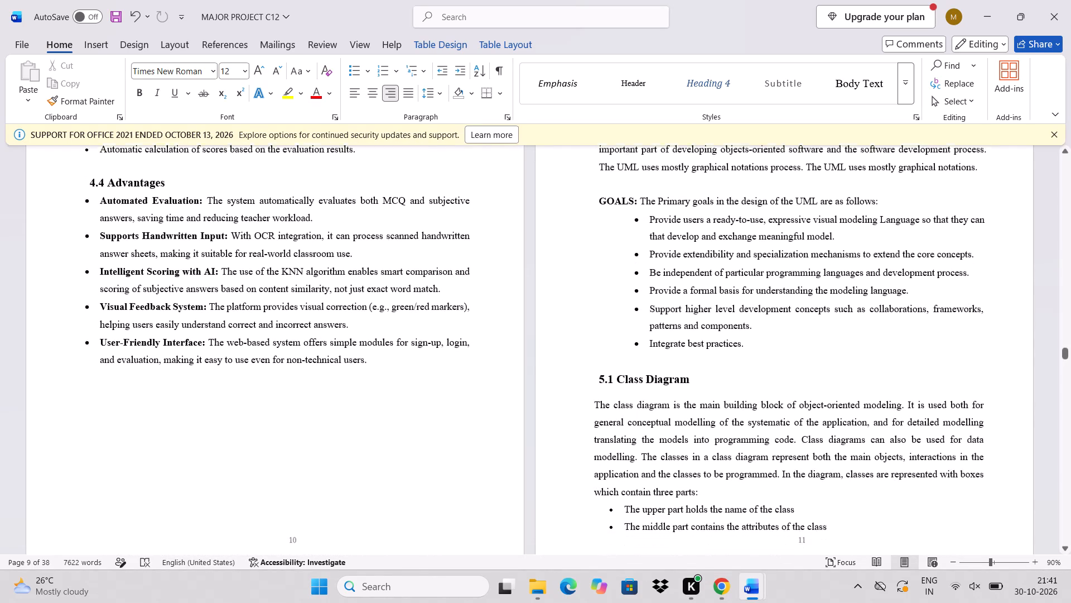
scroll(728, 261, "down", 2)
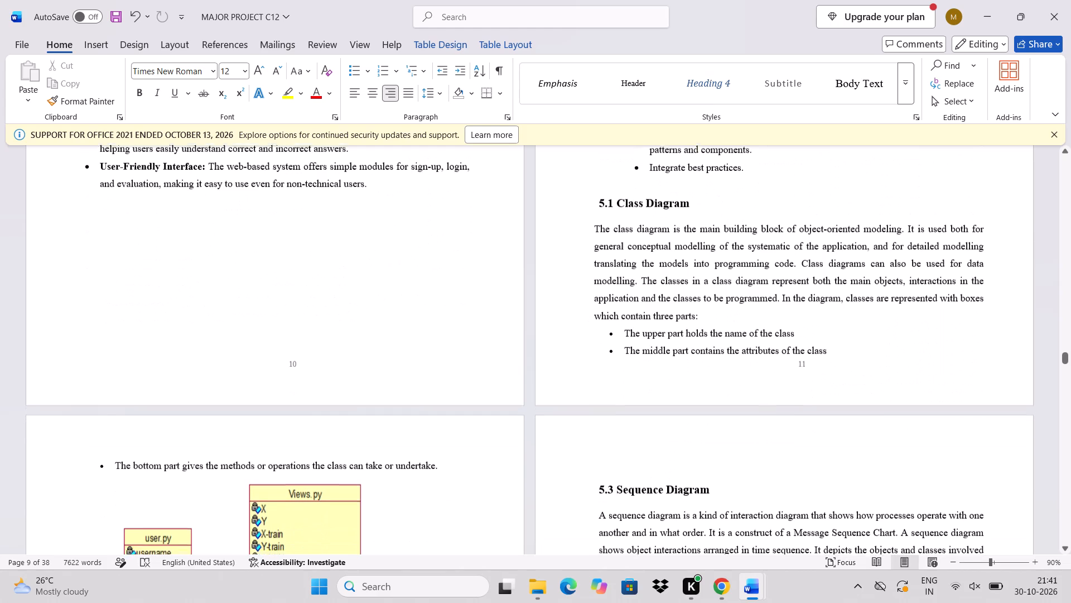
scroll(728, 261, "down", 1)
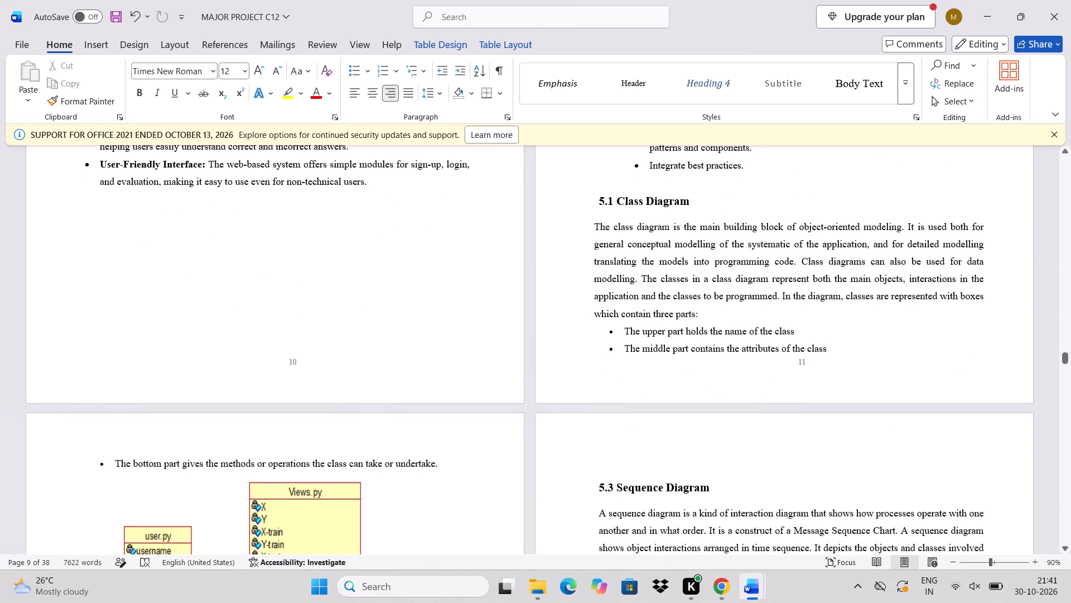
scroll(728, 261, "up", 5)
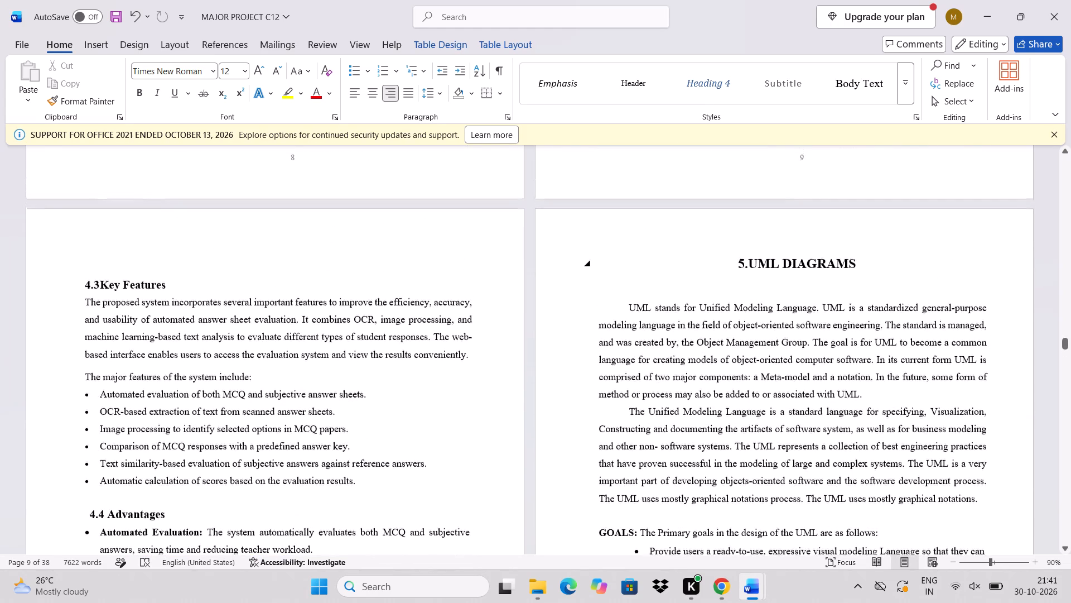
scroll(728, 261, "down", 2)
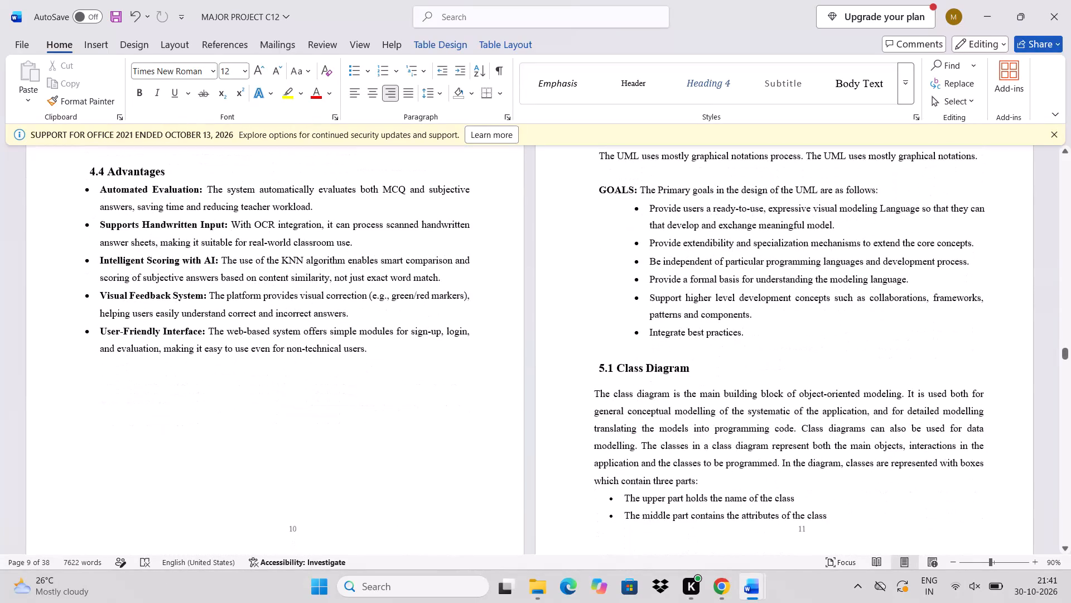
scroll(728, 261, "down", 1)
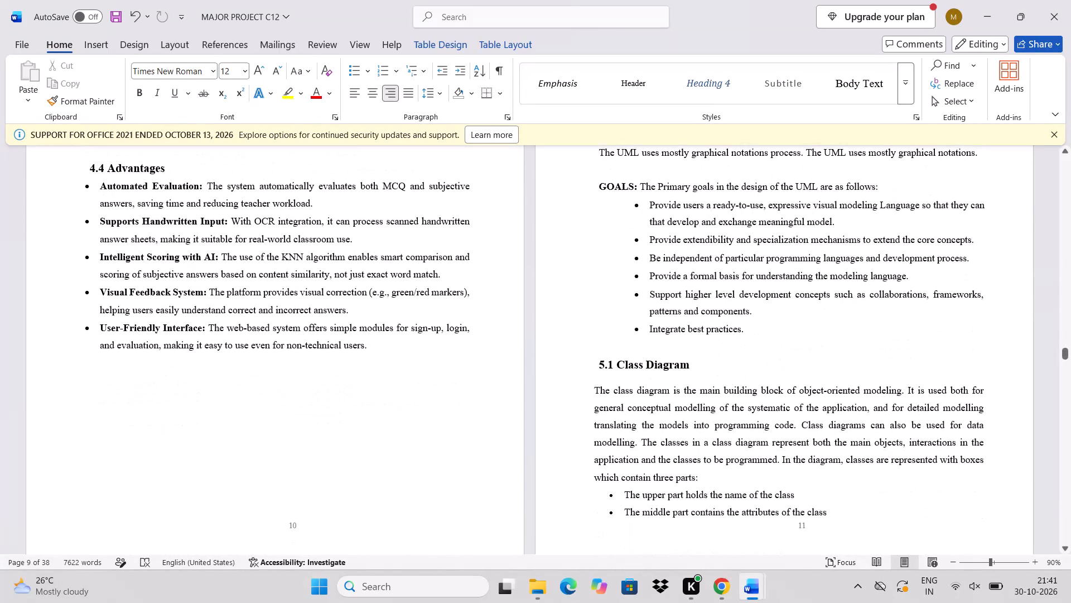
Check on which pages the headings 5.1 Class Diagram, 5.2 Activity Diagram and 5.3 Sequence Diagram and their figures stand.
scroll(728, 261, "down", 2)
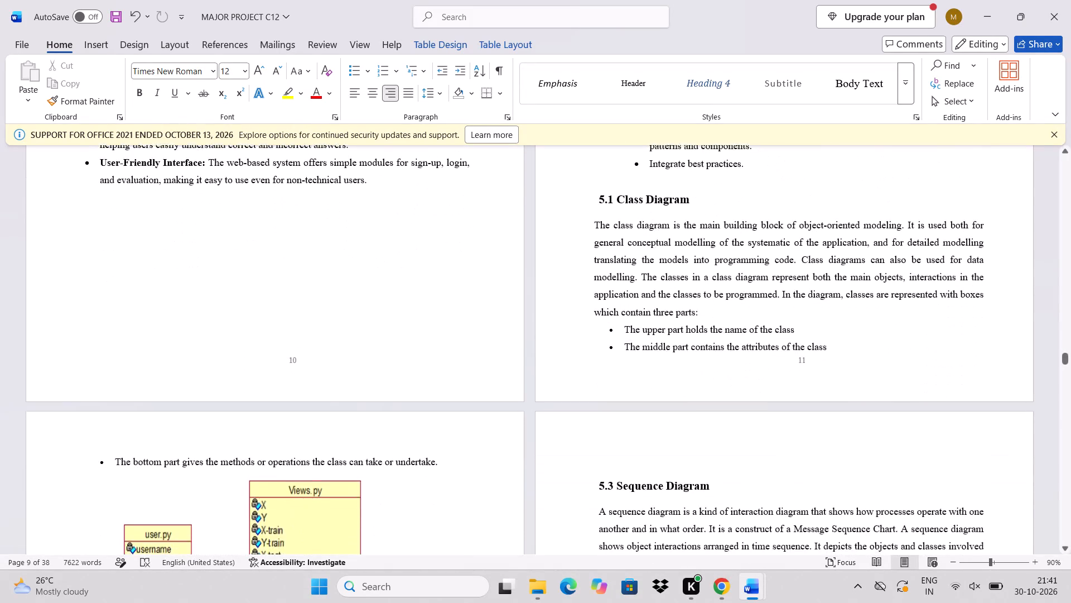
scroll(728, 261, "down", 3)
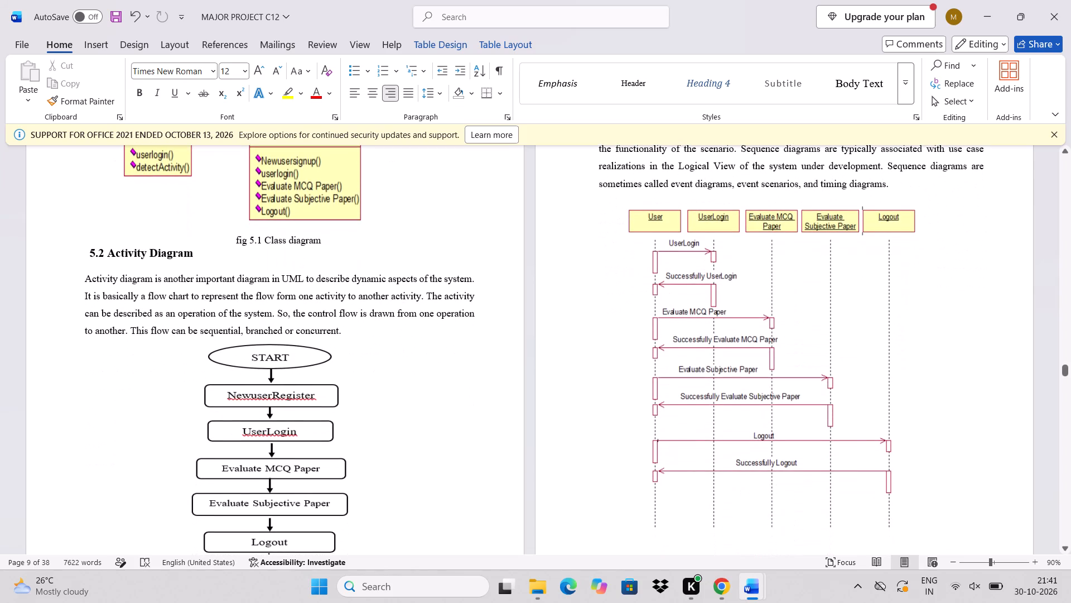
scroll(728, 261, "down", 1)
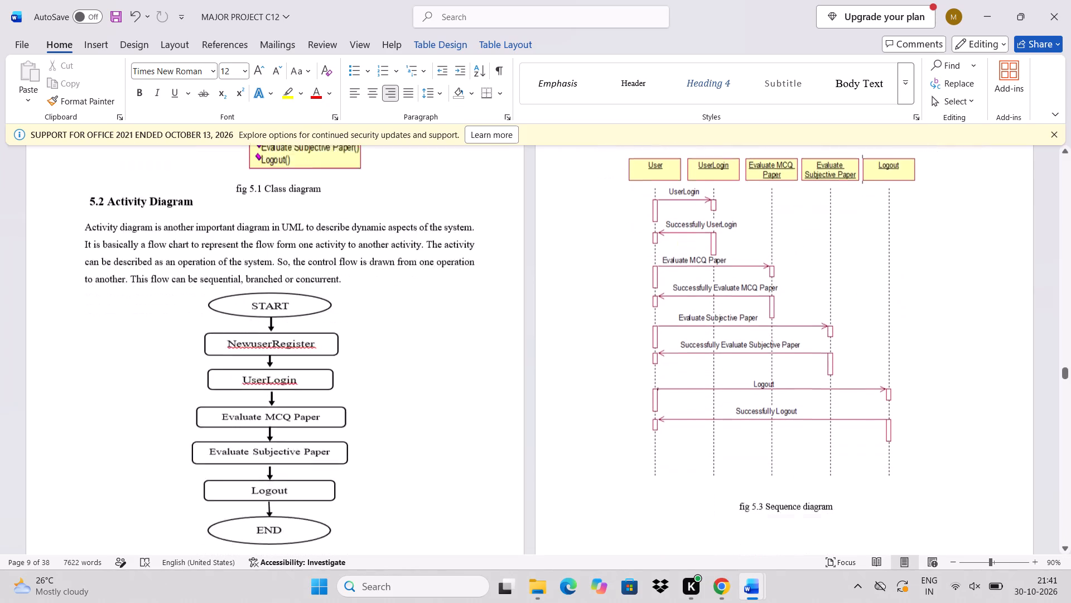
scroll(728, 261, "down", 3)
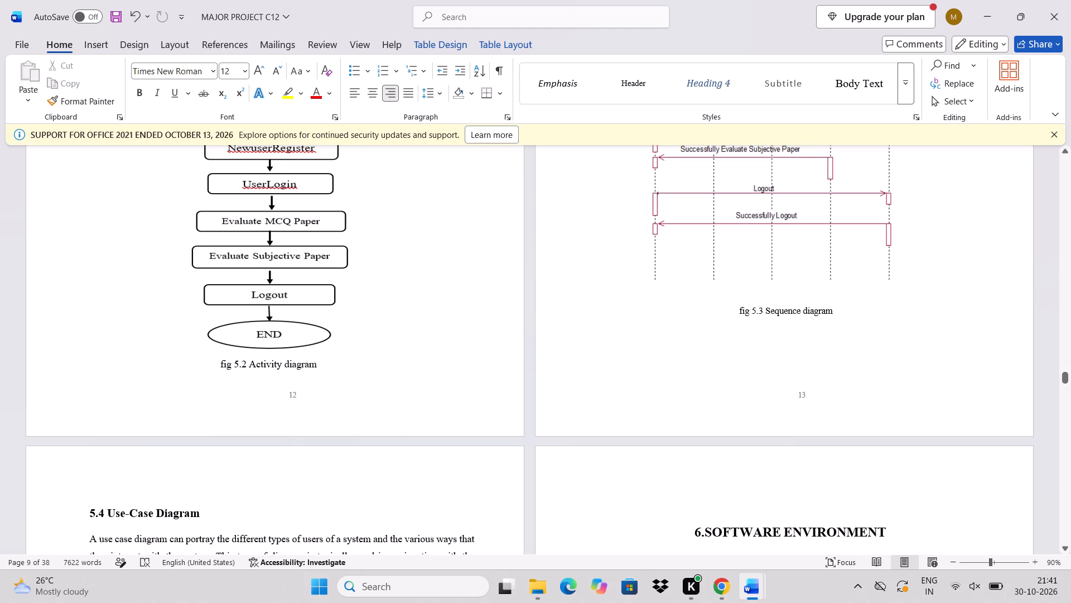
scroll(728, 261, "up", 5)
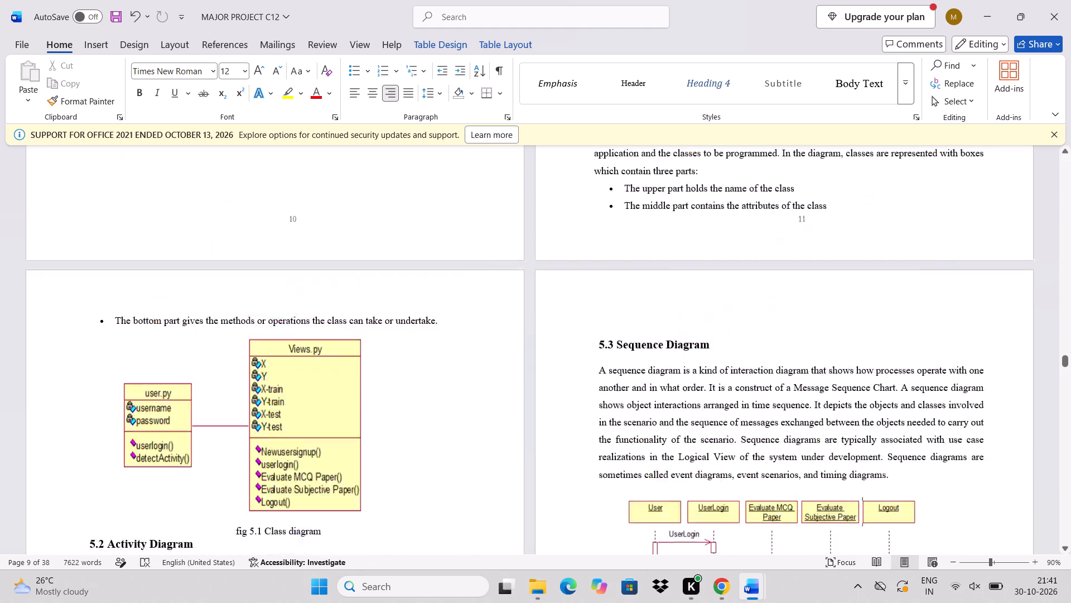
scroll(728, 261, "up", 1)
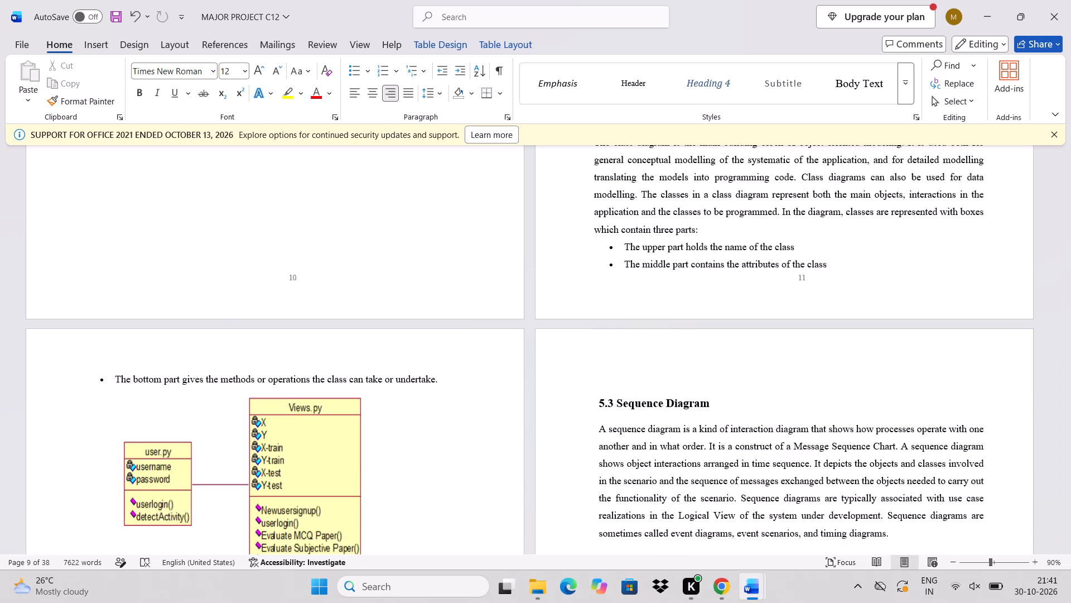
scroll(728, 261, "down", 3)
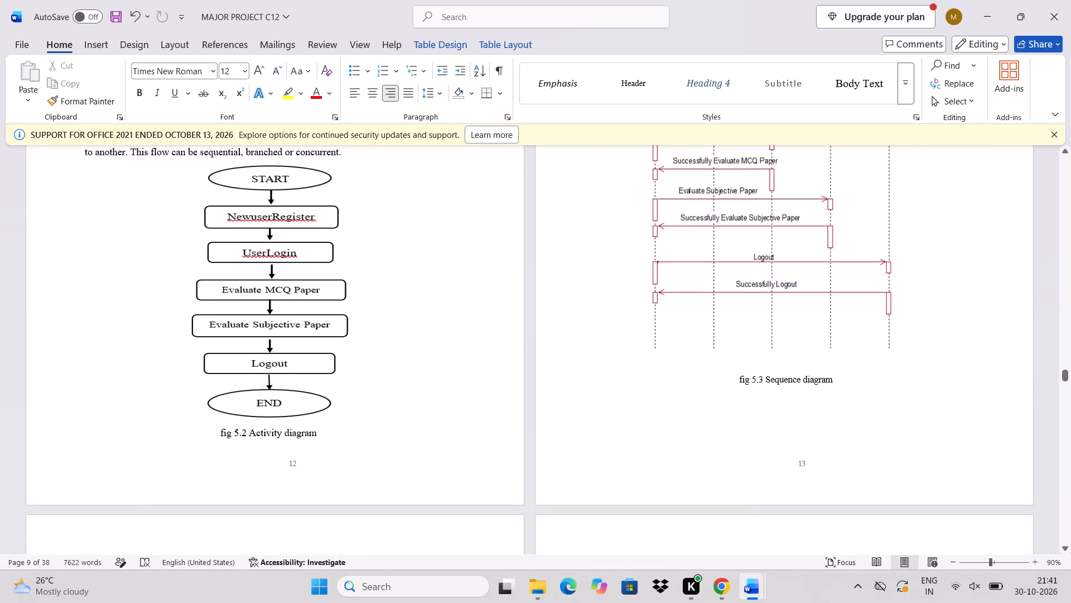
Check on which pages the headings 5.4 Use-Case Diagram, 5.5 Collaboration Diagram, 6. Software Environment and 6.1 Python and their figures stand.
scroll(728, 261, "down", 2)
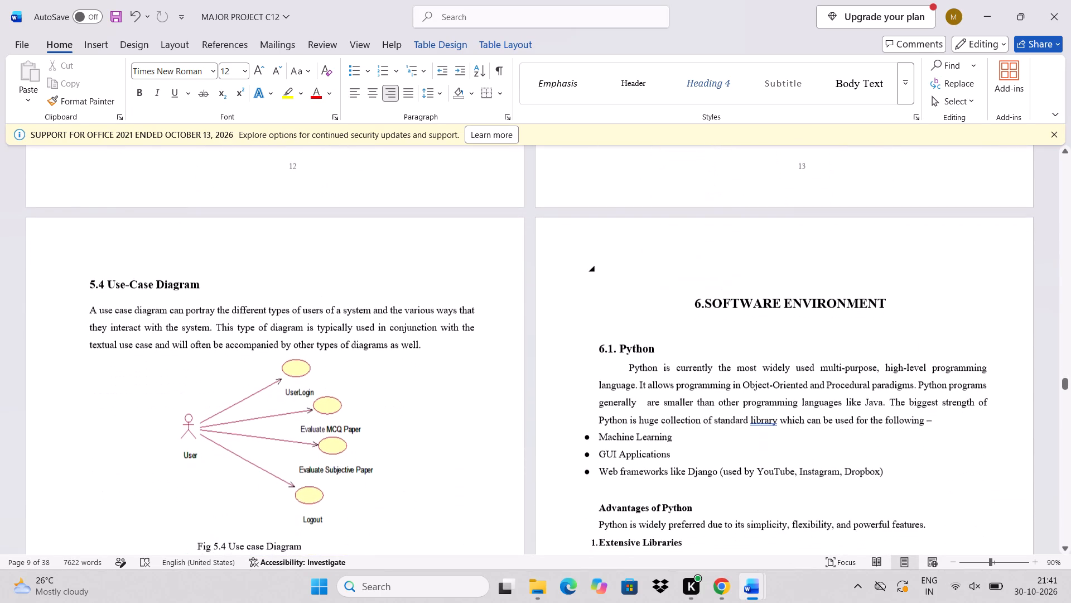
scroll(728, 261, "down", 1)
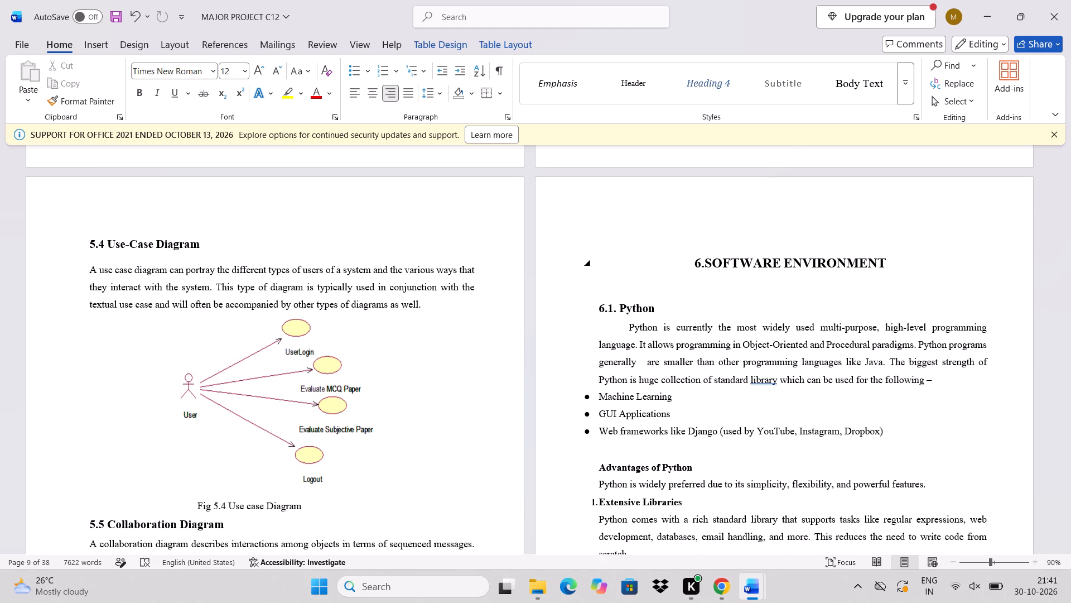
scroll(728, 261, "down", 3)
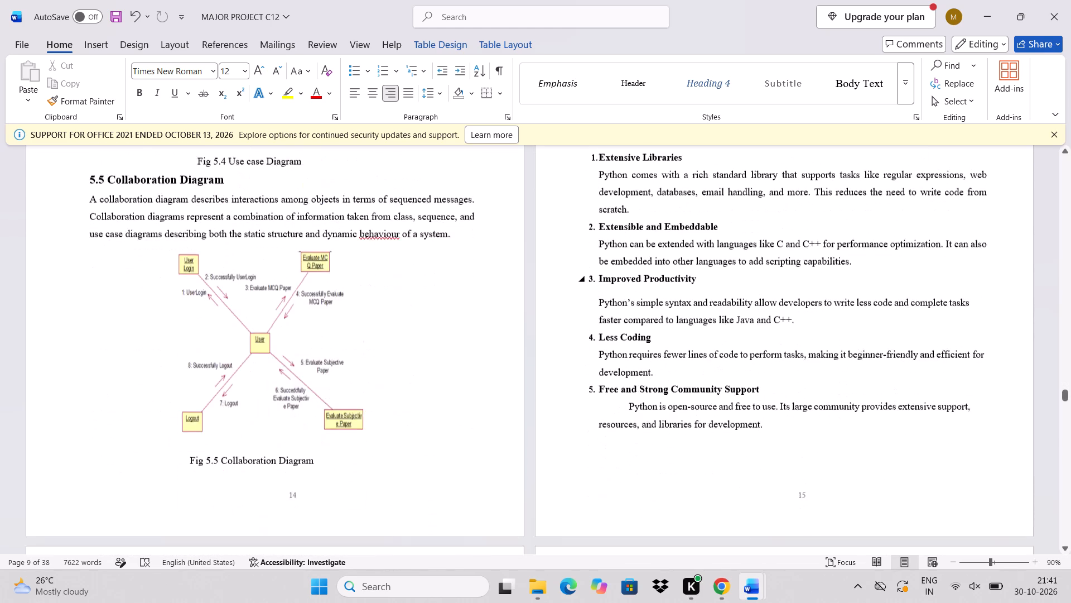
scroll(728, 261, "down", 1)
scroll(728, 261, "up", 2)
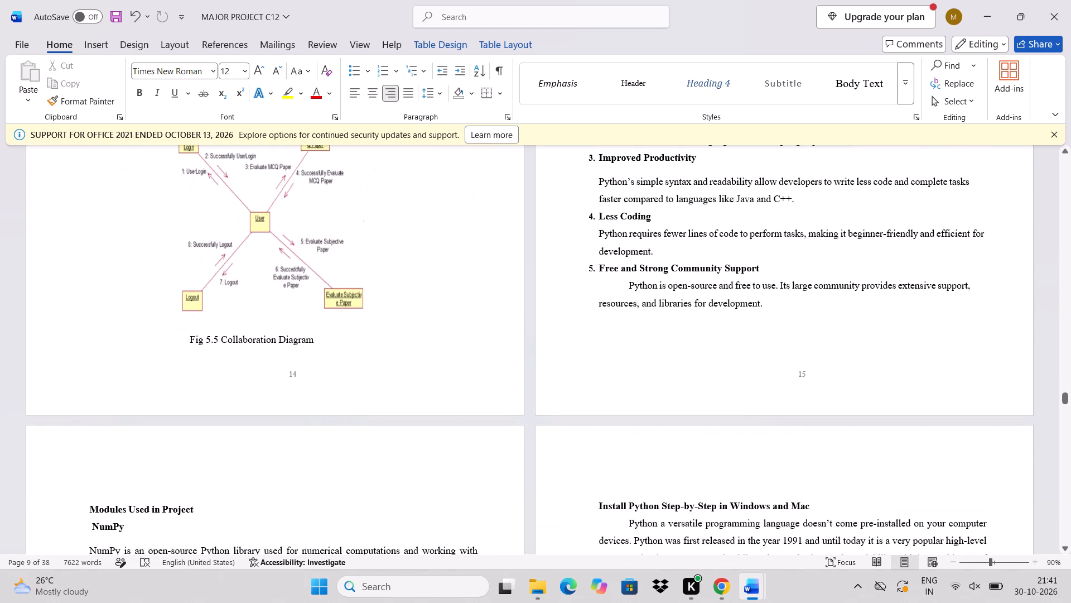
scroll(728, 261, "up", 1)
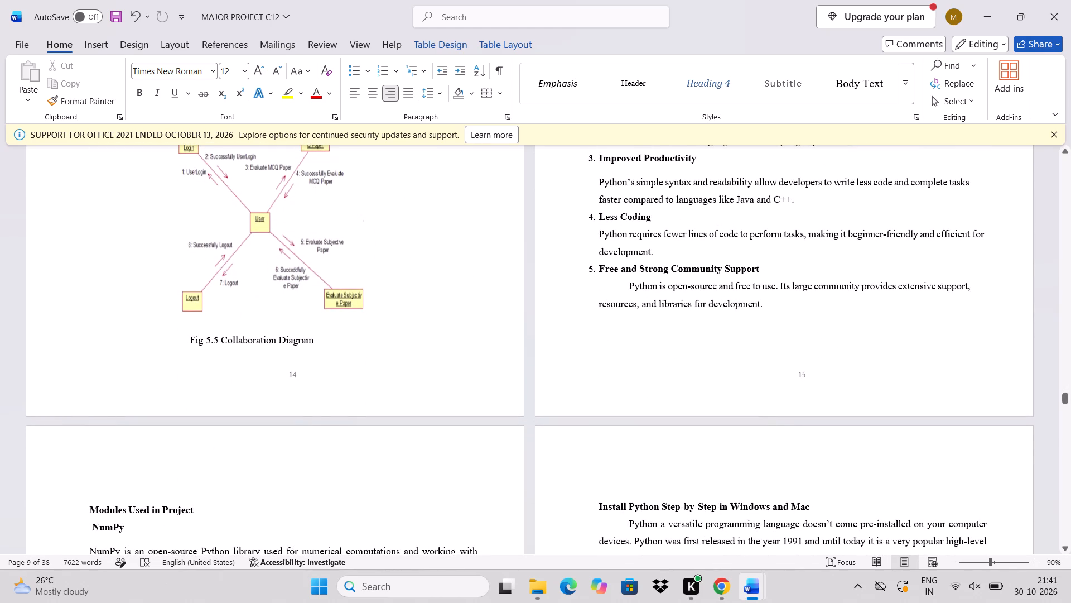
scroll(728, 261, "up", 1)
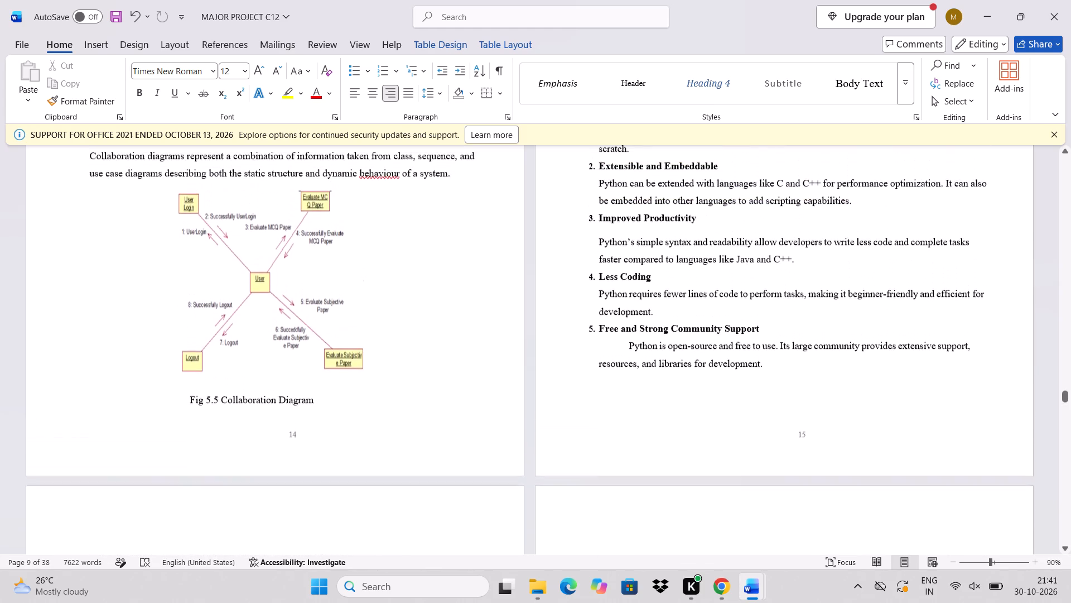
scroll(728, 261, "up", 1)
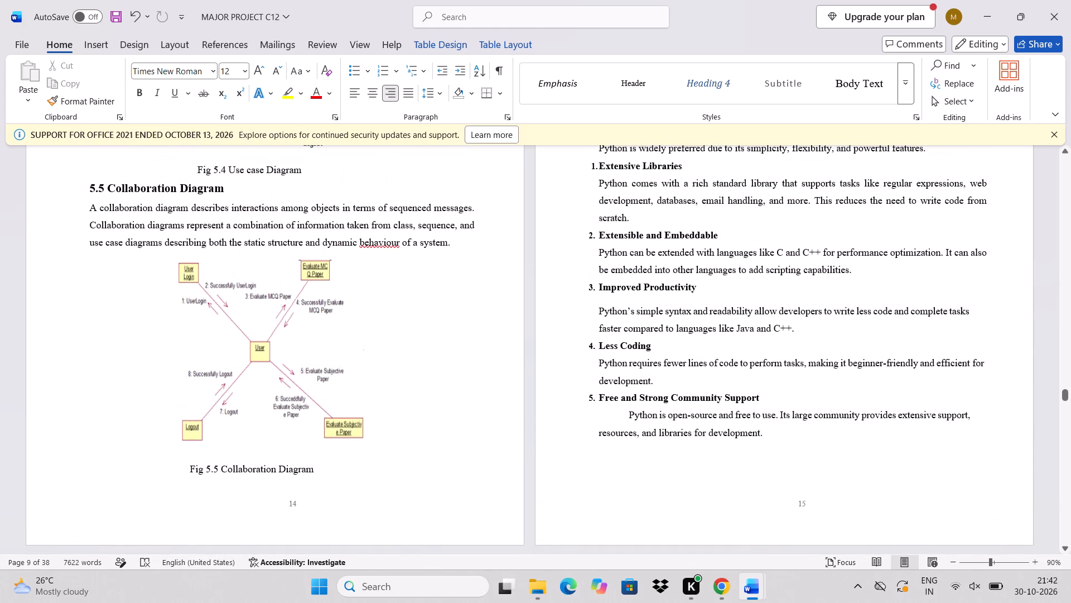
scroll(728, 261, "down", 2)
scroll(524, 257, "down", 1)
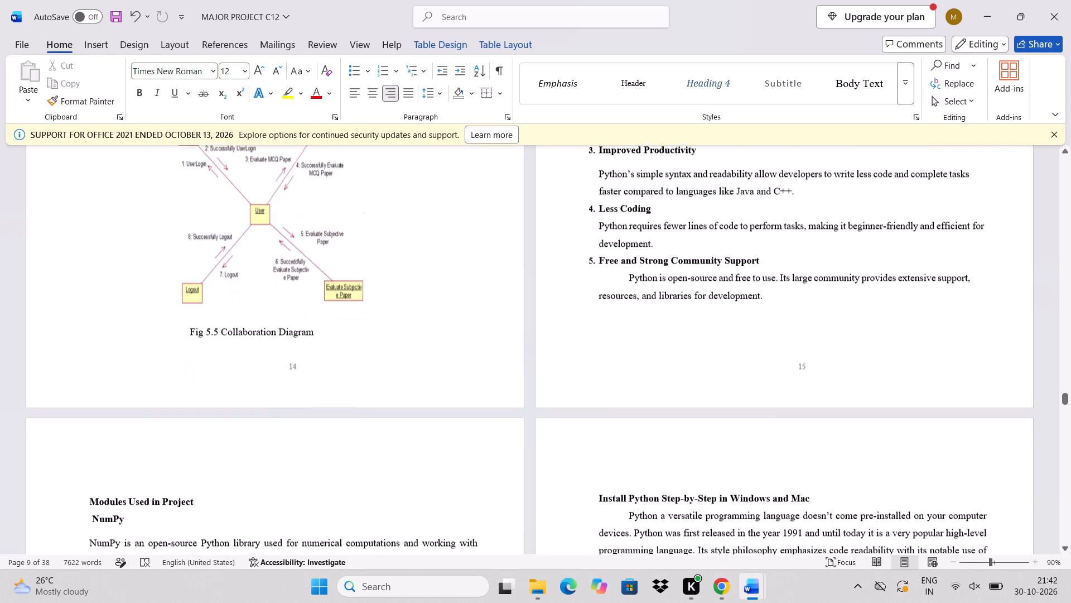
scroll(524, 257, "down", 1)
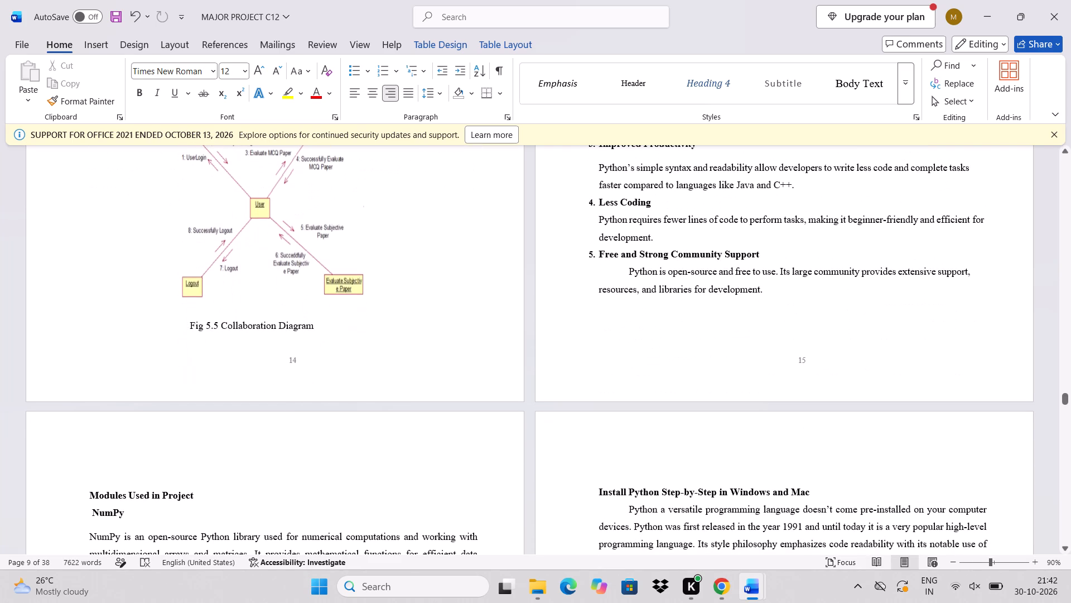
scroll(524, 257, "up", 6)
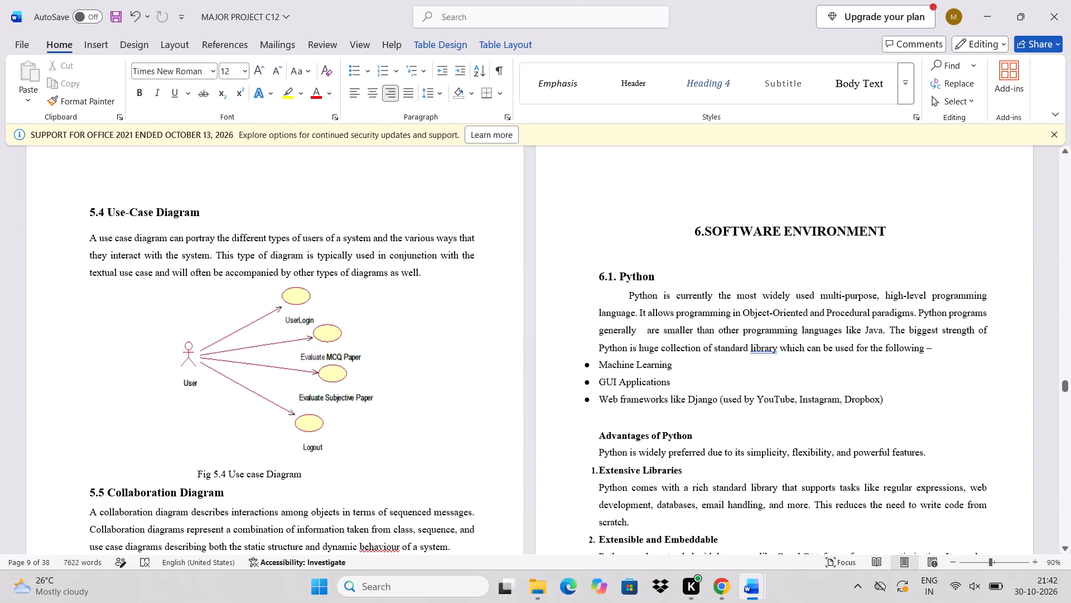
scroll(522, 239, "down", 2)
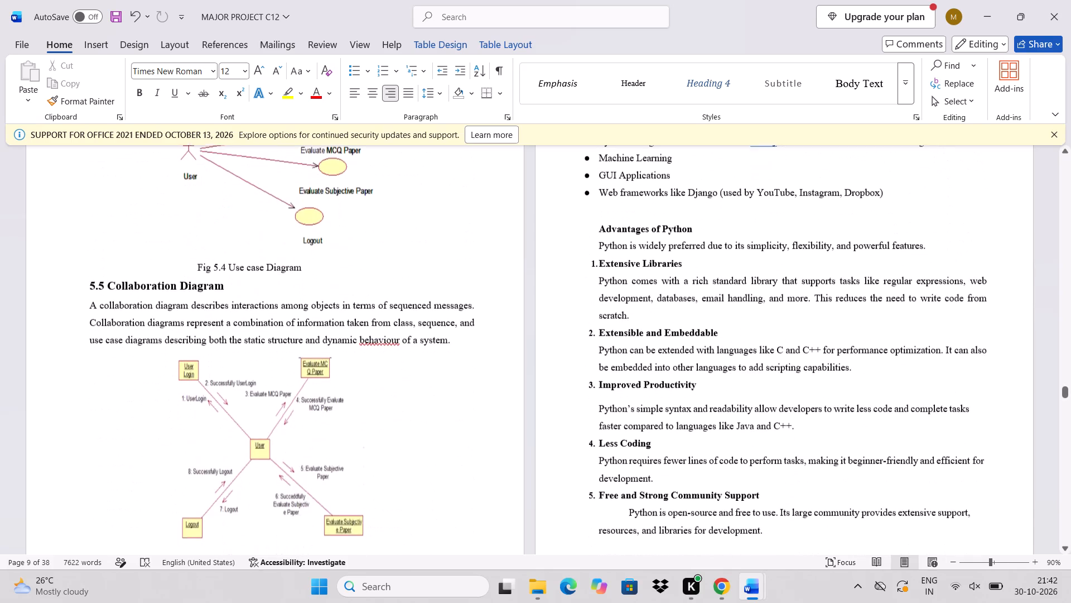
scroll(522, 239, "down", 2)
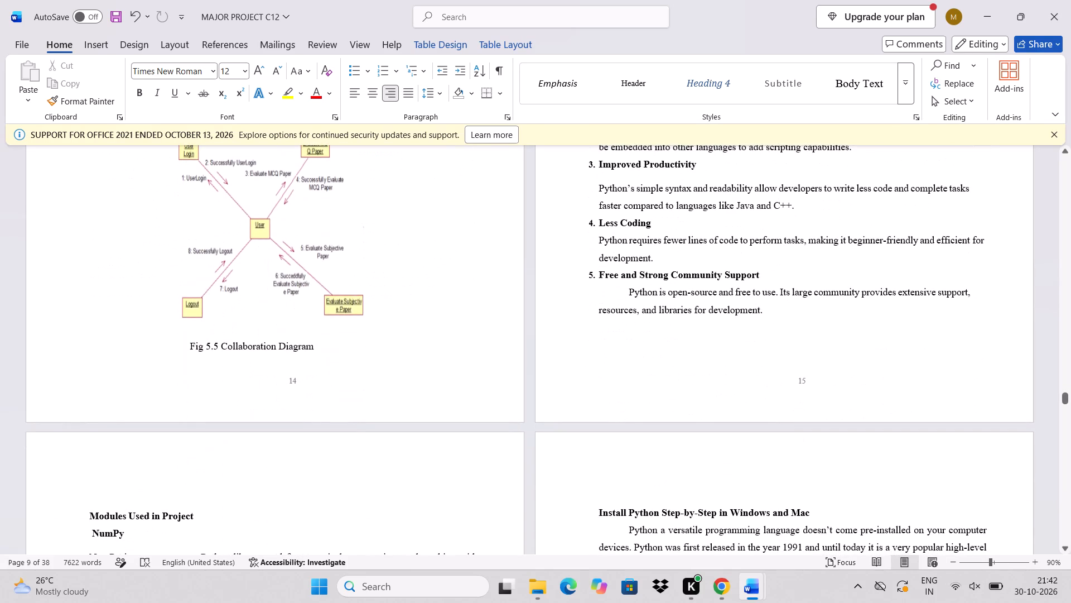
Check on which pages the Python modules and installation sections and the captions of figures 6.1 to 6.12 stand.
scroll(522, 239, "down", 4)
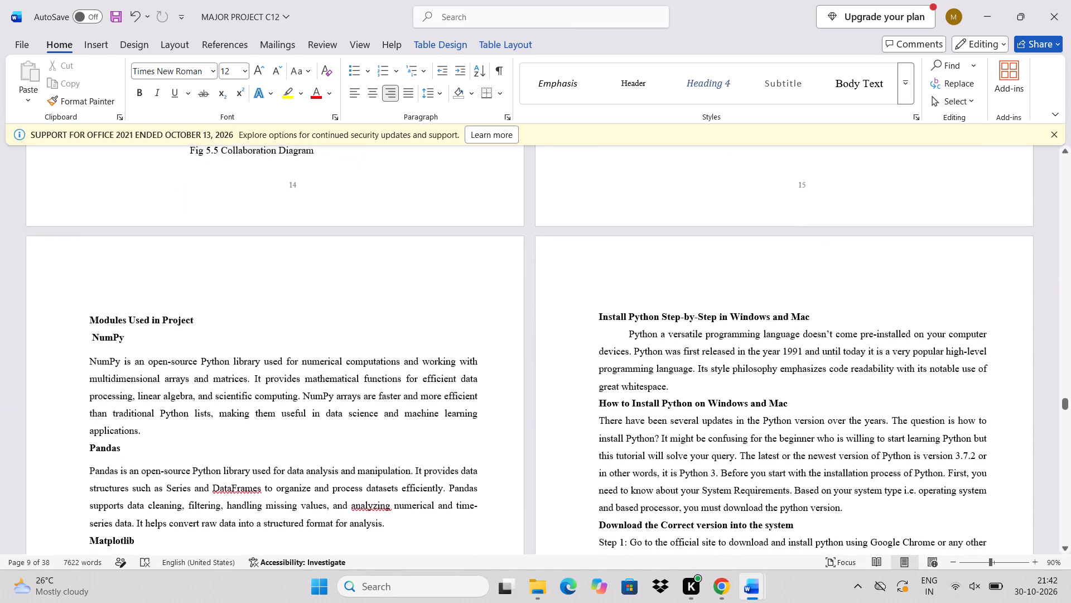
scroll(522, 239, "down", 4)
scroll(522, 239, "up", 3)
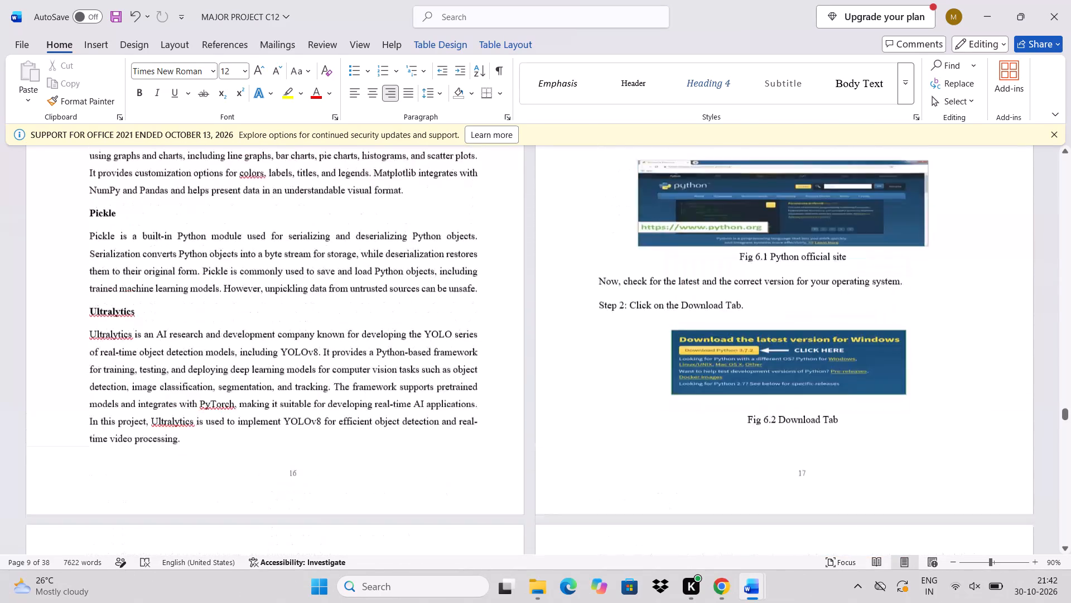
scroll(522, 239, "up", 1)
scroll(522, 239, "down", 2)
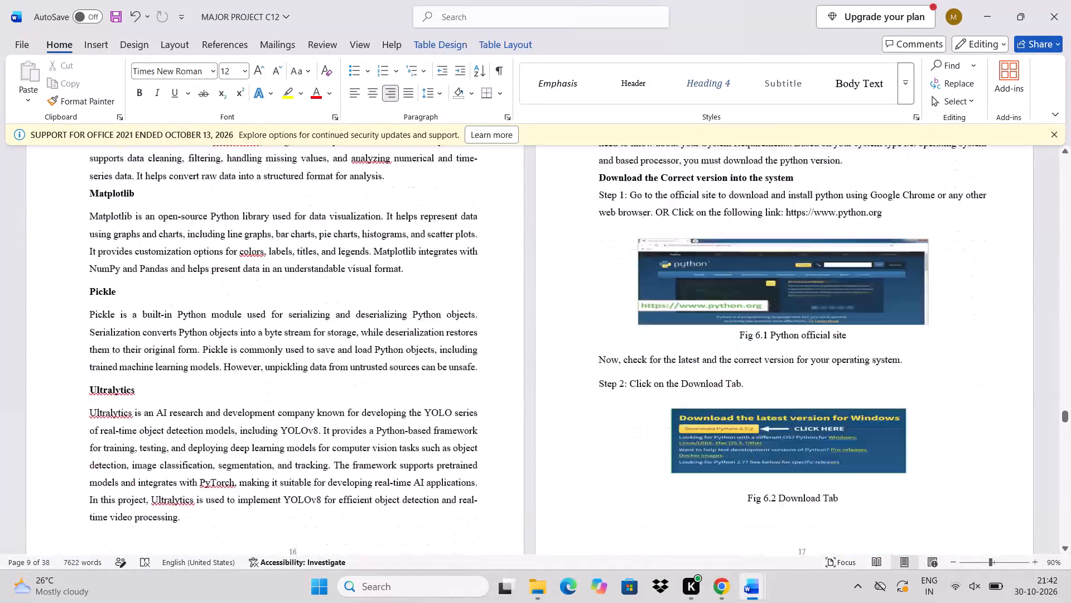
scroll(522, 239, "down", 6)
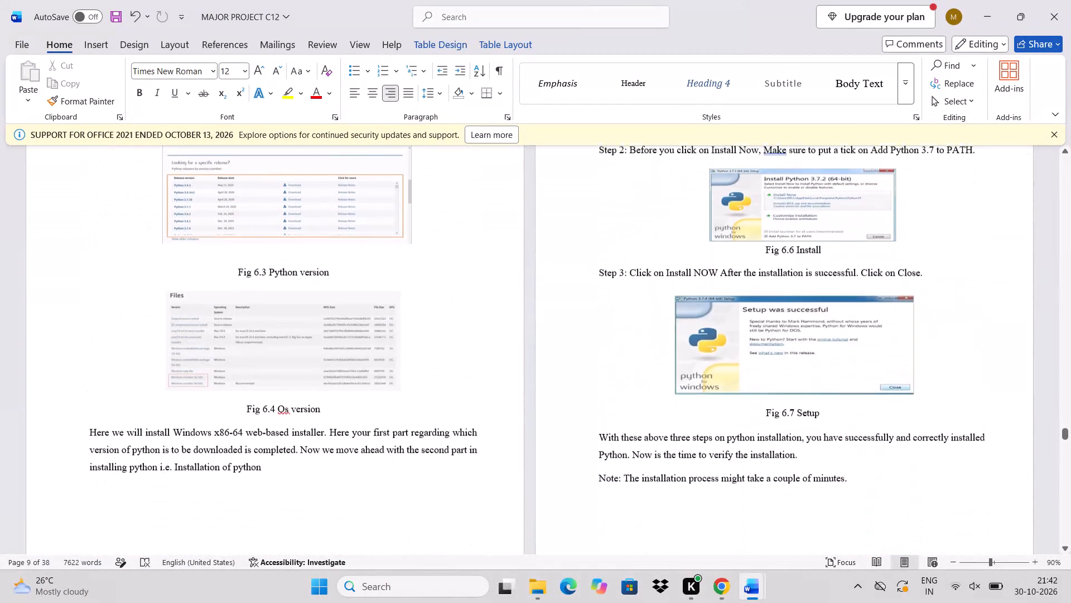
scroll(522, 239, "up", 1)
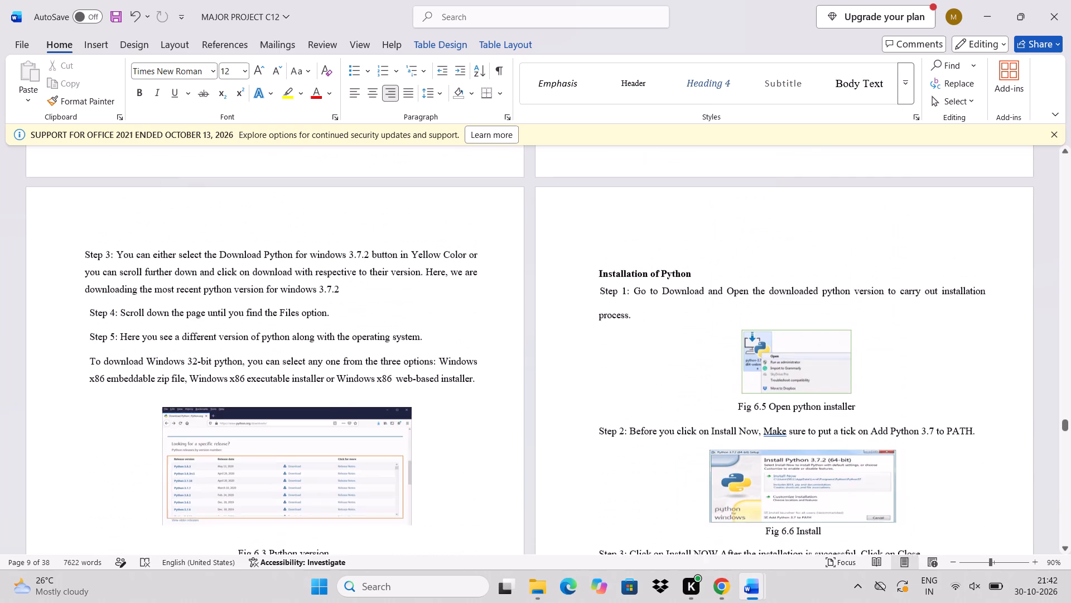
scroll(522, 239, "down", 2)
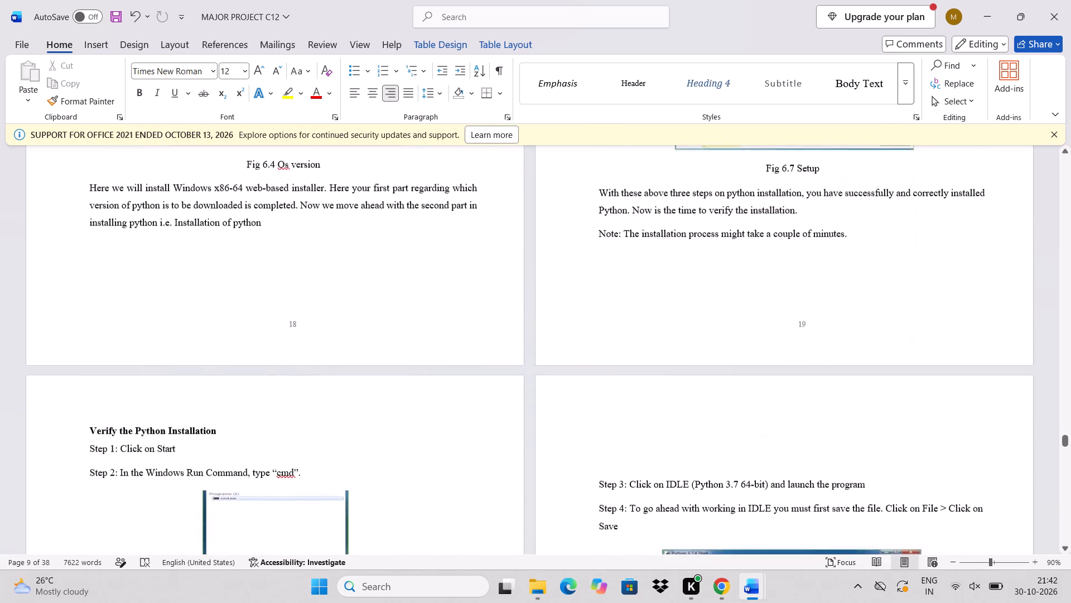
scroll(522, 239, "down", 2)
scroll(469, 295, "down", 2)
scroll(469, 295, "up", 1)
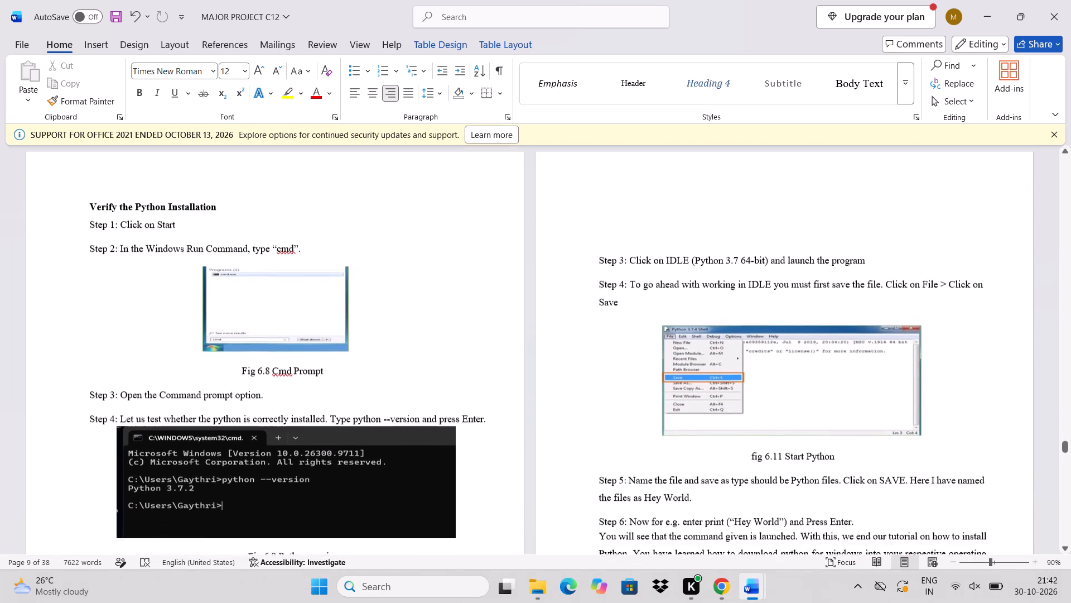
scroll(469, 295, "down", 3)
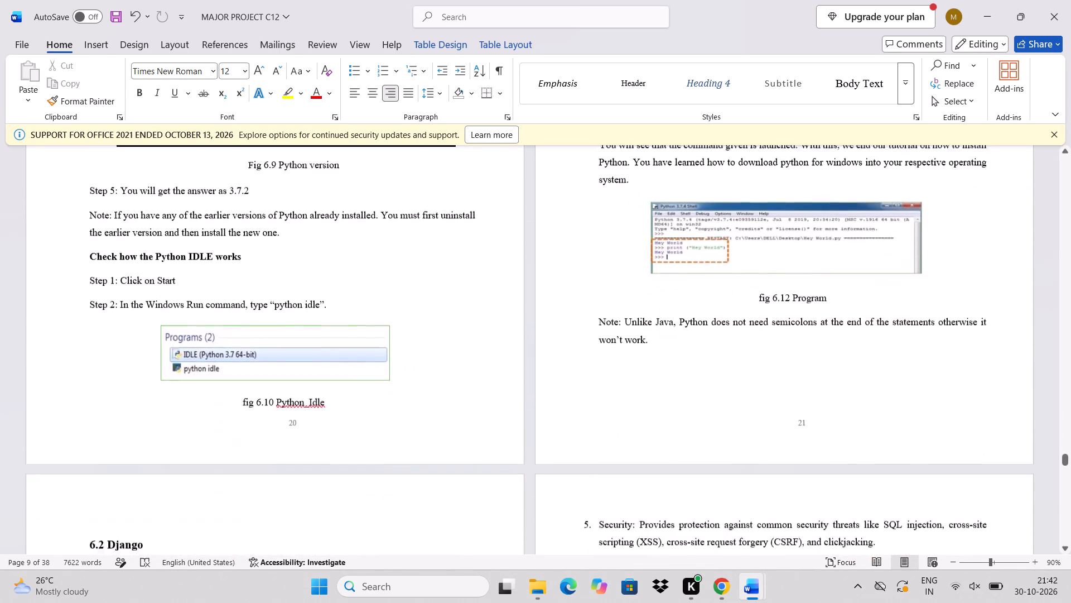
Check on which pages the headings 6.2 Django, 6.3 MySQL and 6.4 Python IDLE – Development Environment stand.
scroll(469, 295, "down", 3)
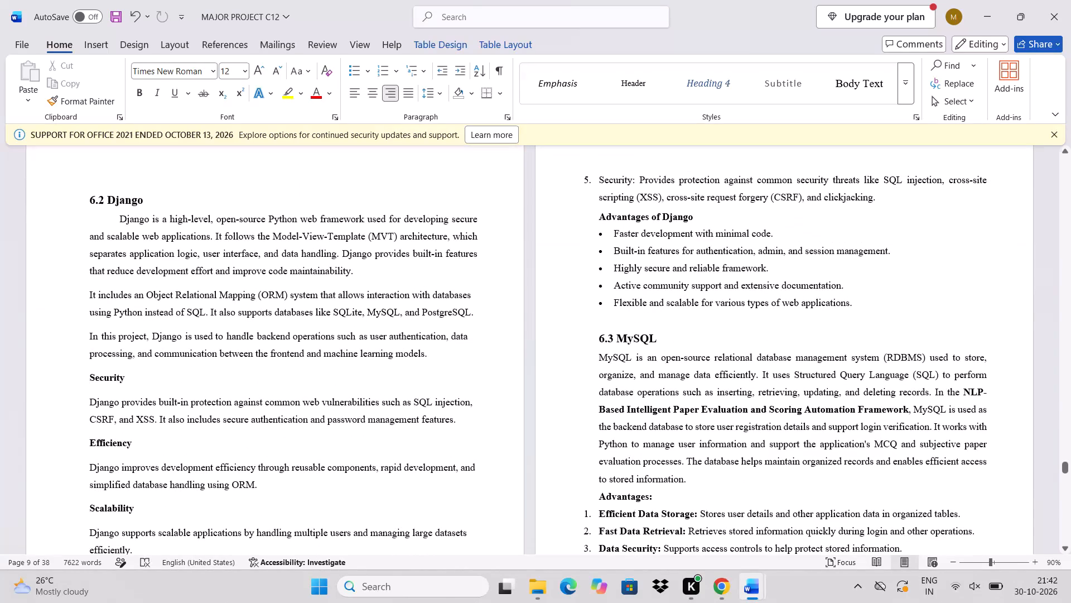
scroll(469, 295, "down", 3)
scroll(469, 295, "up", 1)
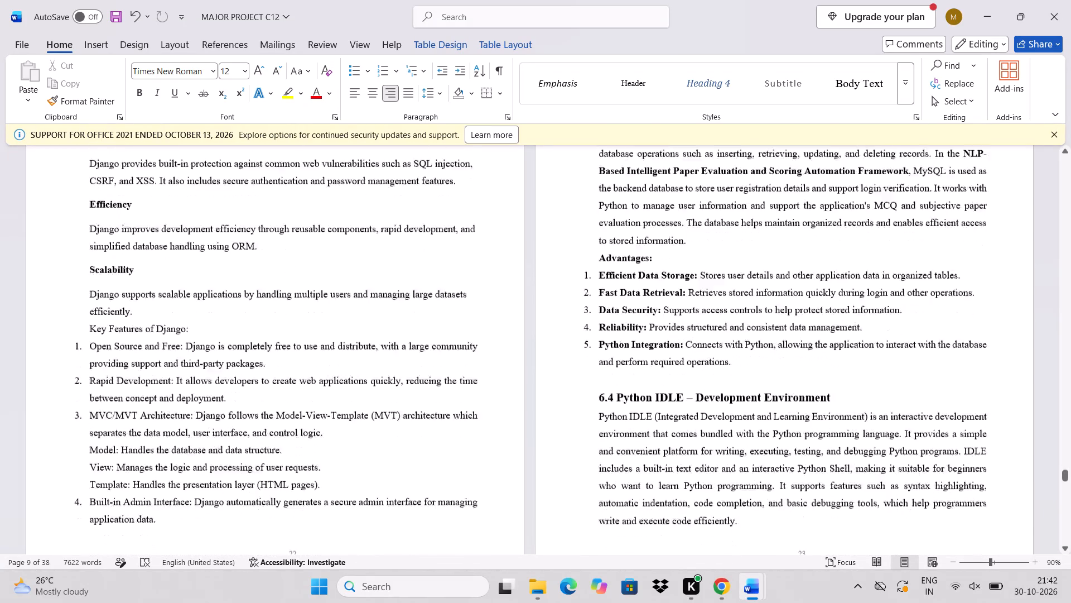
scroll(469, 295, "up", 1)
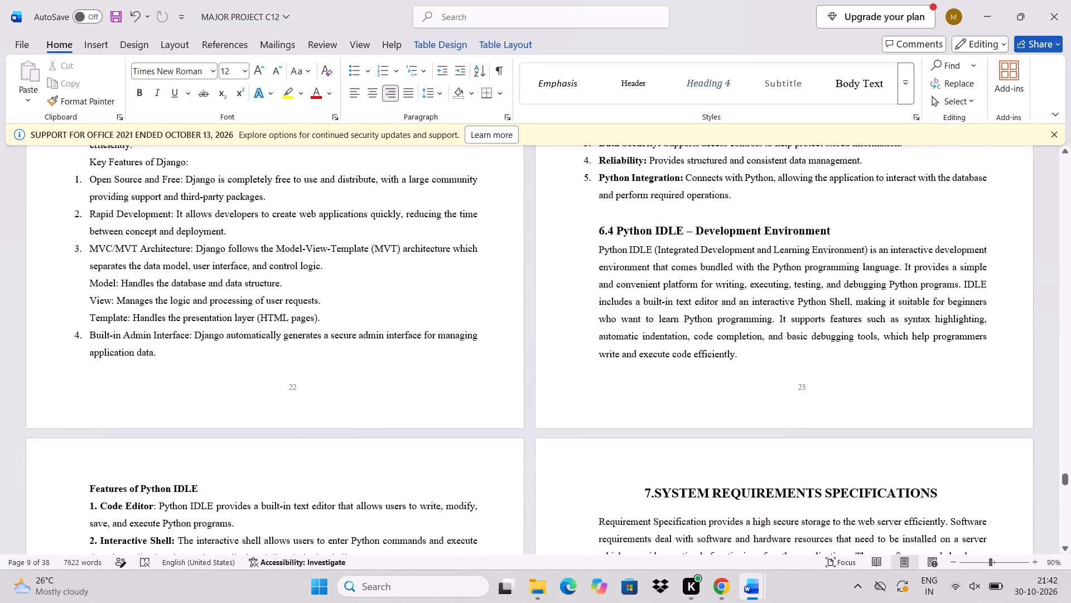
scroll(469, 295, "up", 2)
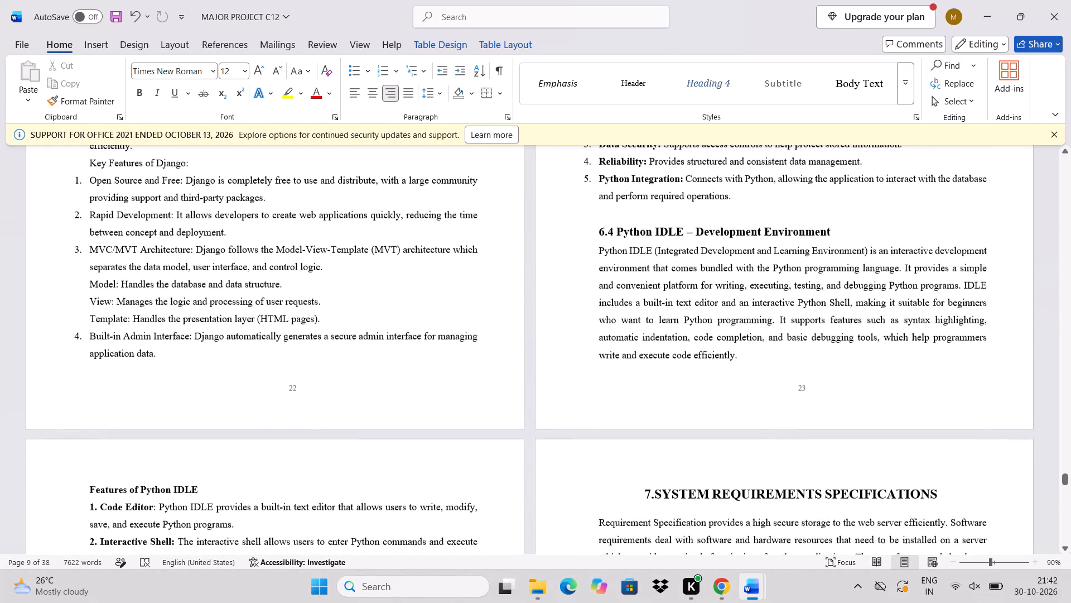
scroll(469, 295, "up", 2)
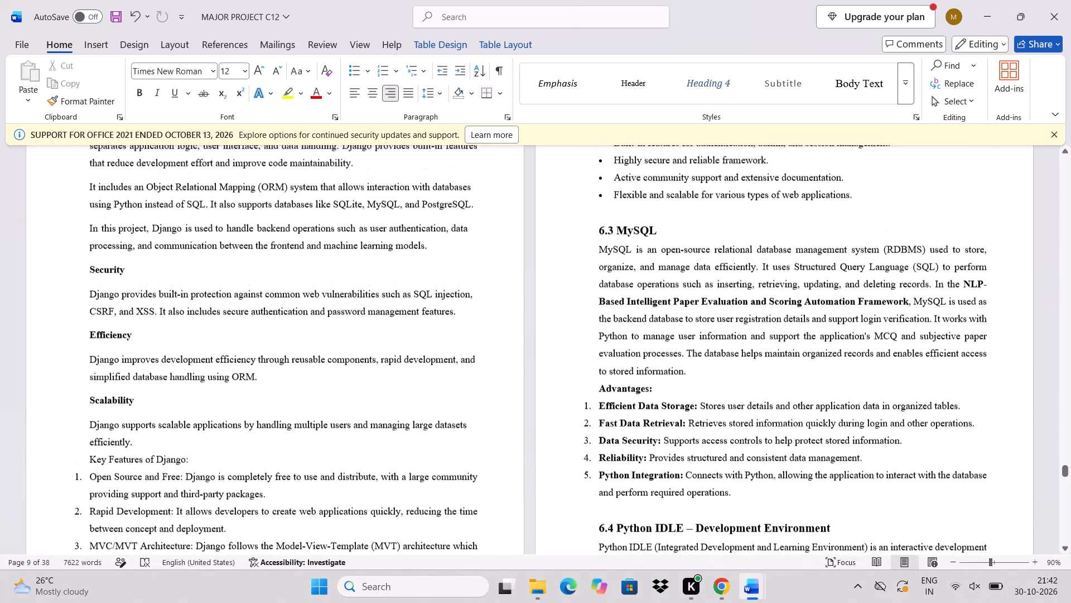
scroll(469, 295, "up", 2)
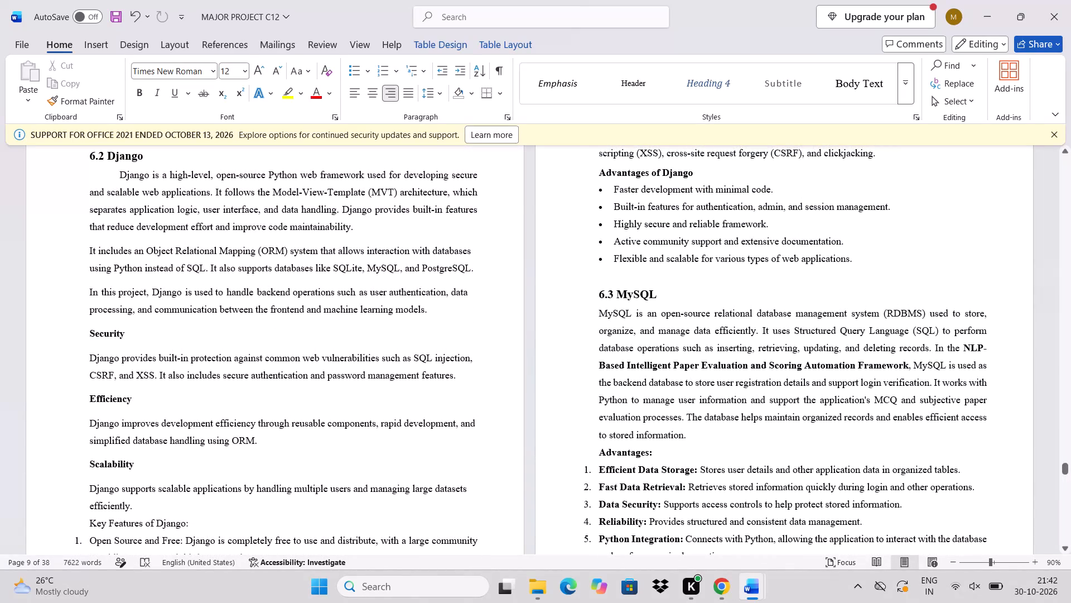
scroll(469, 295, "down", 2)
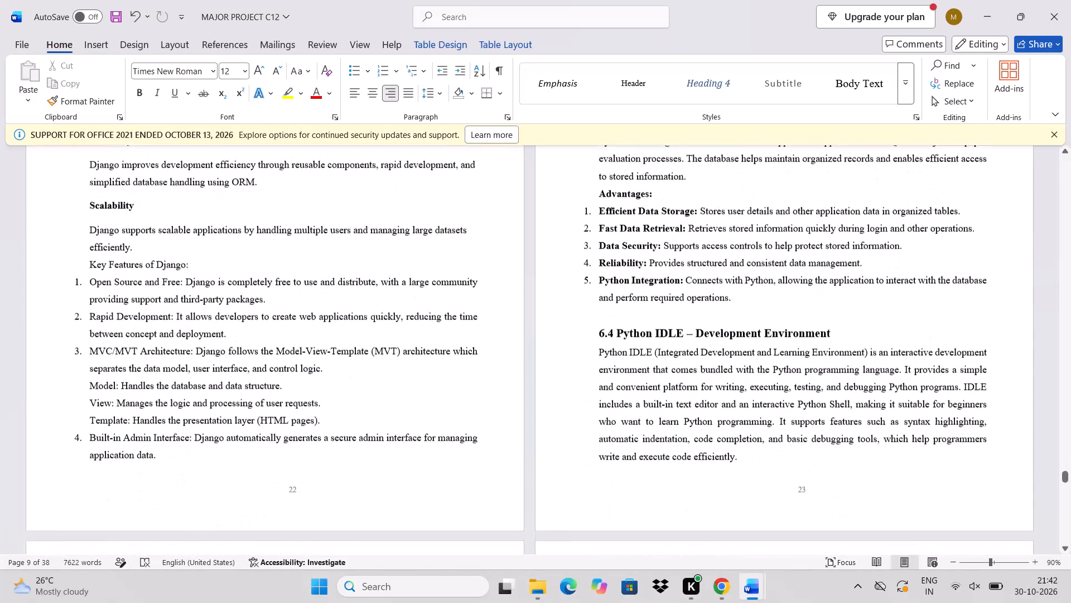
scroll(469, 295, "down", 2)
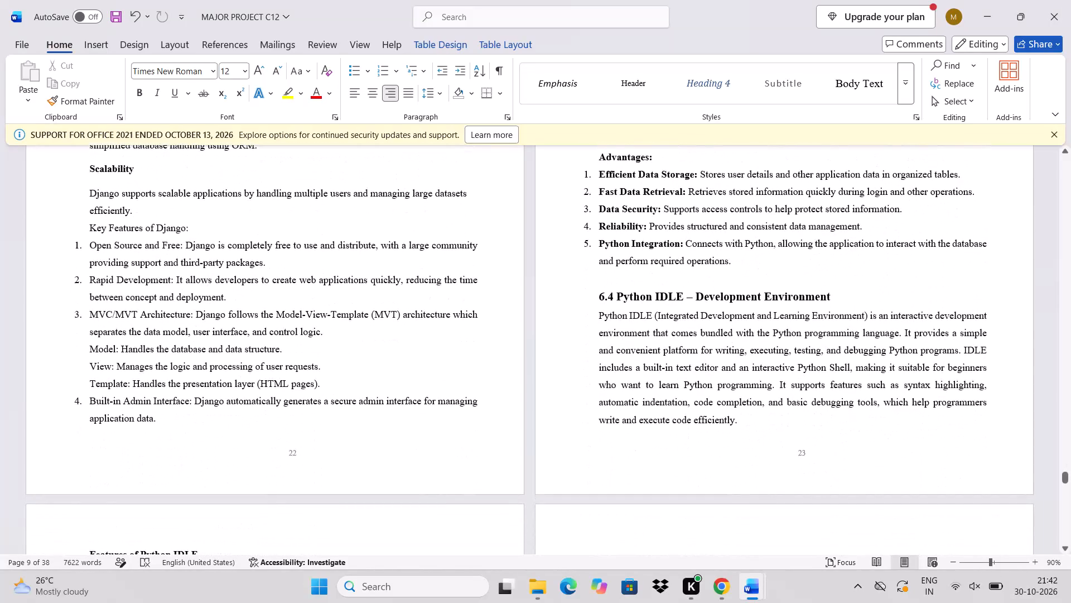
scroll(469, 295, "down", 1)
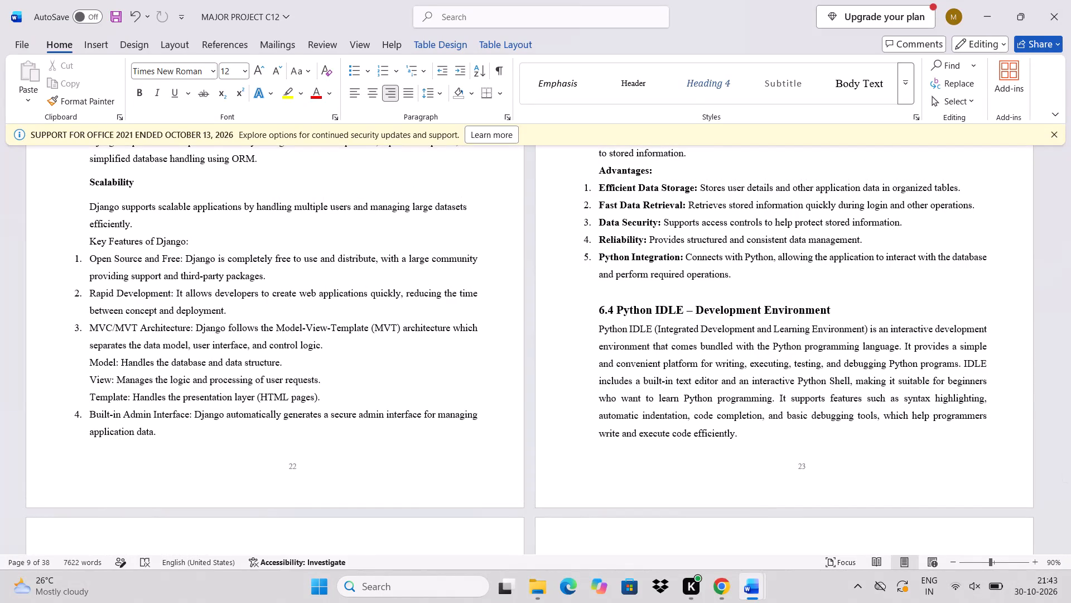
Check on which pages the headings 7. System Requirements Specifications, 7.1 Hardware Requirements and 7.2 Software Requirements stand.
scroll(469, 295, "down", 4)
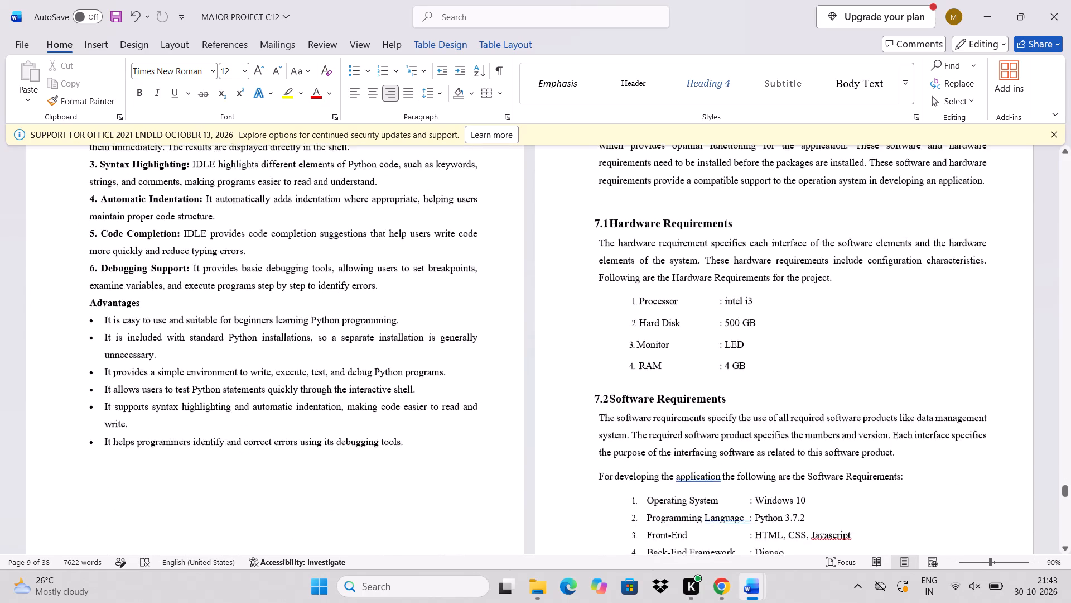
scroll(469, 295, "down", 2)
scroll(469, 295, "up", 3)
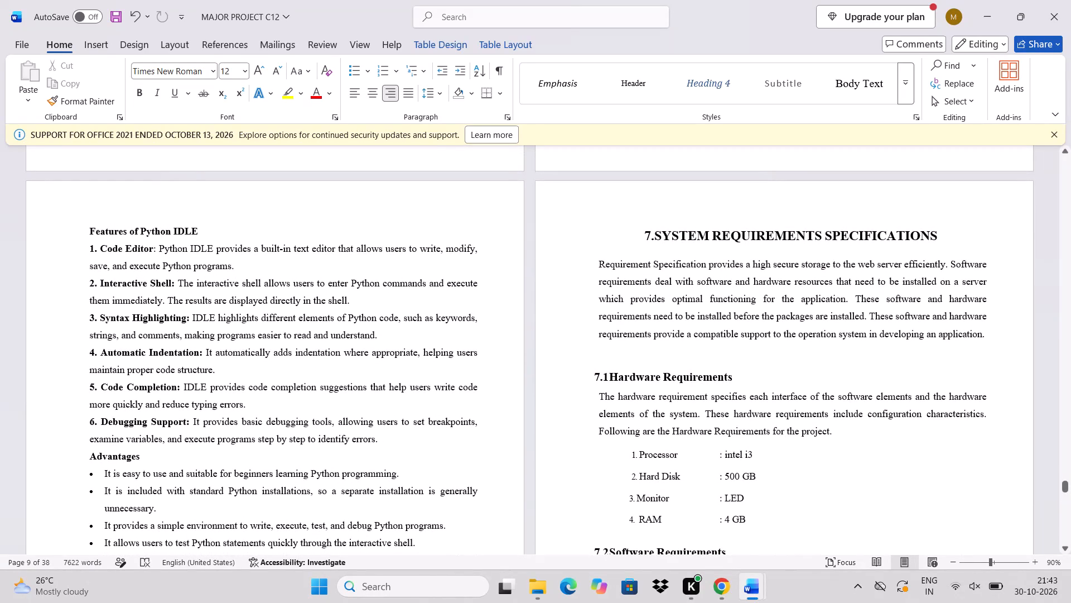
scroll(469, 295, "down", 1)
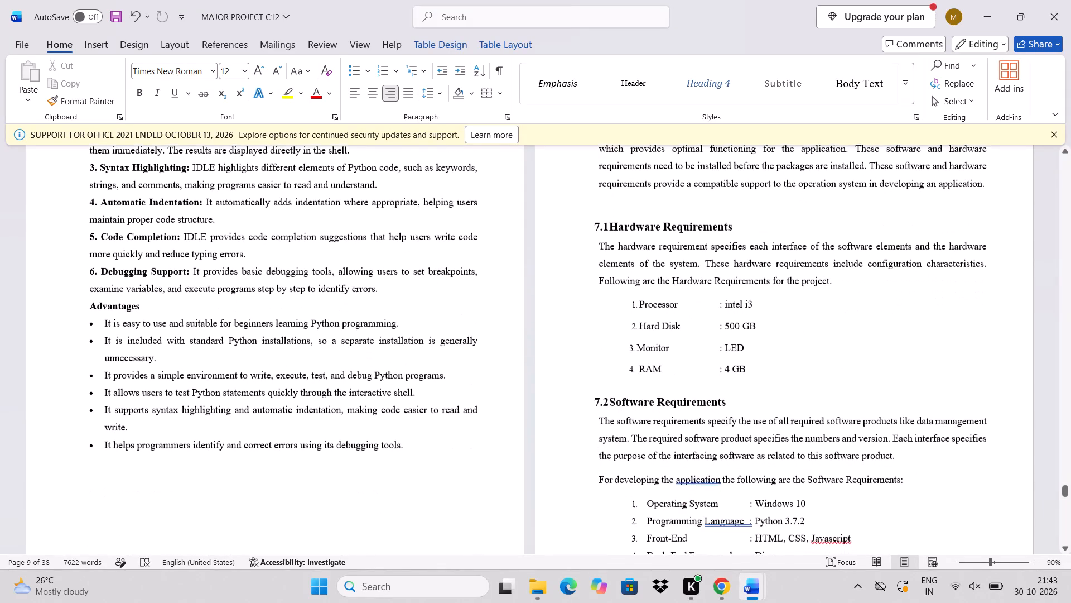
scroll(469, 295, "down", 2)
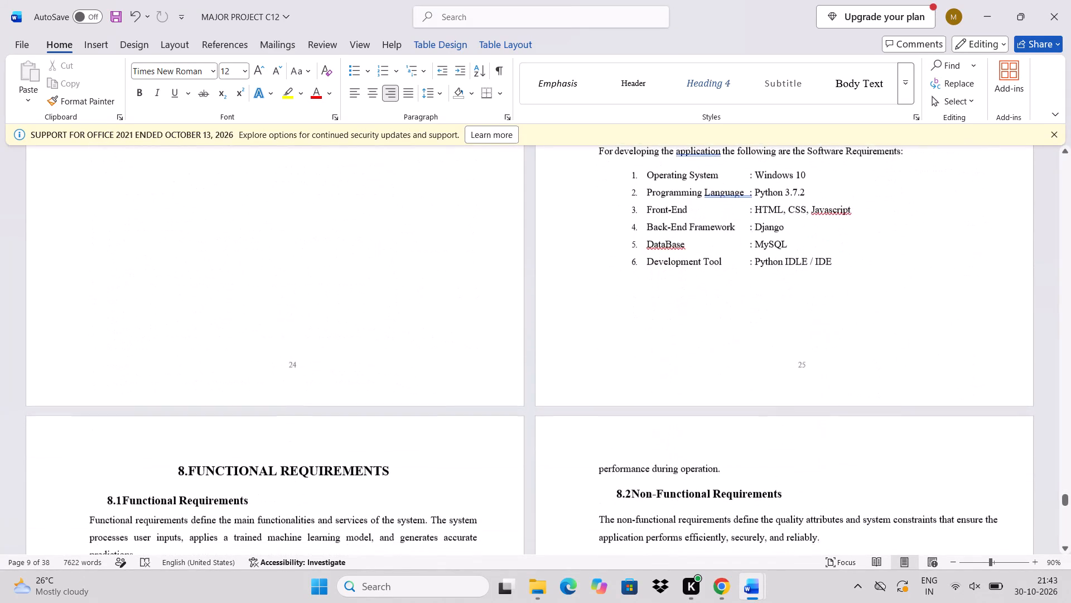
scroll(469, 295, "down", 3)
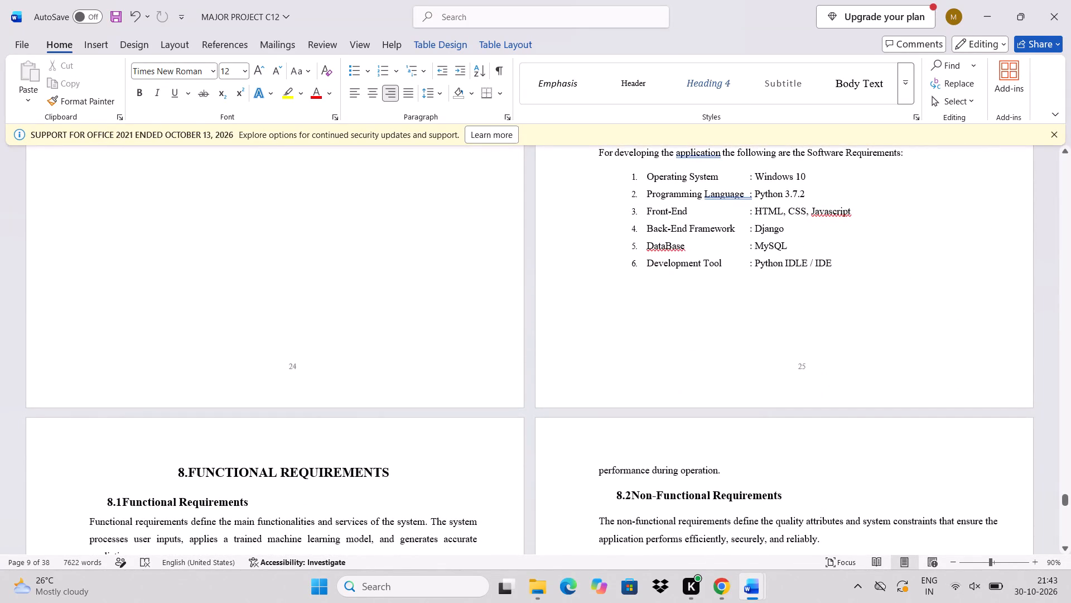
Check on which pages the headings 8. Functional Requirements, 8.1 Functional Requirements and 8.2 Non-Functional Requirements stand.
scroll(469, 295, "down", 2)
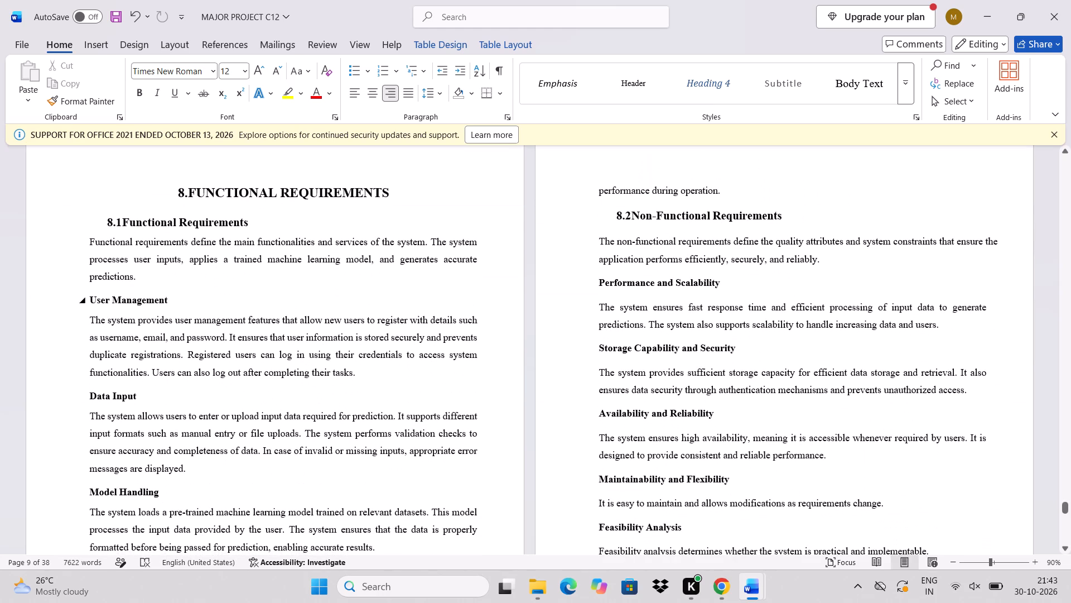
scroll(469, 295, "down", 7)
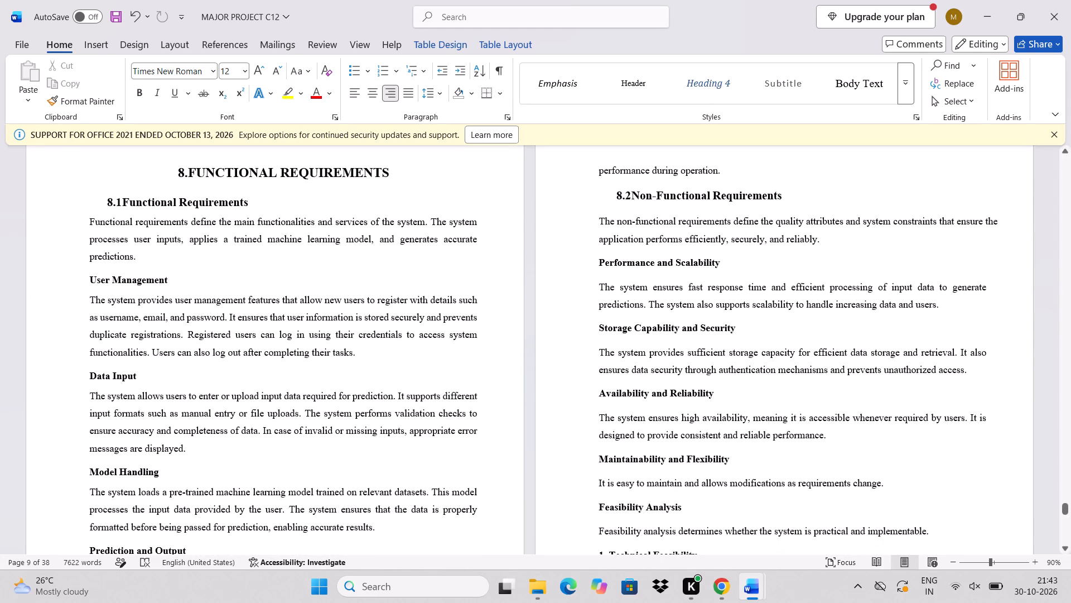
scroll(469, 295, "down", 8)
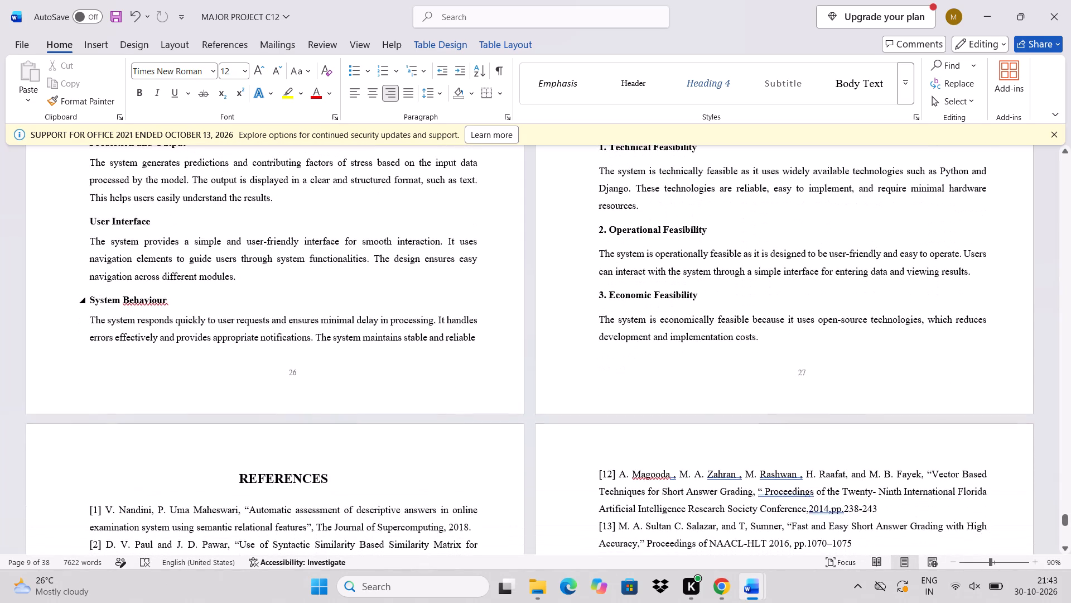
Examine the References section at the end of the report and where it starts after section 8.
scroll(469, 295, "down", 4)
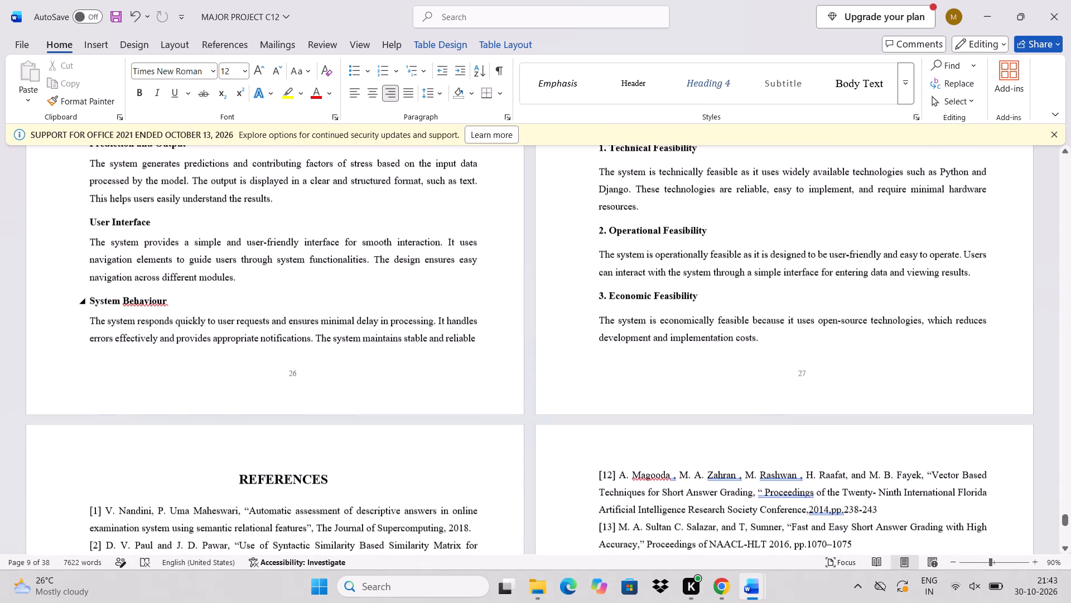
scroll(469, 295, "down", 3)
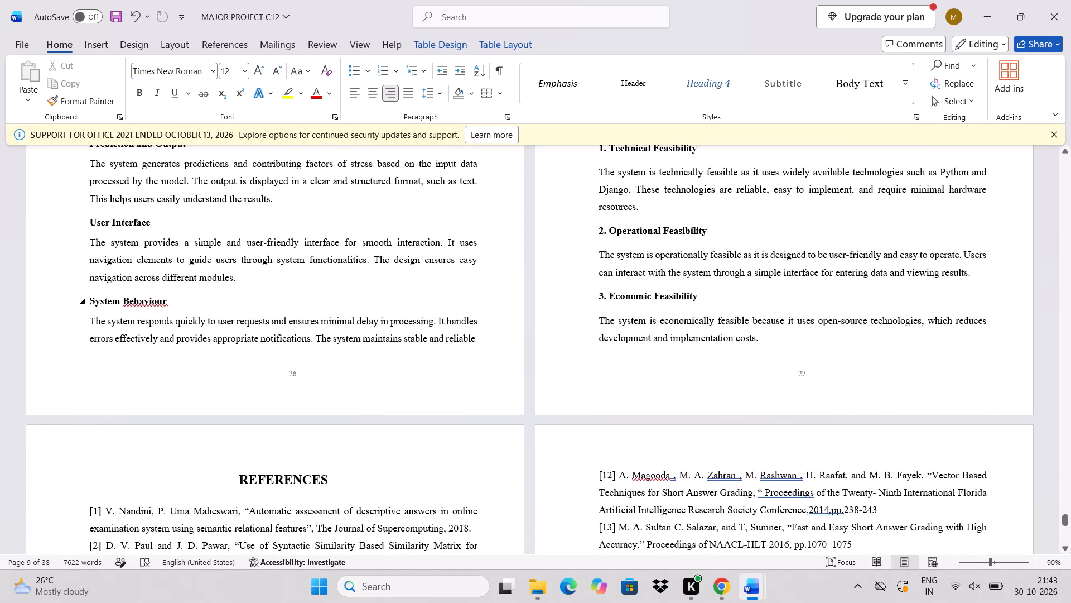
scroll(469, 295, "down", 3)
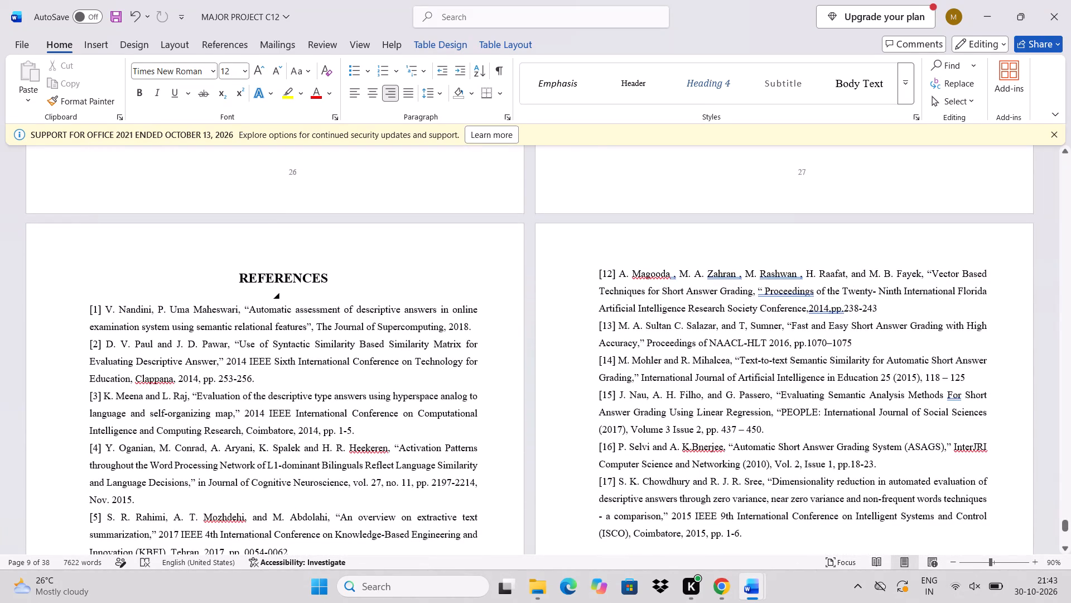
scroll(469, 295, "down", 5)
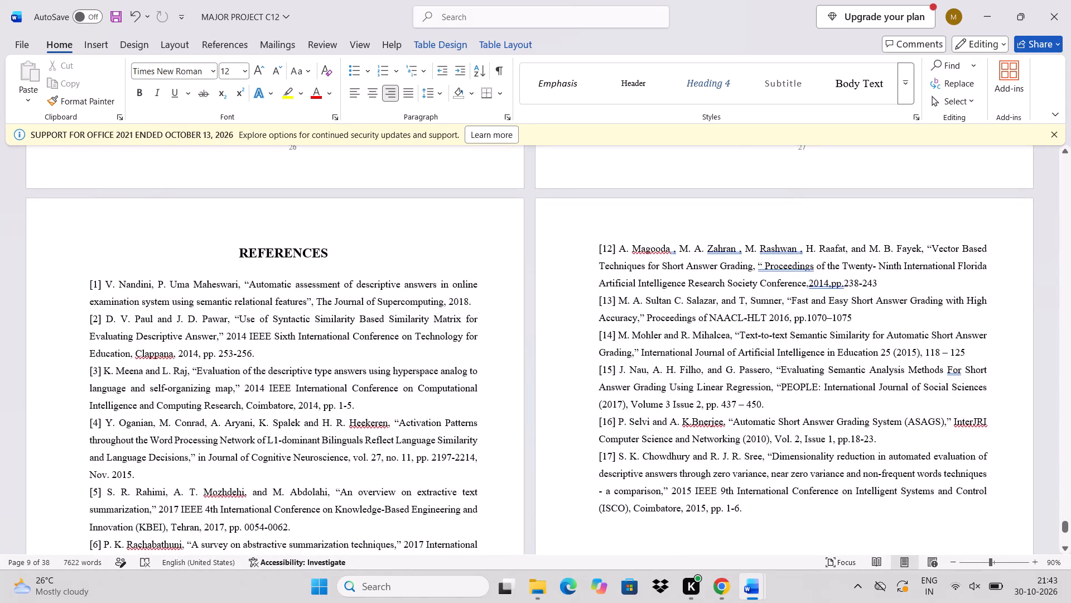
Set the page number of 5.5 Collaboration Diagram on the Contents page to 14.
scroll(469, 295, "up", 4)
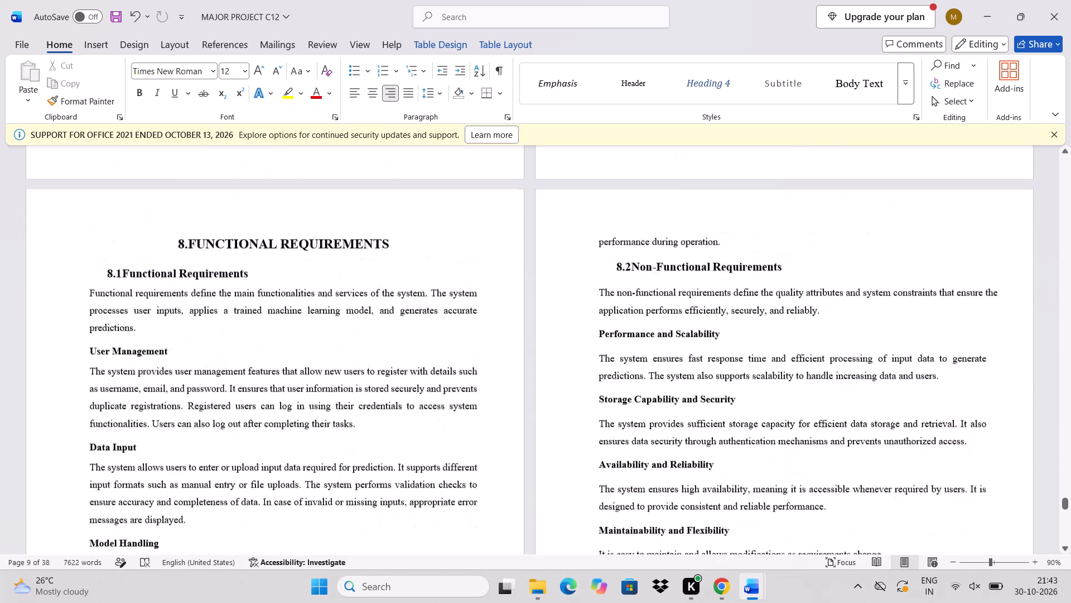
scroll(469, 295, "up", 8)
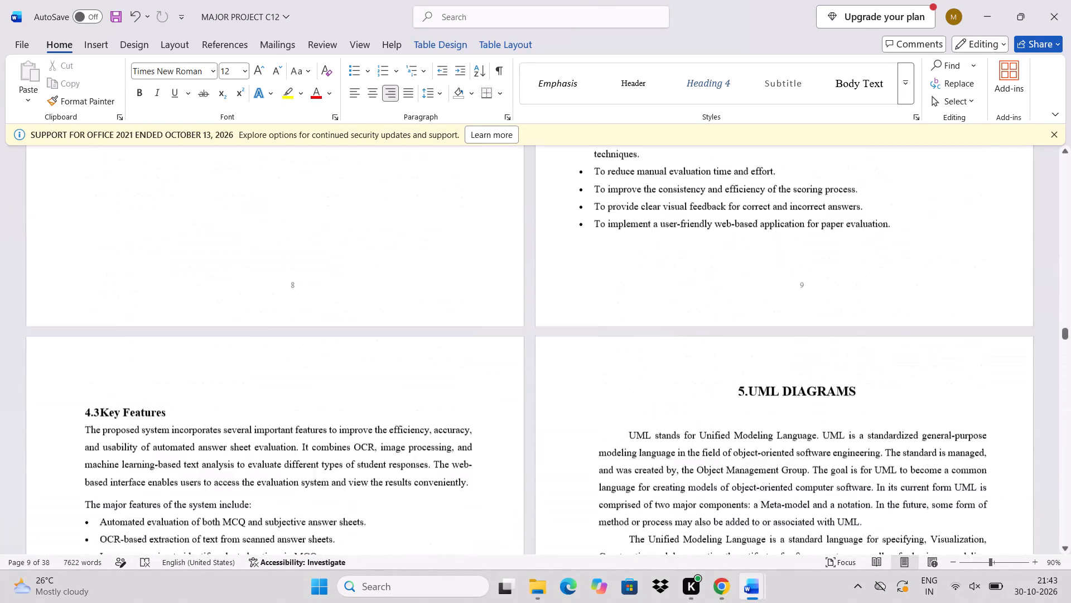
scroll(469, 295, "up", 4)
scroll(469, 295, "down", 2)
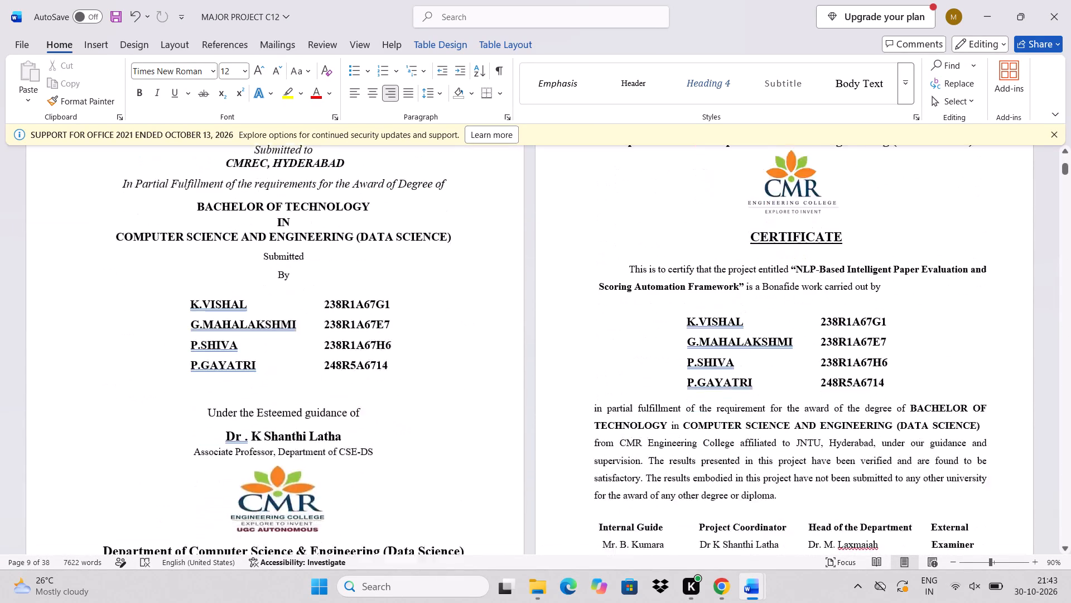
scroll(469, 295, "down", 8)
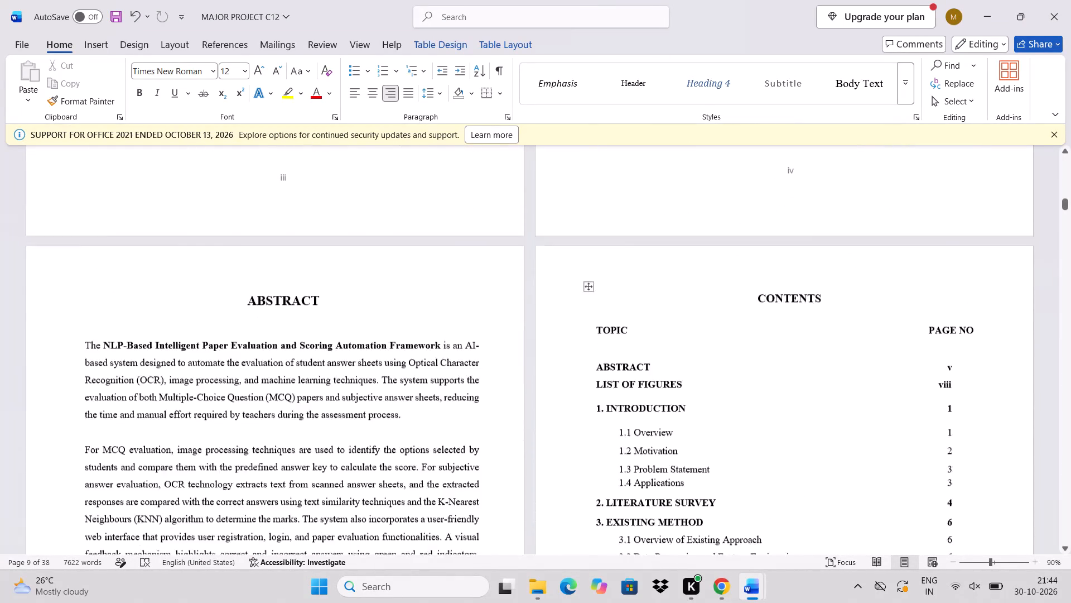
scroll(469, 295, "down", 1)
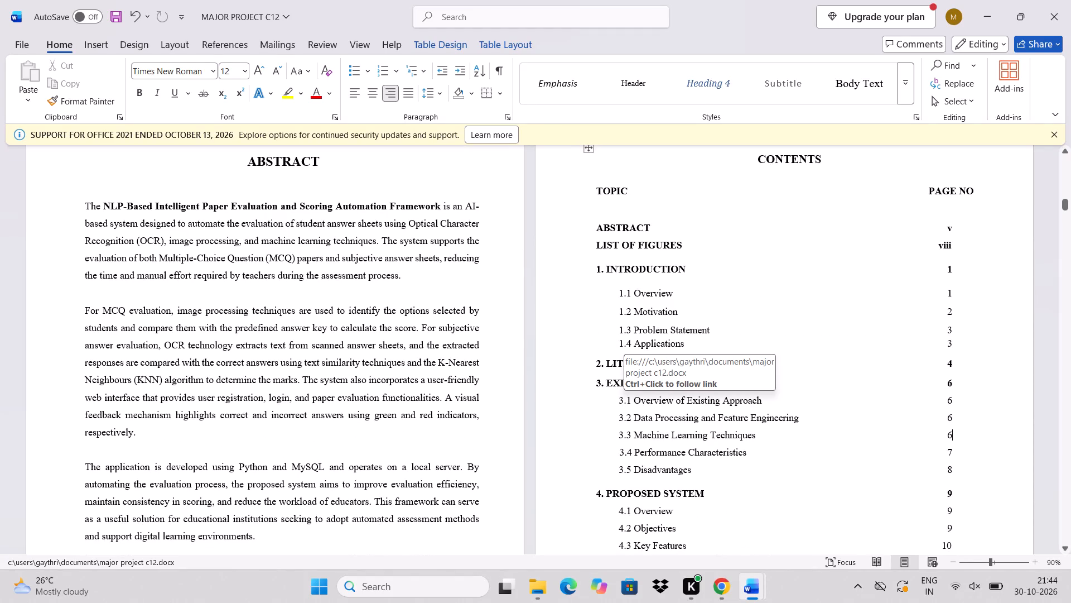
scroll(625, 393, "down", 2)
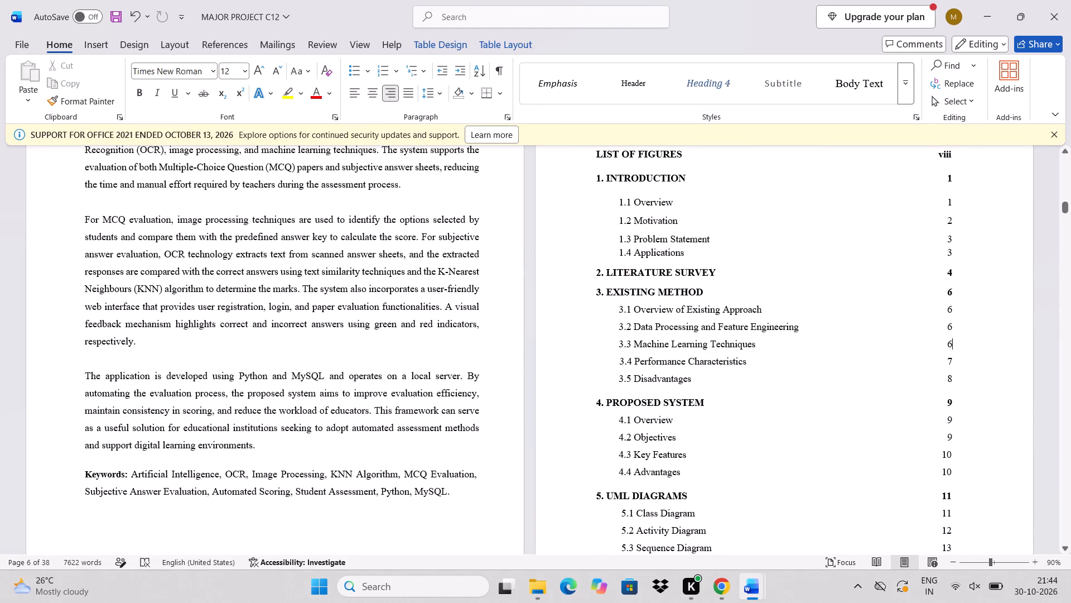
scroll(805, 497, "down", 2)
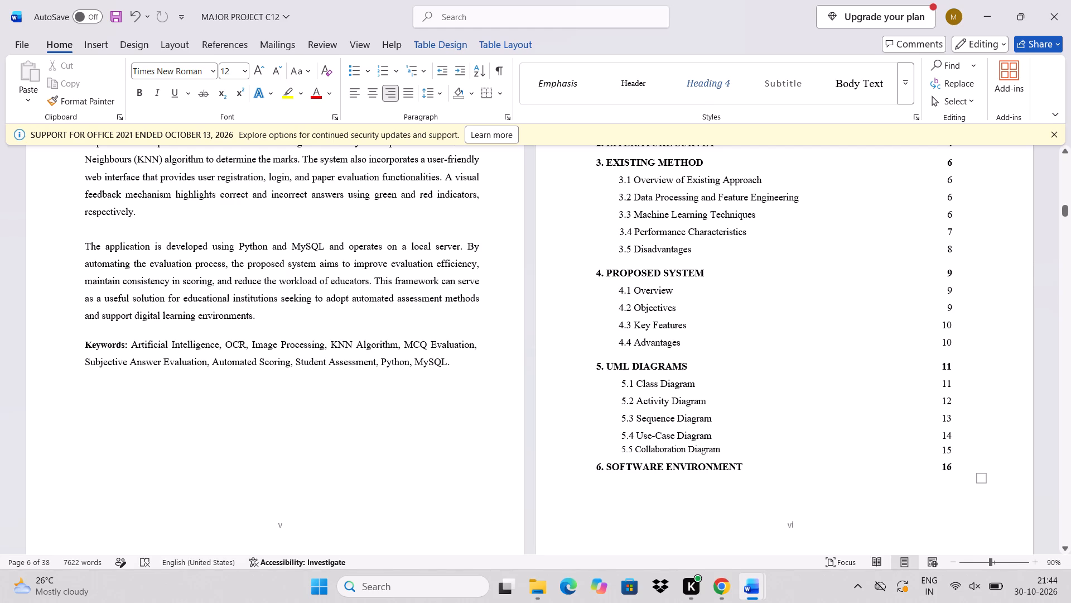
left_click(953, 446)
key("BackSpace")
key("4")
Set the Contents page numbers of 6. Software Environment and 6.1 Python to 15.
left_click(954, 466)
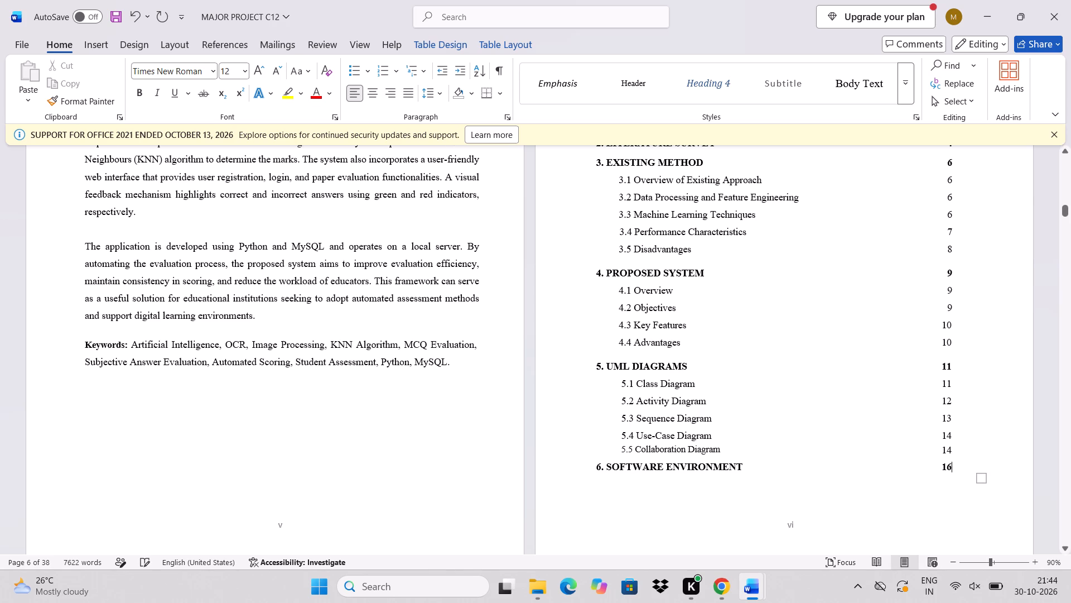
key("BackSpace")
key("5")
key("BackSpace")
type("15")
scroll(878, 486, "down", 5)
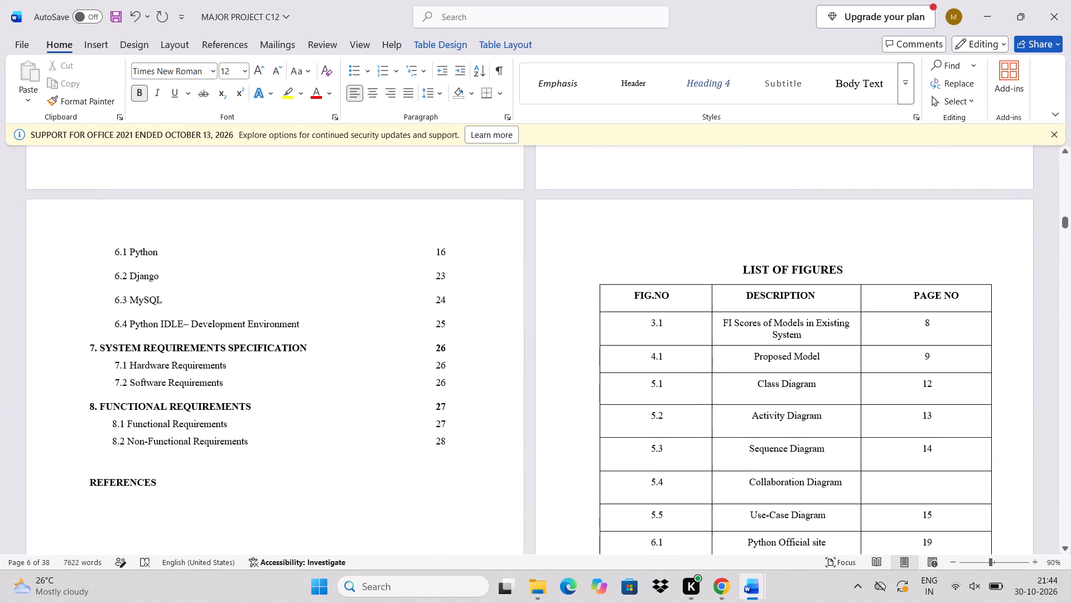
left_click(444, 253)
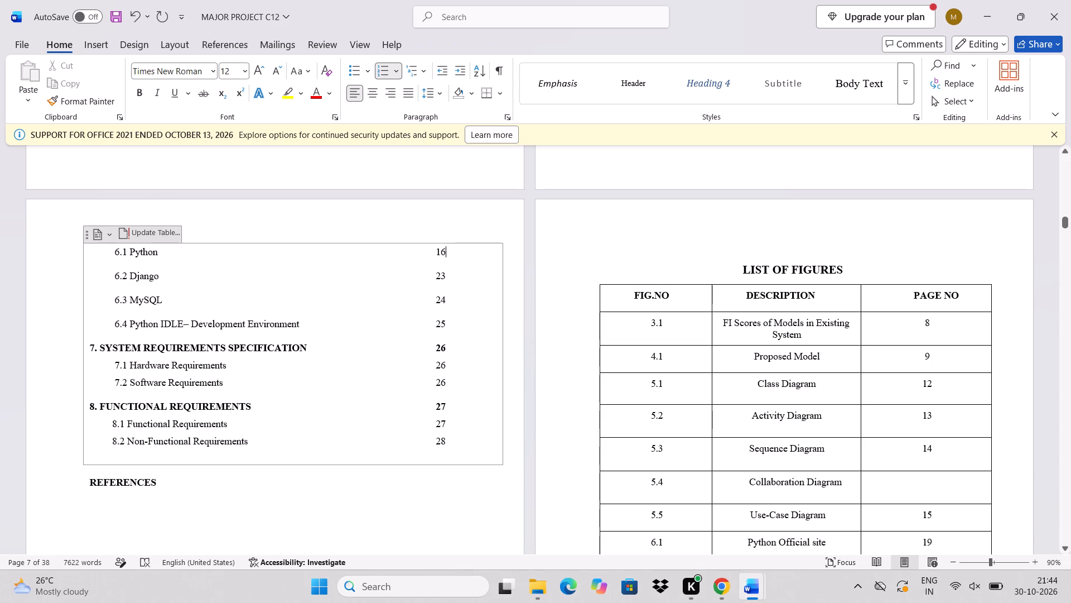
key("BackSpace")
key("5")
Set the page number of 6.2 Django on the Contents page to 22.
left_click(446, 276)
key("BackSpace")
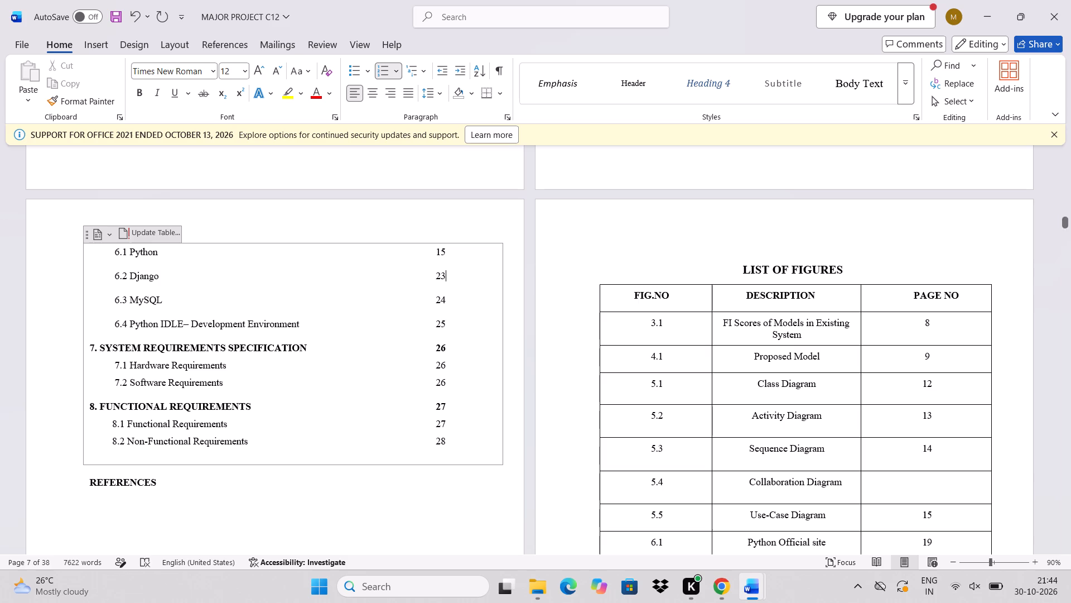
key("2")
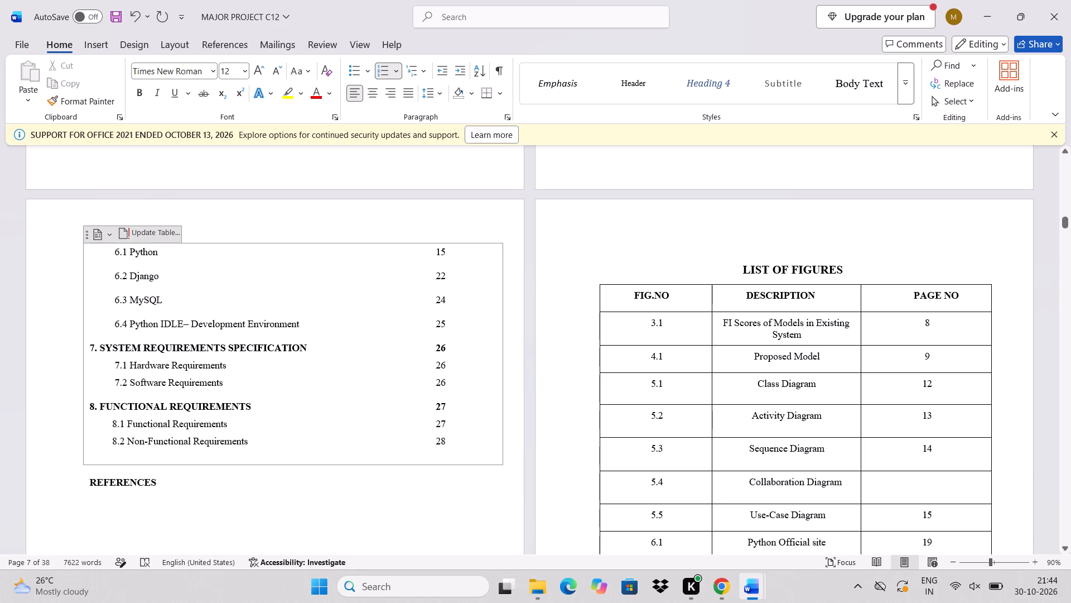
Set the page number of 6.3 MySQL on the Contents page to 23, keeping the entry's title as MySQL.
left_click(446, 299)
key("BackSpace")
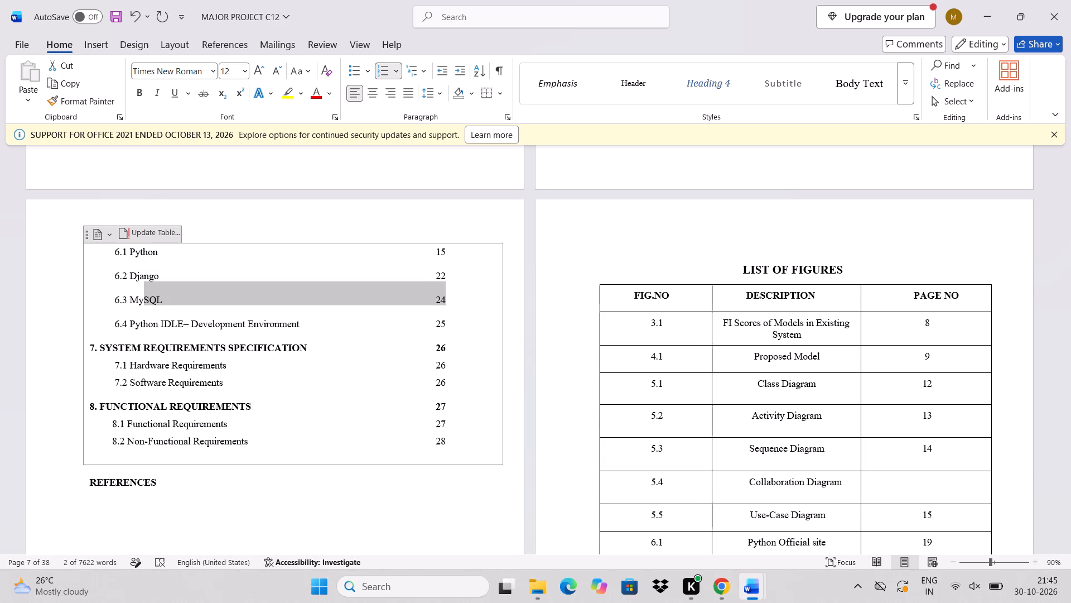
left_click(446, 299)
key("BackSpace")
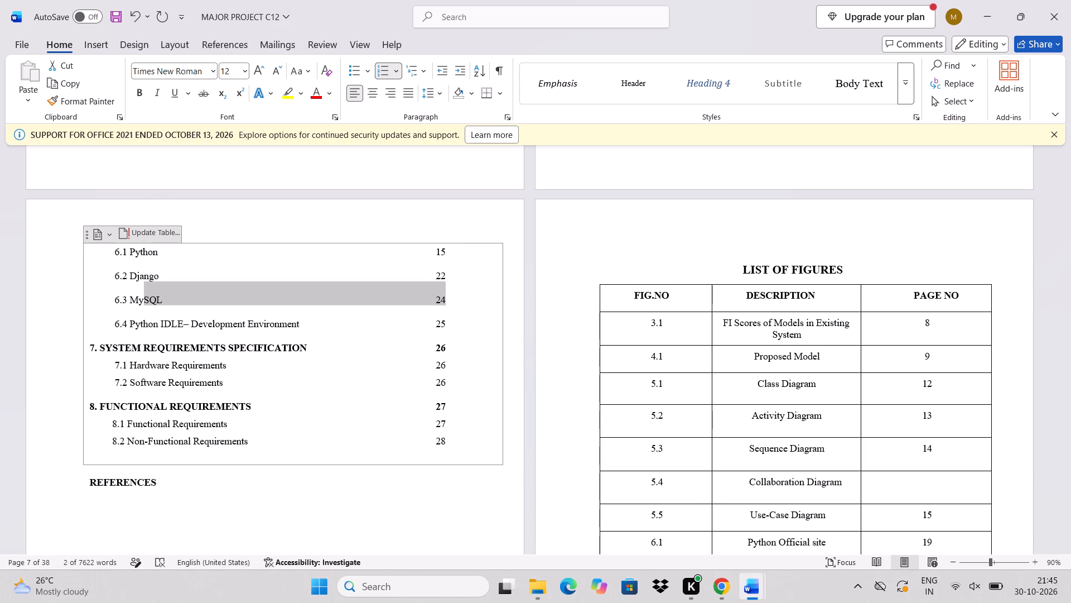
left_click(445, 300)
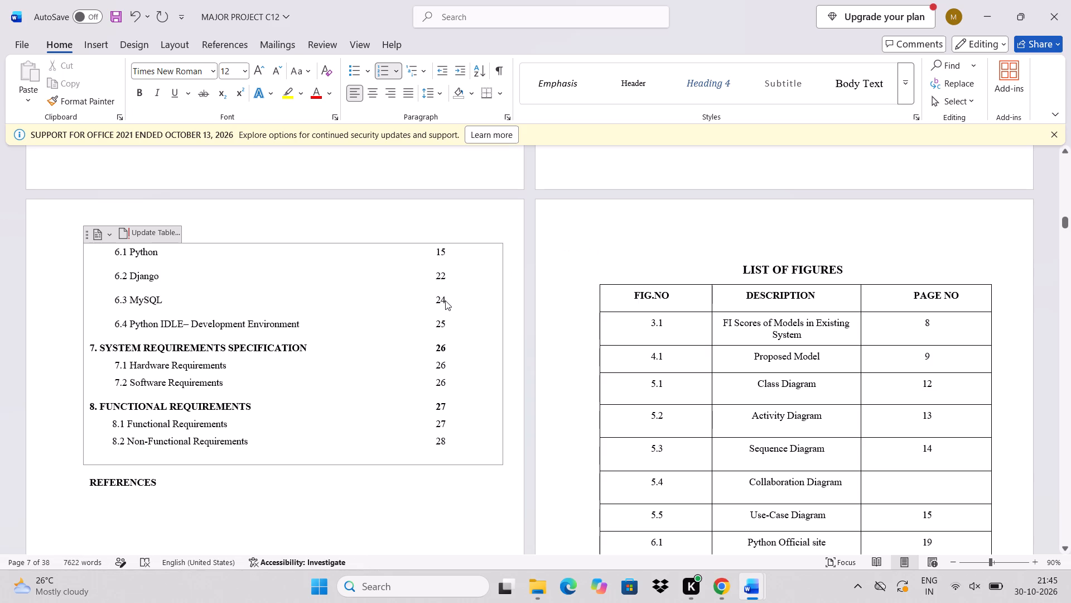
key("BackSpace")
key("BackSpace")
type("SQL")
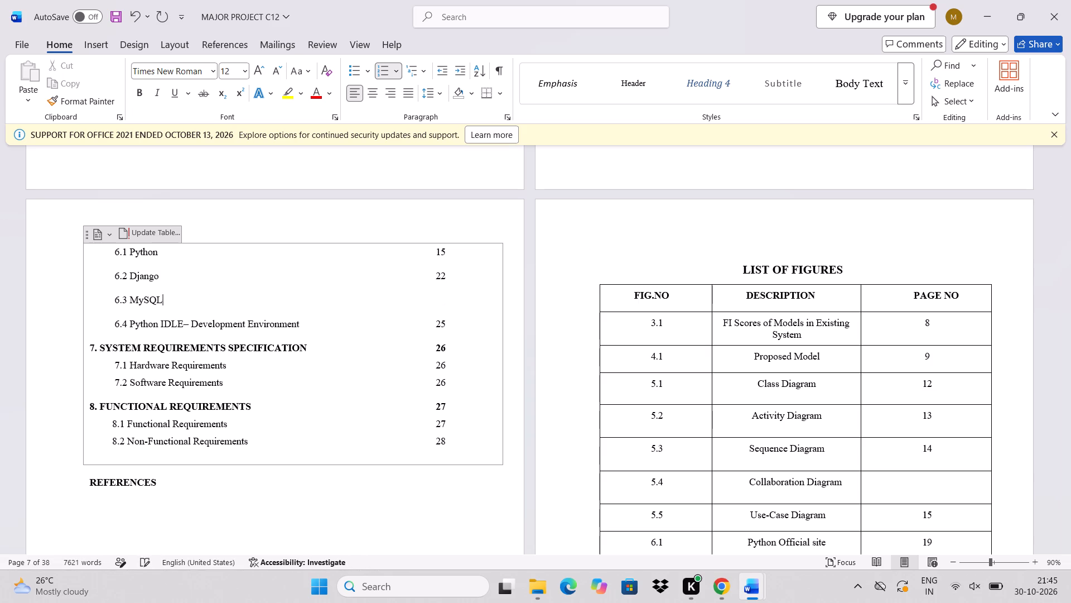
key("space")
key("BackSpace")
type("23")
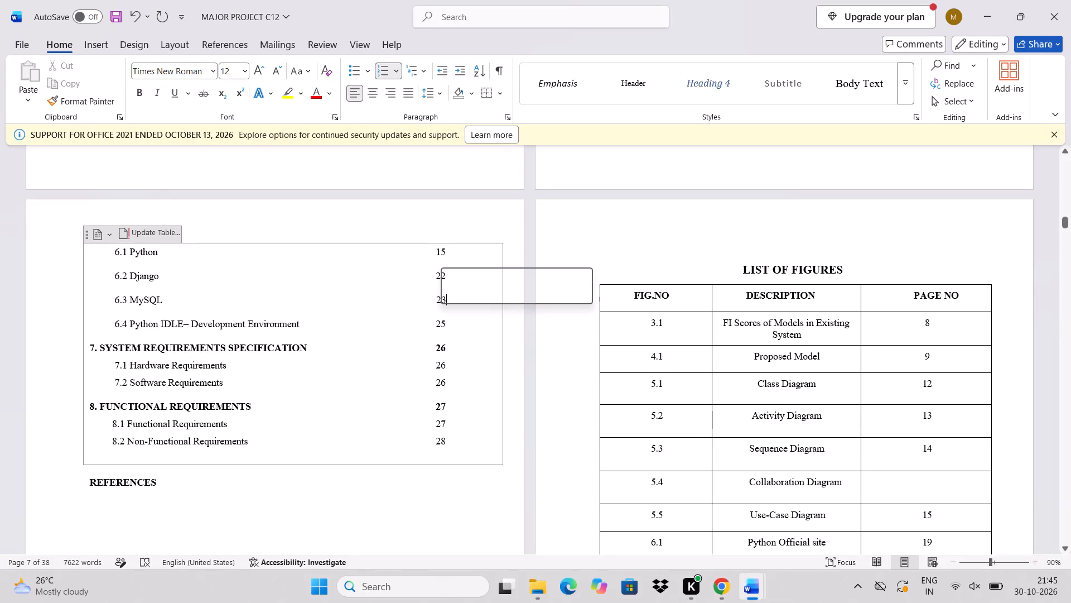
Clear the 6.4 entry on the Contents page after its number and re-enter its title as Python IDLE -Development Environment.
left_click(445, 324)
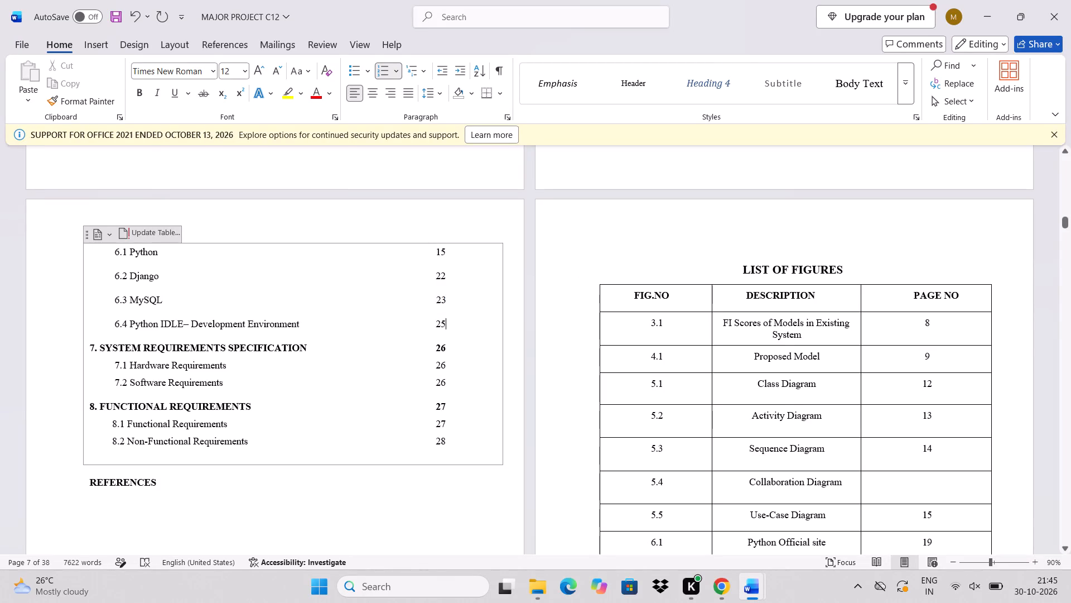
key("BackSpace")
left_click(445, 324)
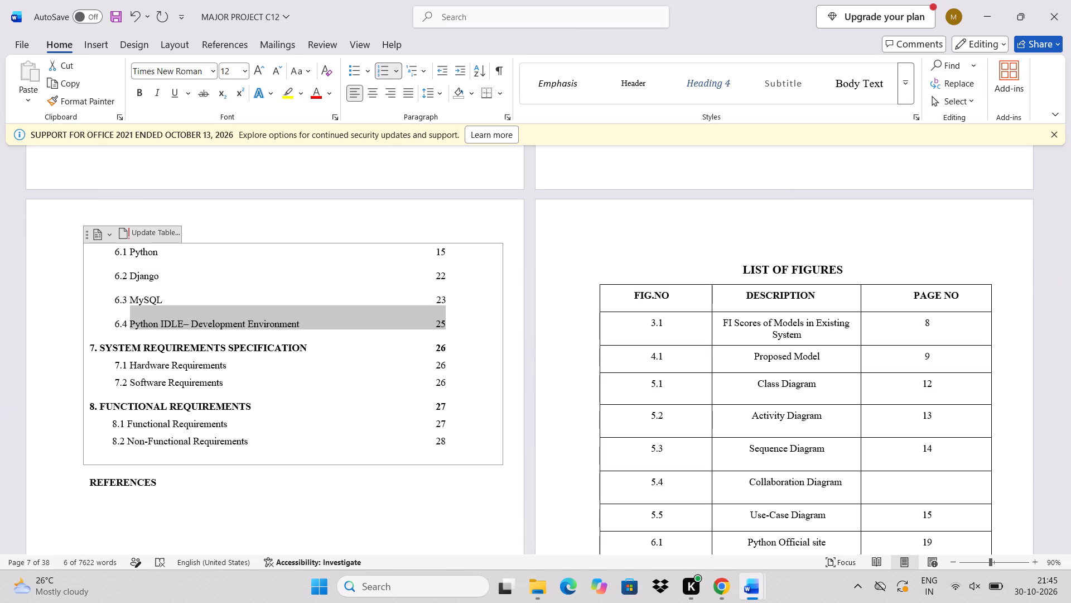
left_click(445, 324)
key("BackSpace")
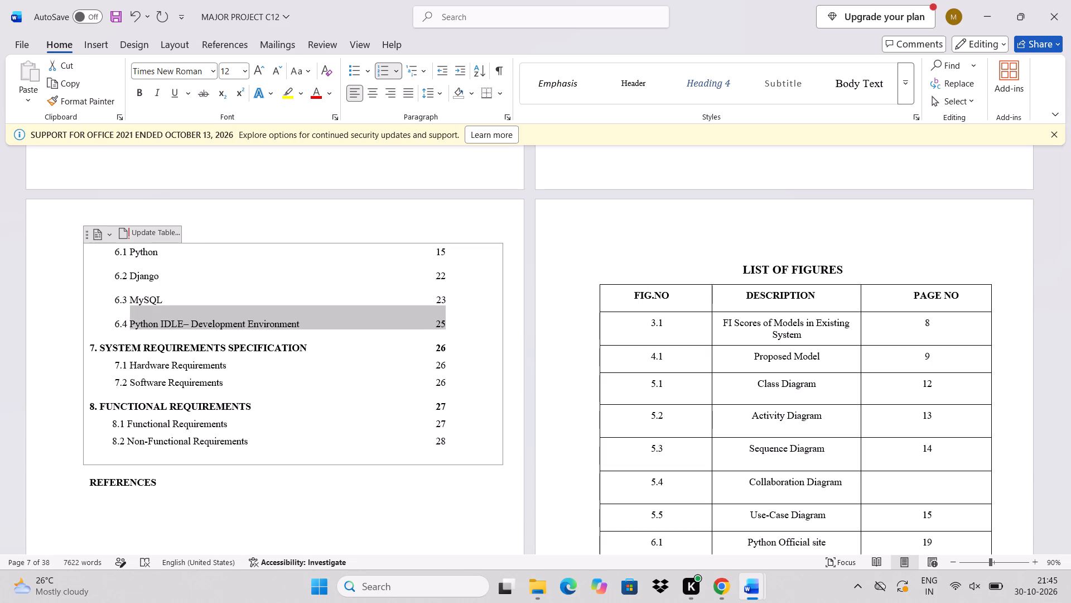
key("BackSpace")
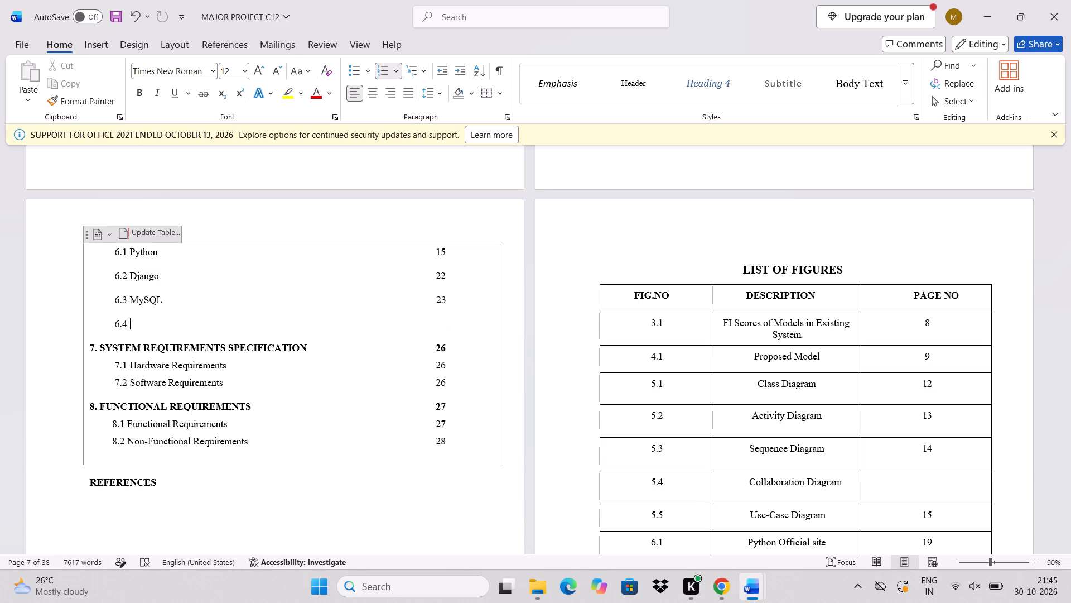
type("Pyh")
key("BackSpace")
type("thon")
key("space")
type("IDLE")
key("space")
key("minus")
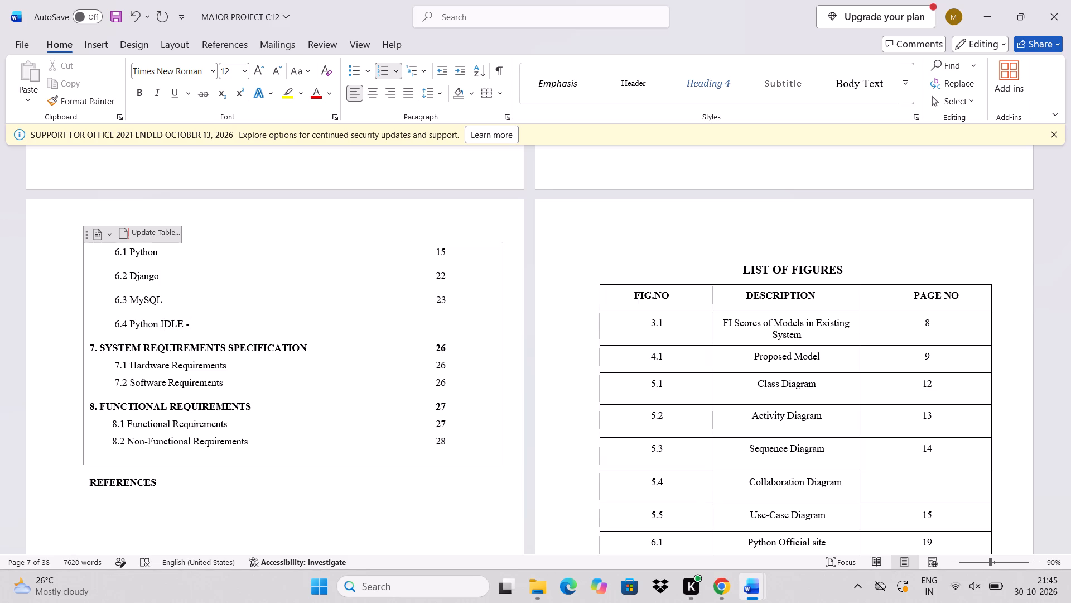
type("Develop")
type("ment")
key("space")
type("Envi")
type("ronment")
Enter page number 23 for the 6.4 entry, spaced out to line up with the other page numbers.
key("space")
key("space")
key("space")
key("space")
key("space")
key("space")
key("space")
key("space")
key("space")
key("space")
key("space")
key("space")
key("space")
key("space")
key("space")
key("space")
key("space")
key("space")
key("space")
key("space")
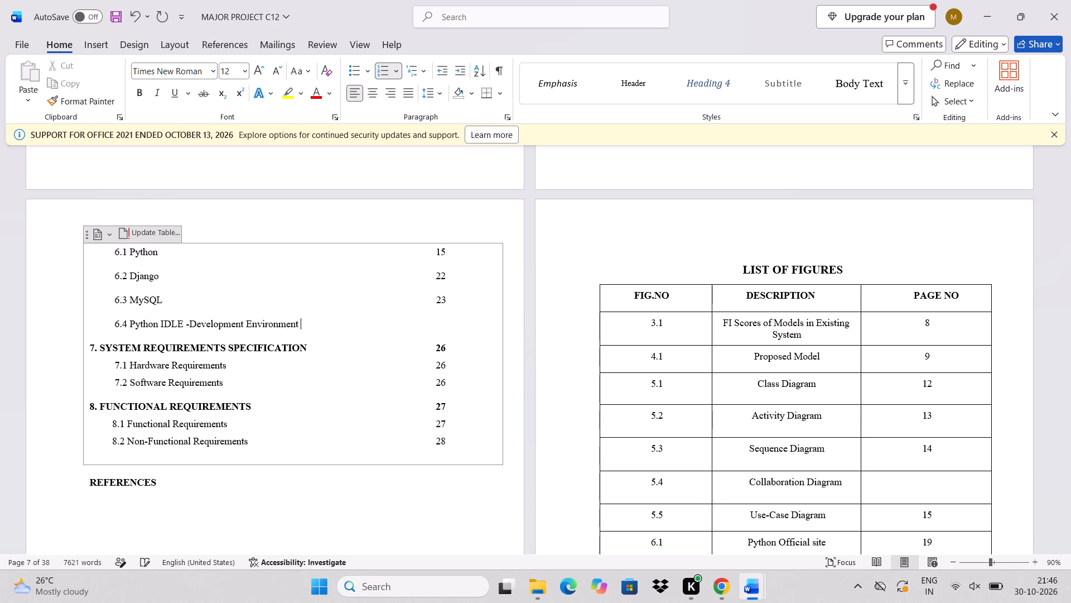
key("space")
key("space")
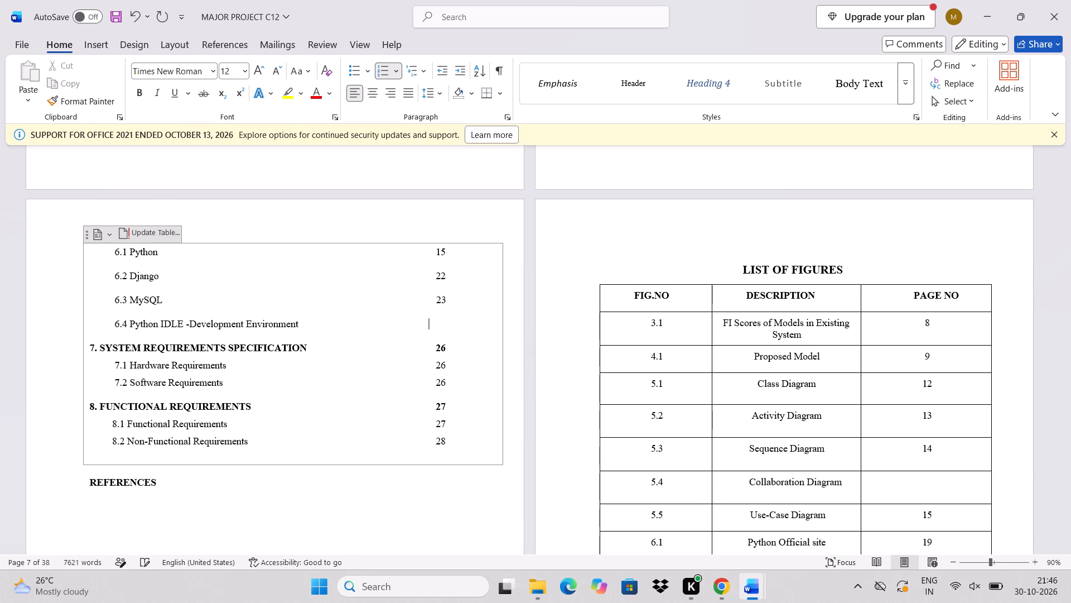
key("space")
key("space")
key("space")
key("2")
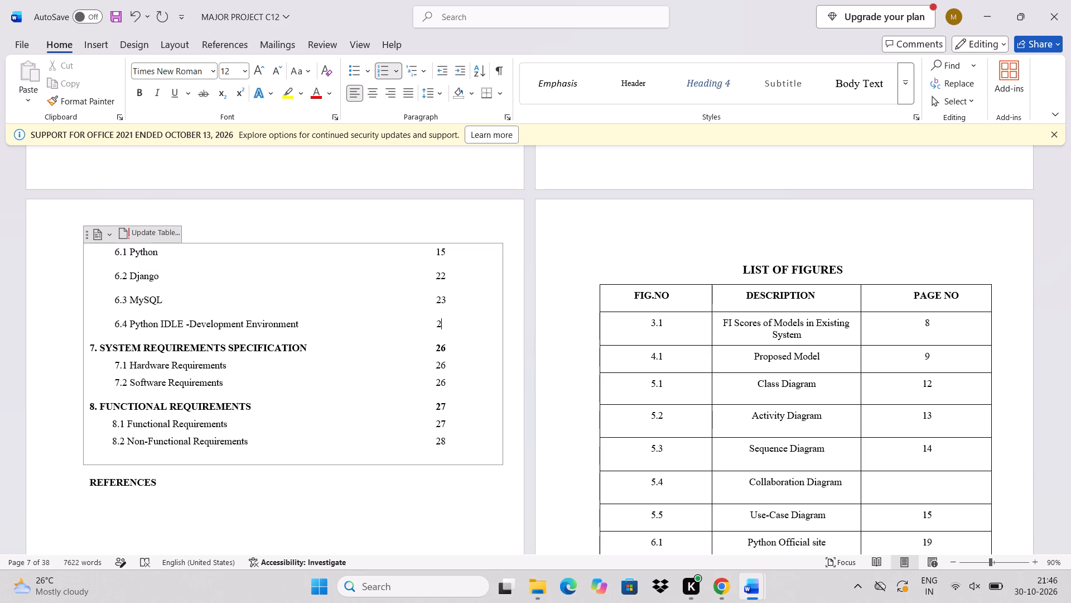
key("3")
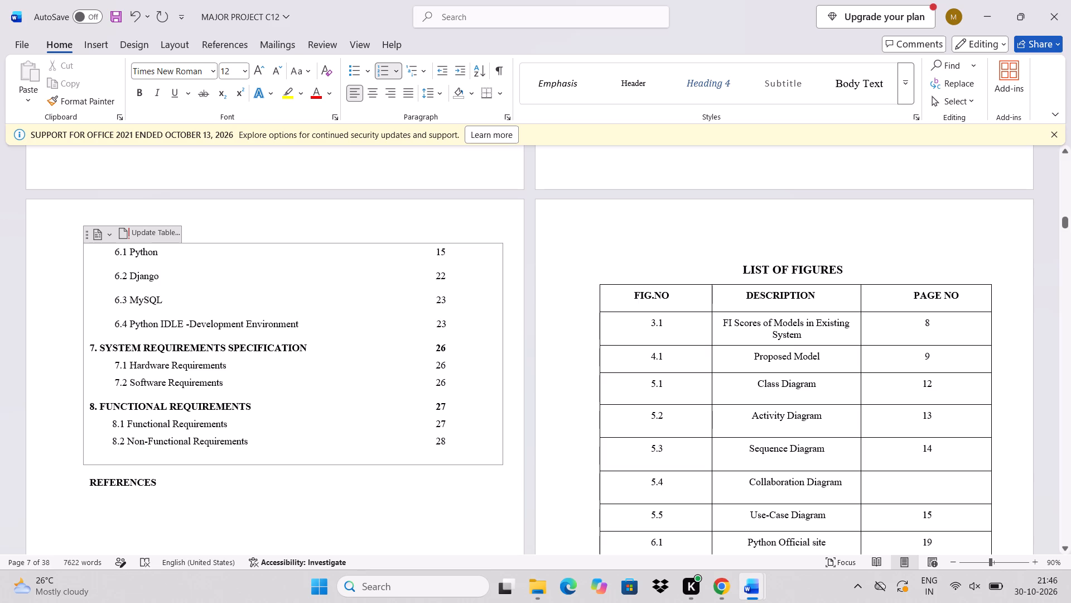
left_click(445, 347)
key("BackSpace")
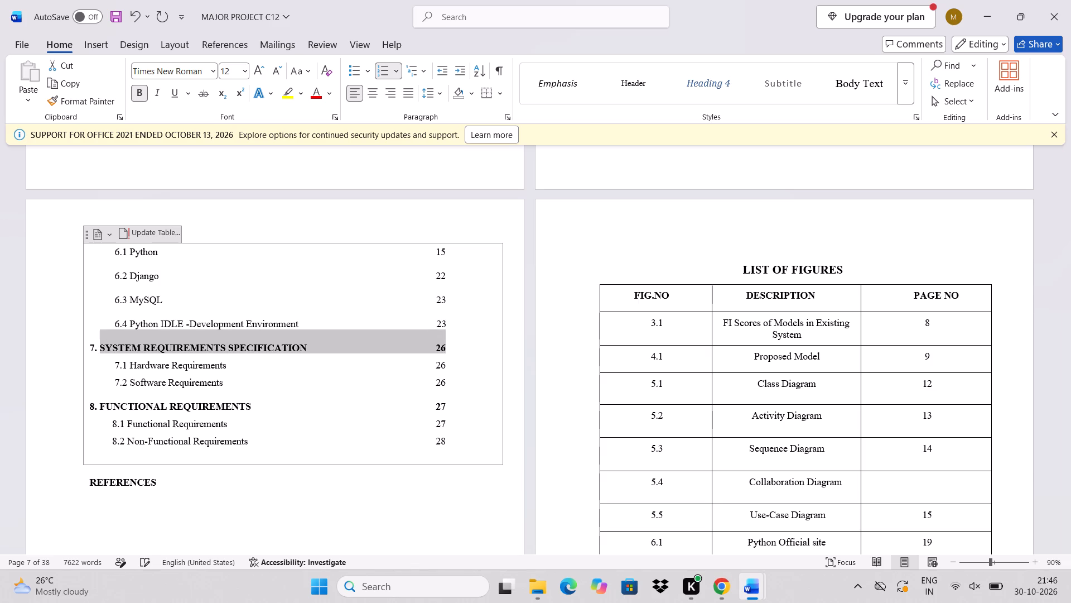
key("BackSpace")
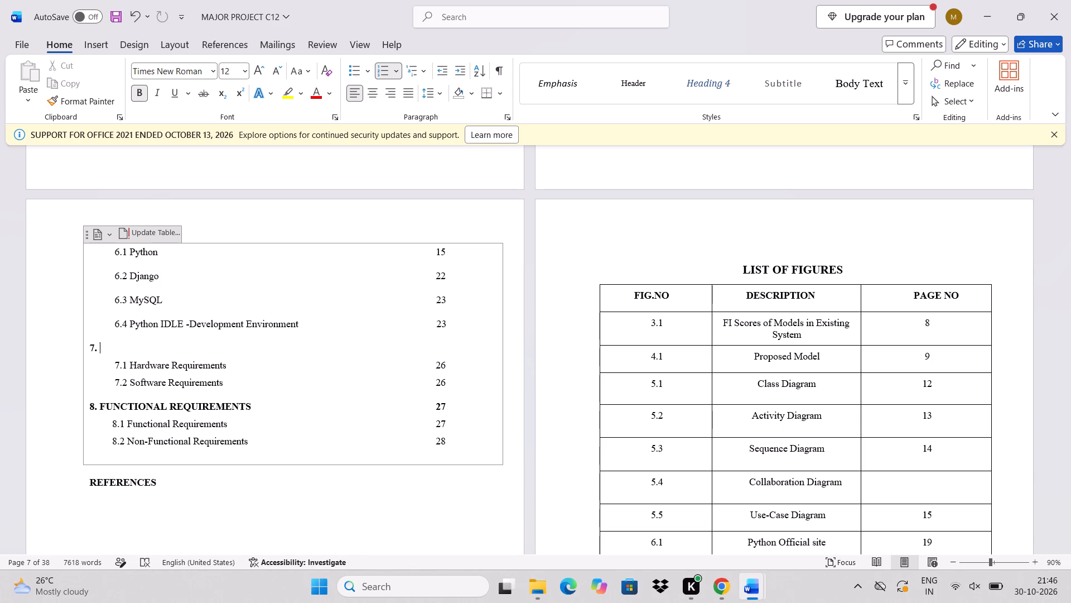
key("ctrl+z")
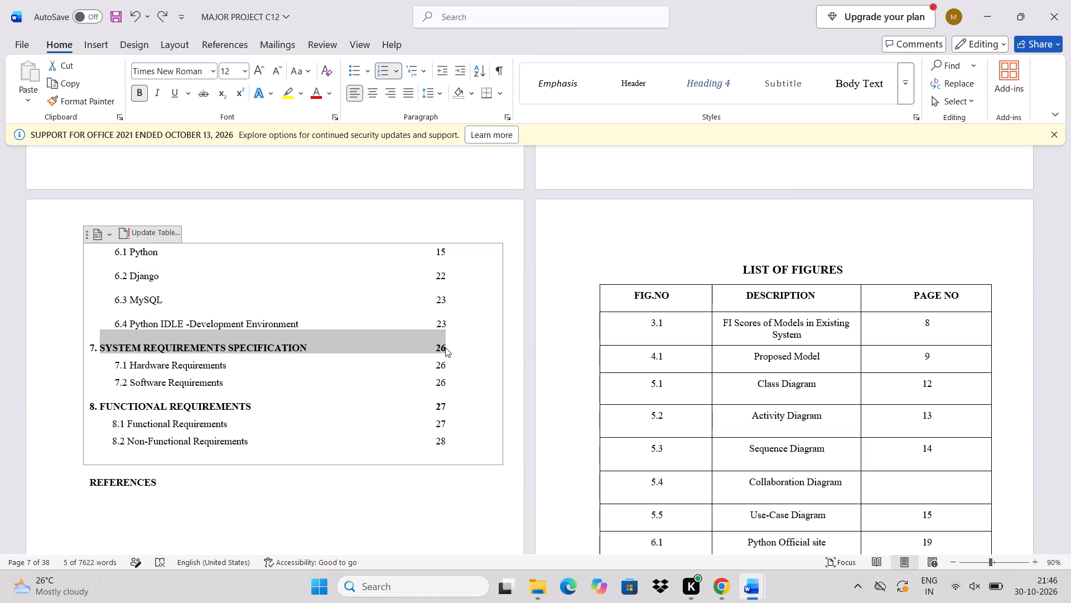
Copy the title SYSTEM REQUIREMENTS SPECIFICATION from the section 7 entry on the Contents page.
left_click(360, 348)
left_click_drag(308, 348, 211, 344)
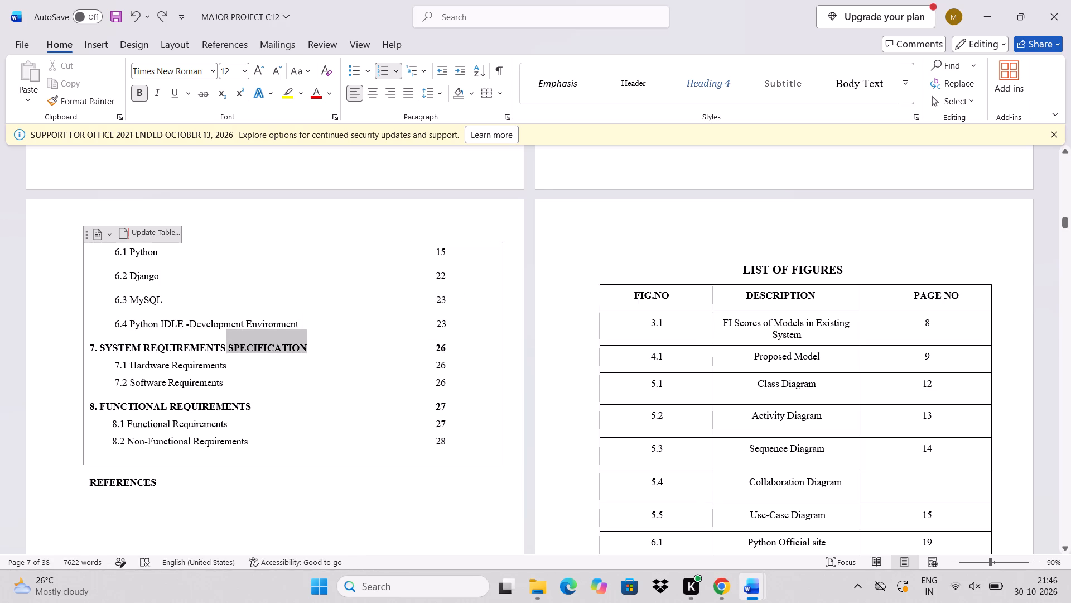
left_click_drag(211, 344, 100, 344)
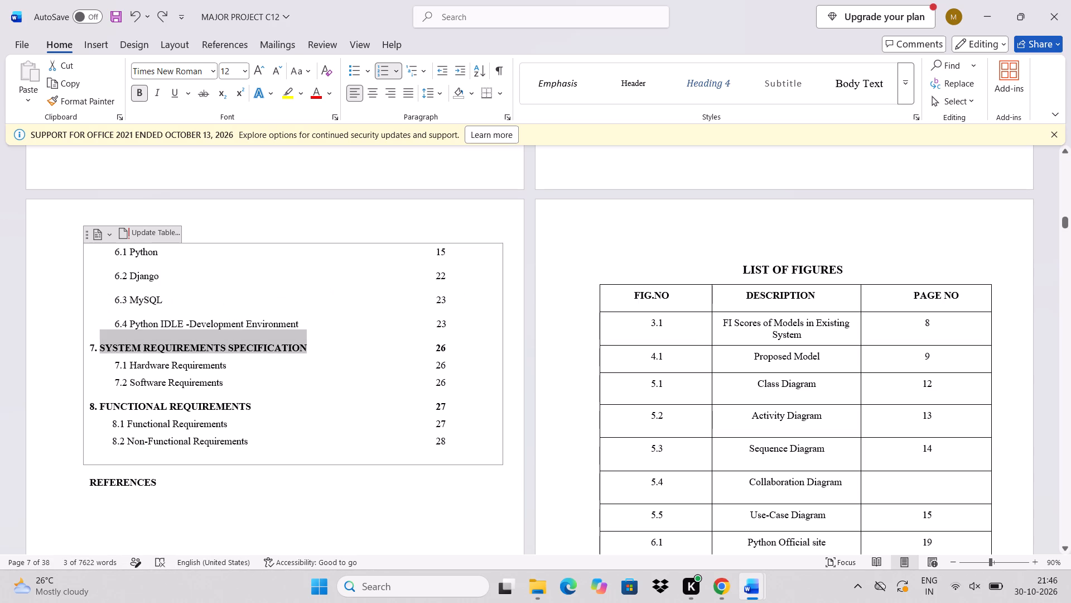
key("ctrl+c")
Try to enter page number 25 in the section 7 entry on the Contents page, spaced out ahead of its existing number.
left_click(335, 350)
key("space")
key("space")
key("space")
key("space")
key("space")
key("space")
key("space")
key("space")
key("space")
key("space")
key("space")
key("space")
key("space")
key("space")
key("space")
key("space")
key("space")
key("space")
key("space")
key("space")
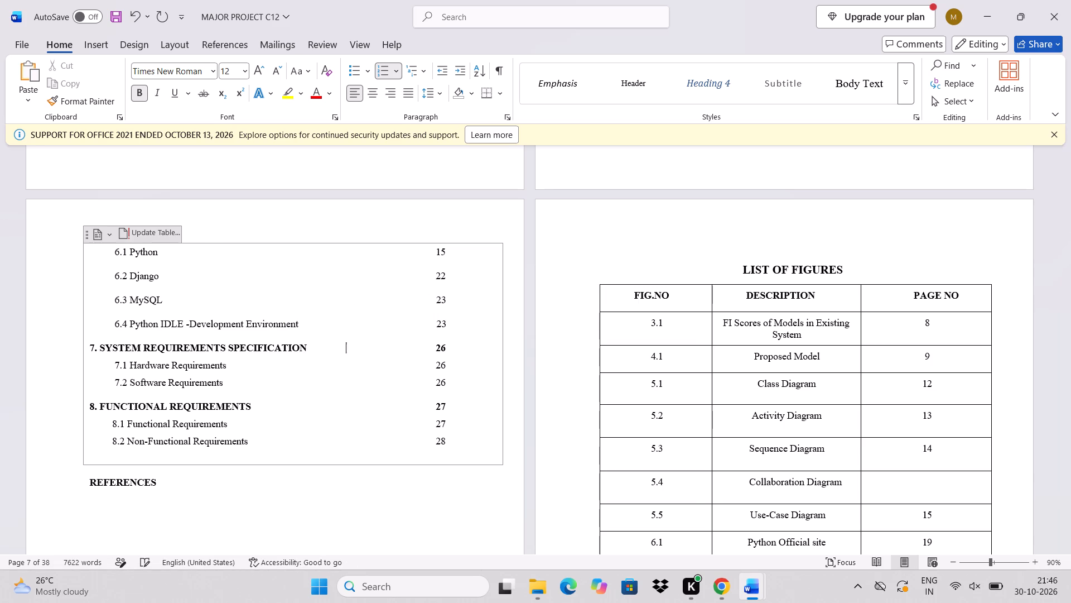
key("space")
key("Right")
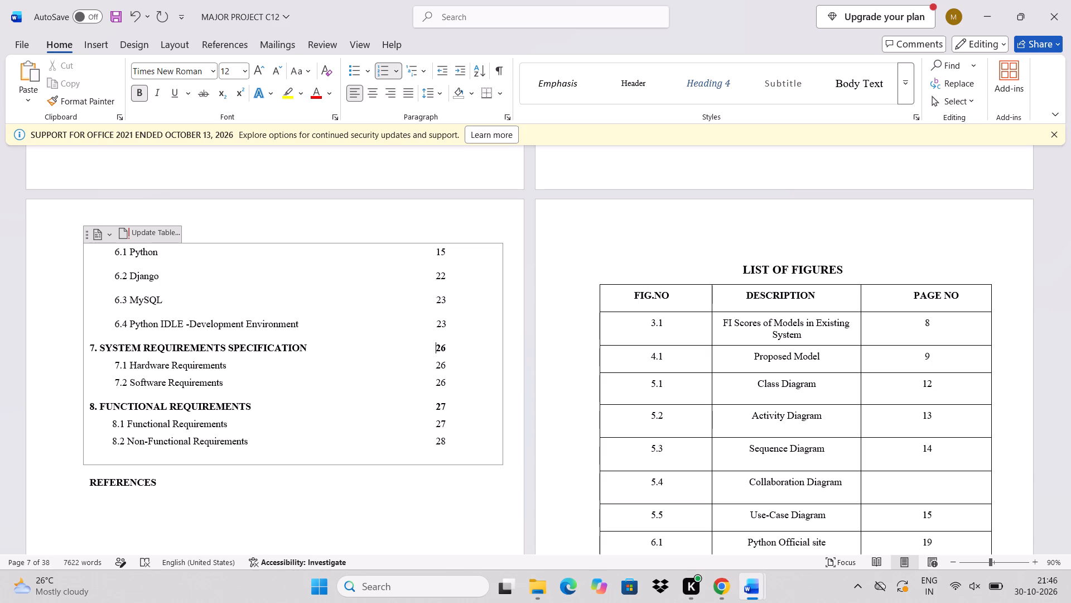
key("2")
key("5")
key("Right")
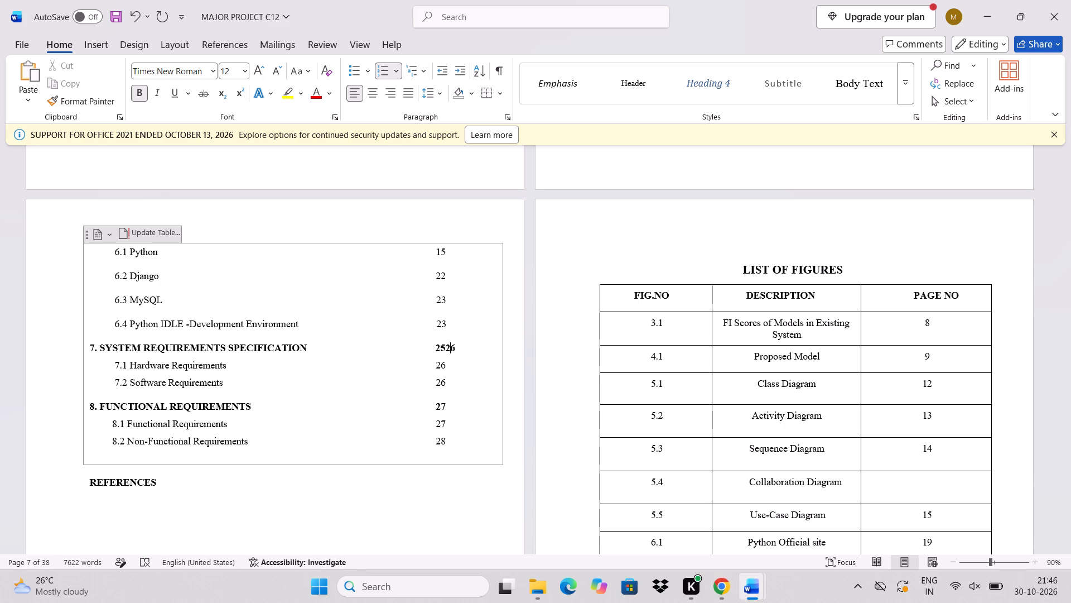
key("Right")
Clear the section 7 entry on the Contents page after its number and paste back the title SYSTEM REQUIREMENTS SPECIFICATION.
key("BackSpace")
key("BackSpace")
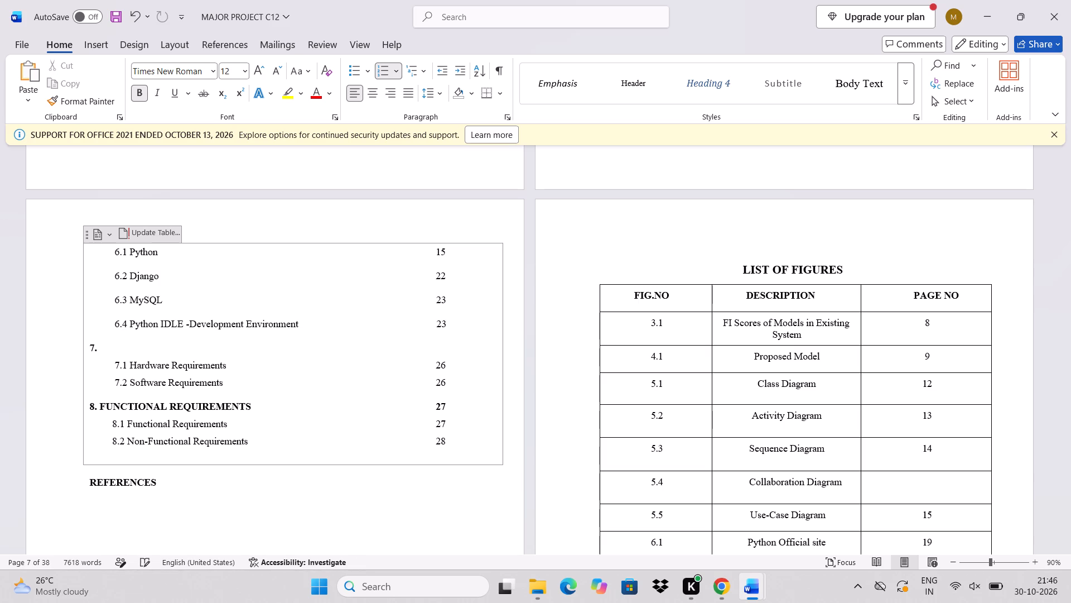
key("ctrl+v")
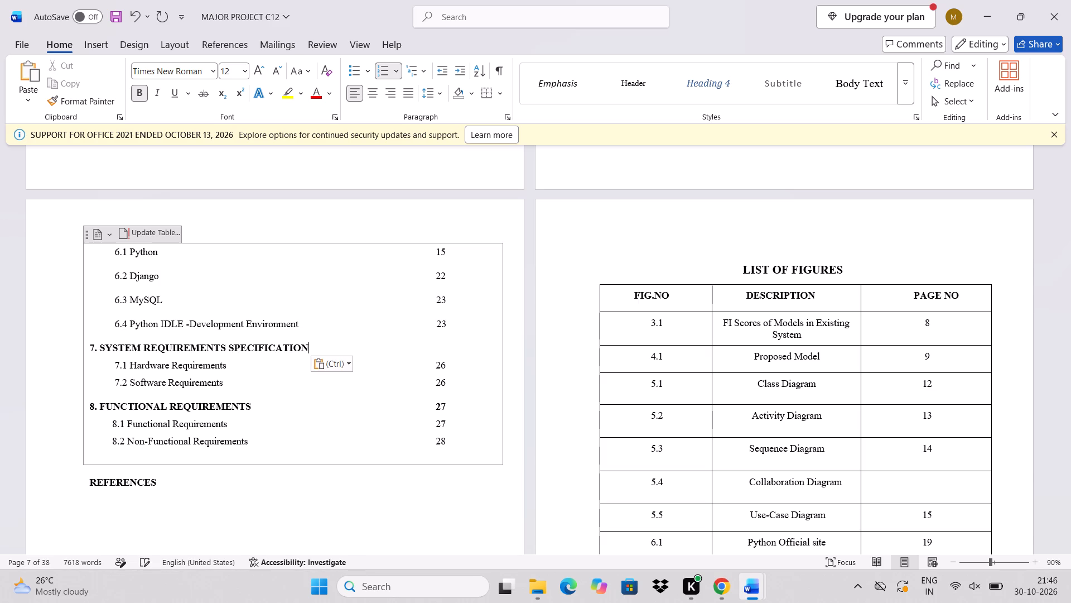
Enter page number 25 for the section 7 entry, spaced out to line up with the other page numbers.
key("space")
key("space")
key("space")
key("space")
key("space")
key("space")
key("space")
key("space")
key("space")
key("space")
key("space")
key("space")
key("space")
key("space")
key("space")
key("space")
key("space")
key("space")
key("space")
key("space")
type("25")
Copy the 7.1 entry's title, clear the entry after its number, and re-enter the title as Hardware Requirements.
left_click(446, 366)
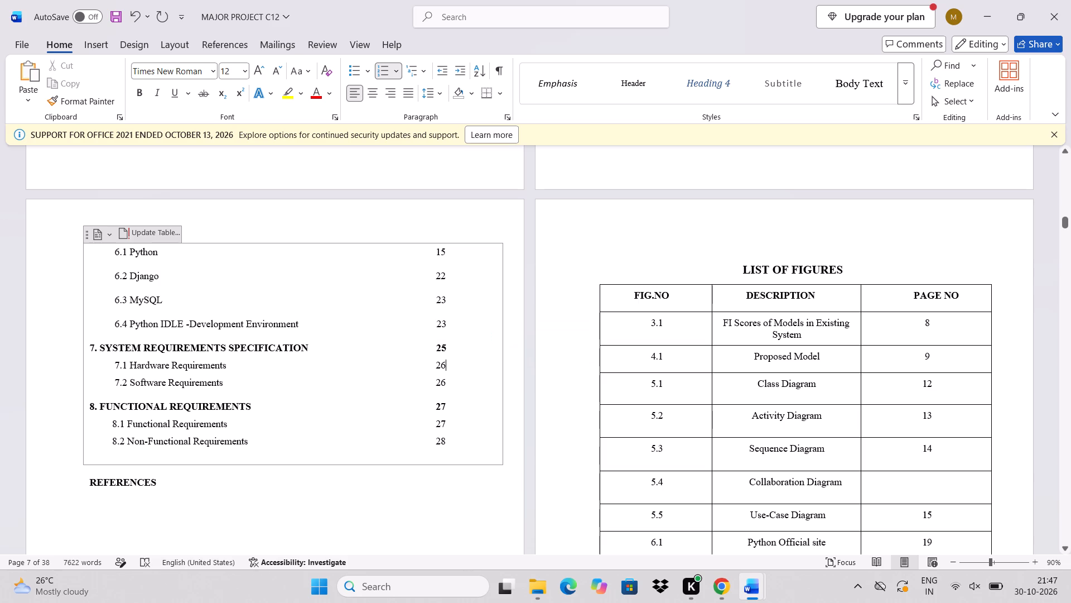
key("BackSpace")
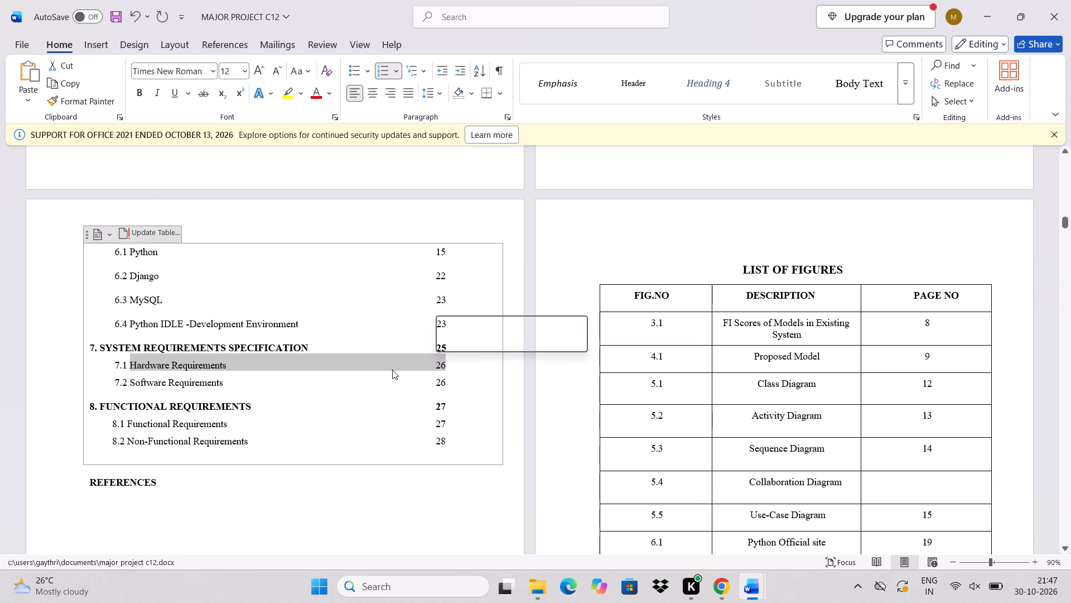
left_click(372, 369)
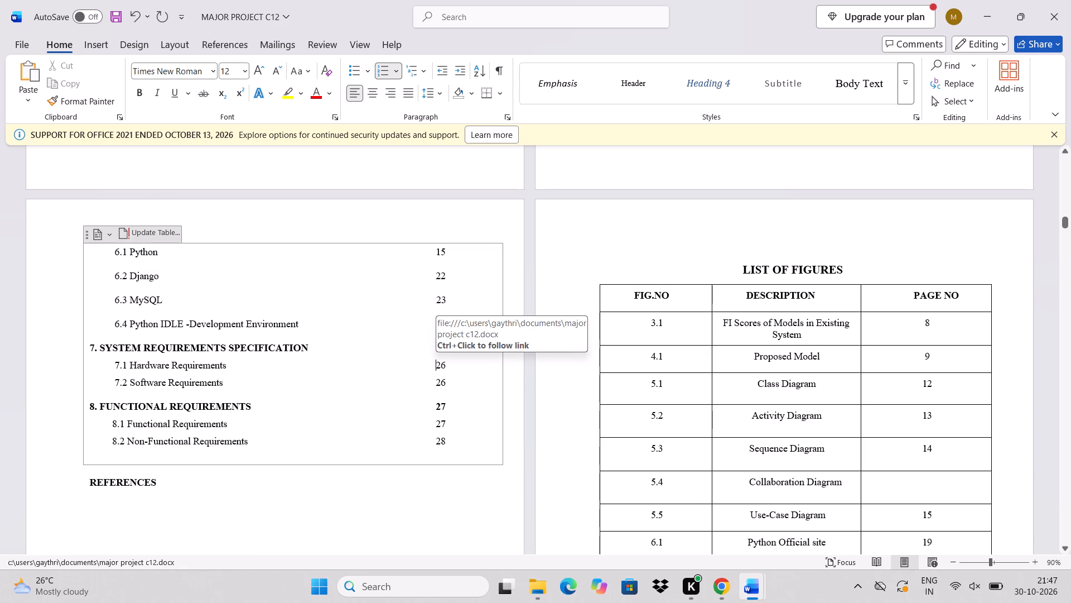
left_click_drag(234, 364, 107, 361)
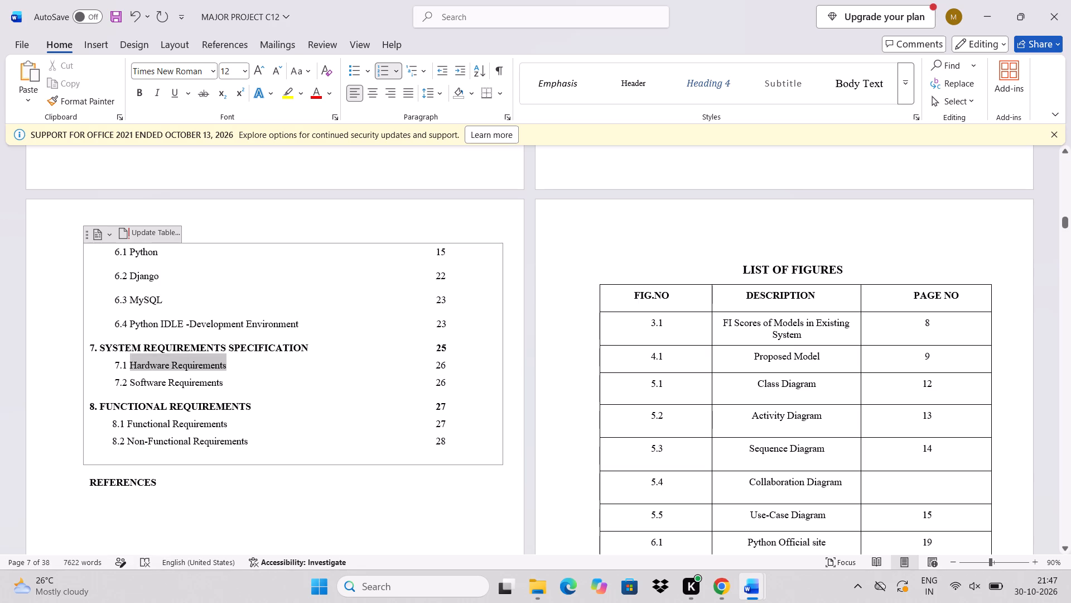
left_click_drag(107, 361, 106, 361)
key("ctrl+c")
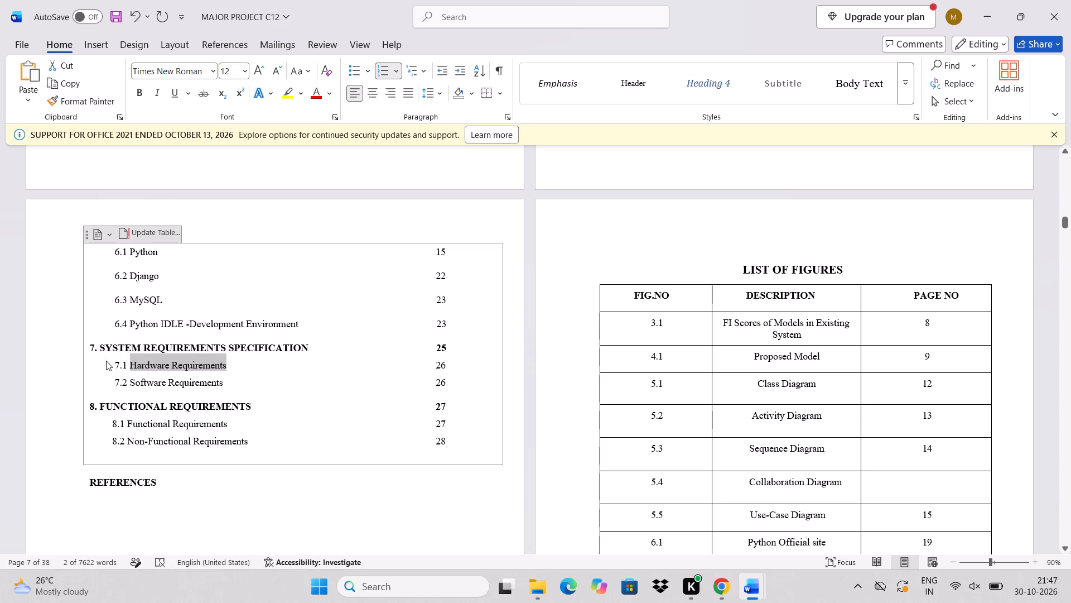
left_click(458, 367)
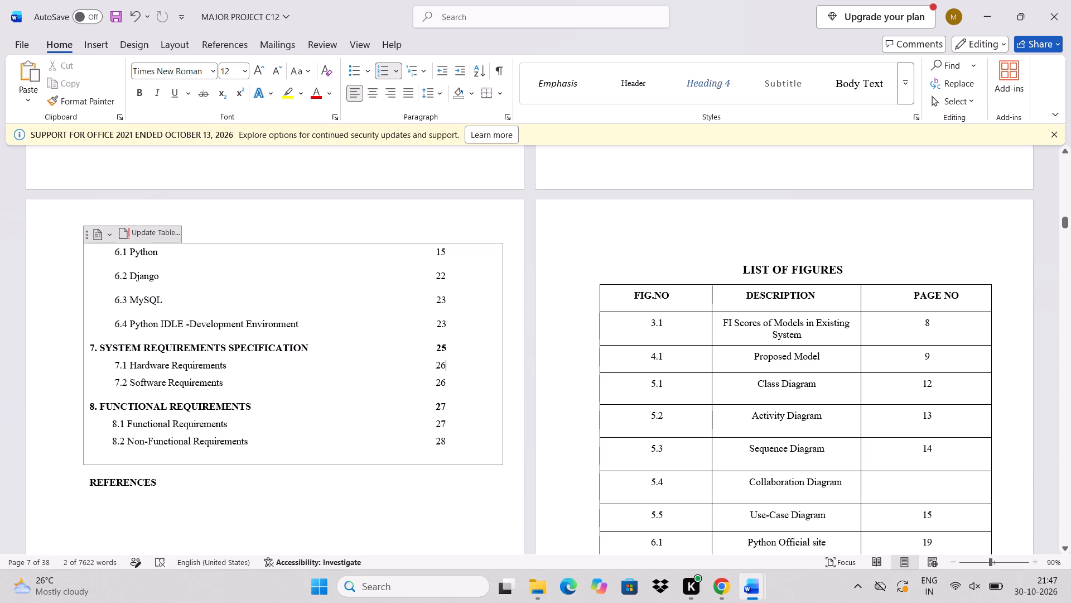
key("BackSpace")
key("BackSpace")
key("ctrl+v")
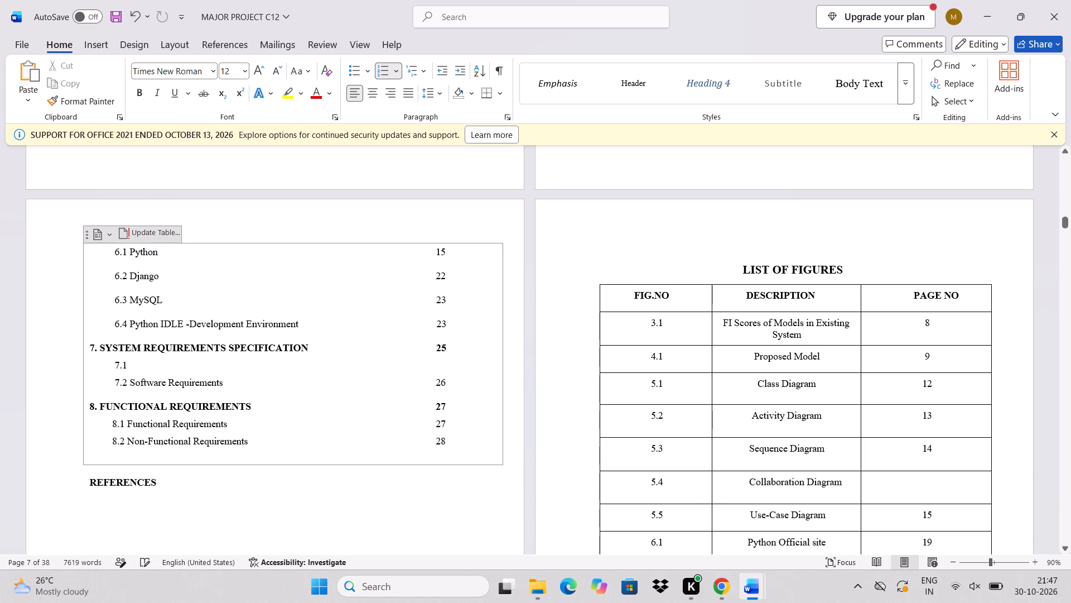
Enter page number 25 for the 7.1 entry, spaced out to line up with the other page numbers.
key("space")
key("space")
key("space")
key("space")
key("space")
key("space")
key("space")
key("space")
key("space")
key("space")
key("space")
key("space")
key("space")
key("space")
key("space")
key("space")
key("space")
key("space")
key("space")
key("space")
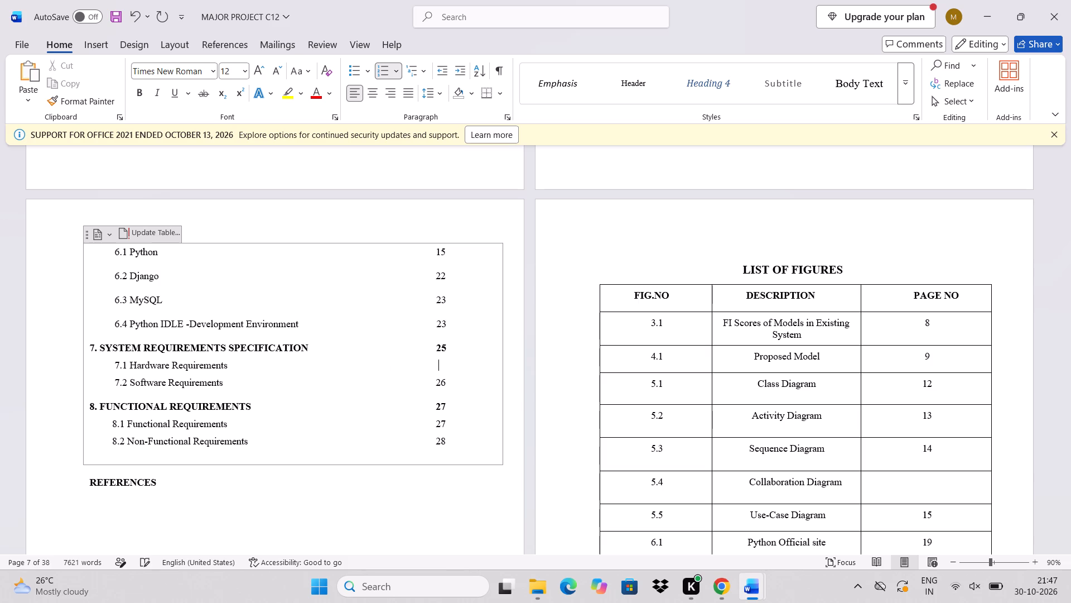
key("BackSpace")
key("BackSpace")
type("25")
key("BackSpace")
key("BackSpace")
key("BackSpace")
type("25")
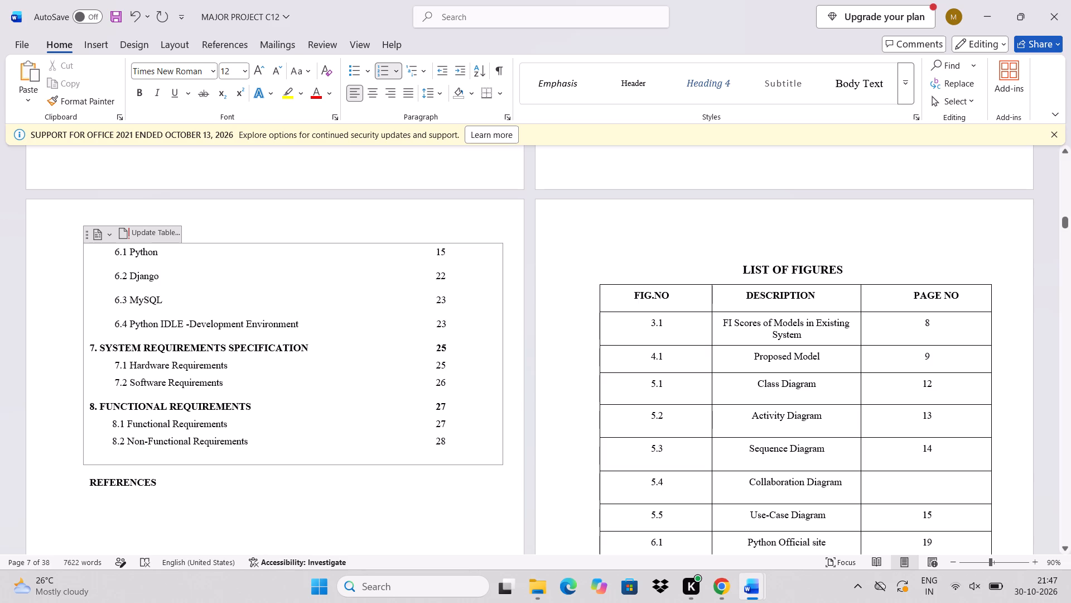
Copy the 7.2 entry's title, clear the entry after its number, and re-enter the title as Software Requirements.
left_click(445, 382)
key("BackSpace")
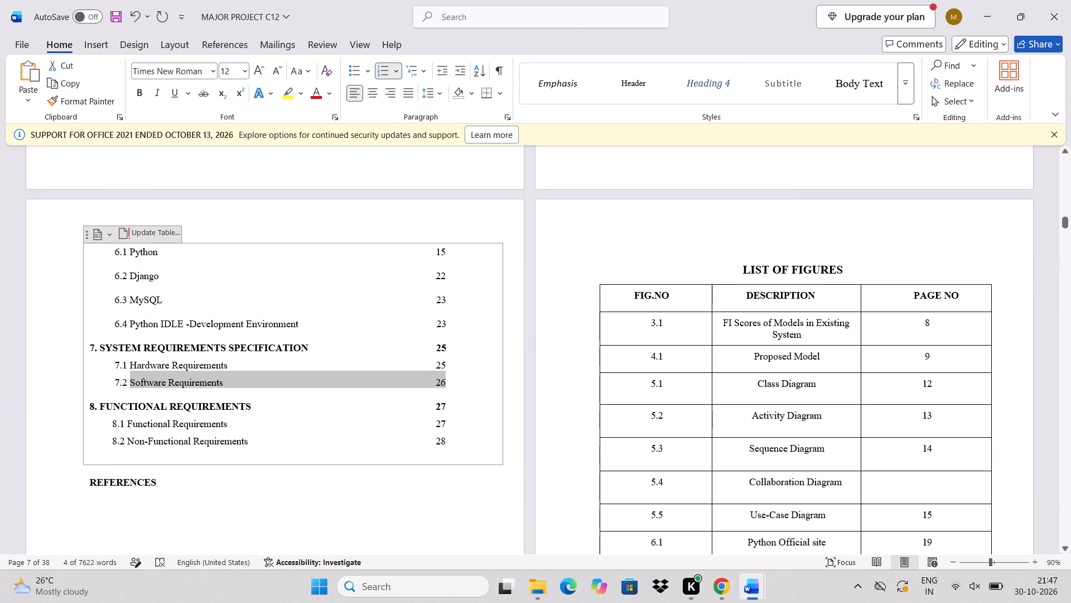
left_click(231, 377)
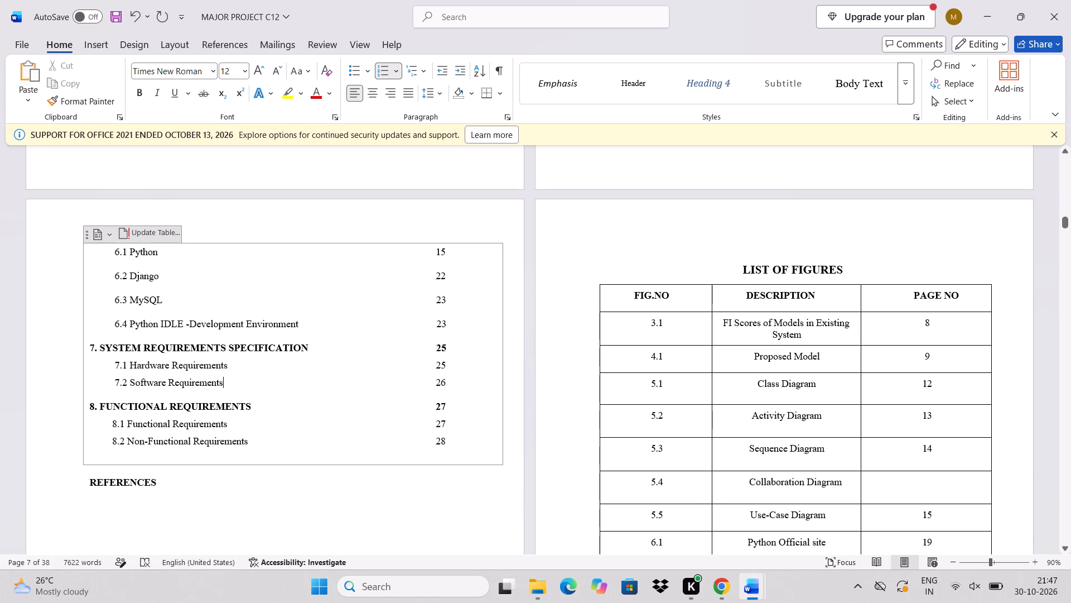
left_click_drag(231, 377, 119, 379)
key("ctrl+c")
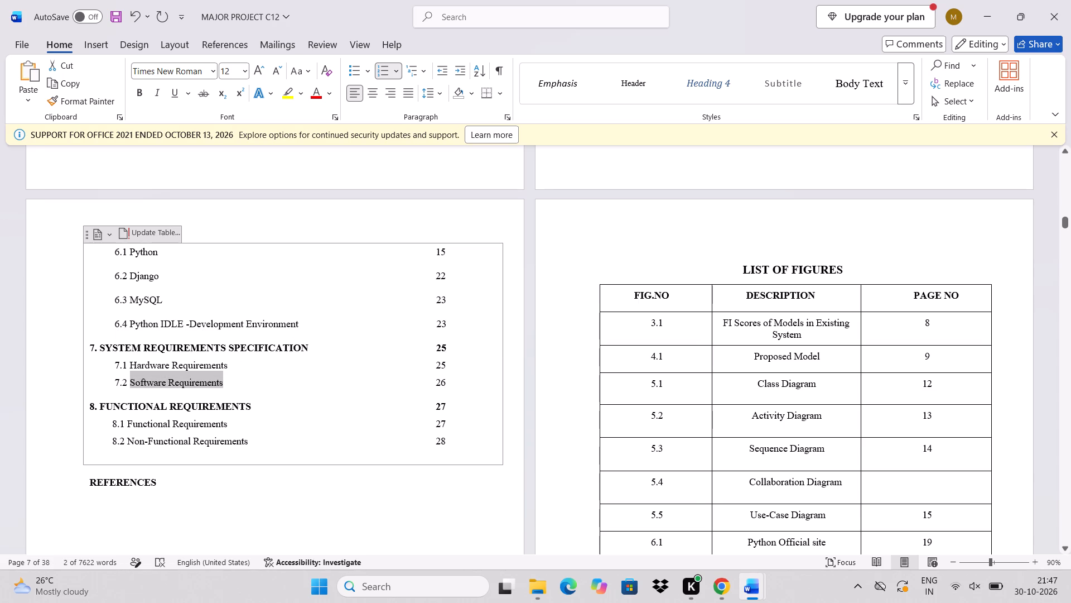
left_click(450, 386)
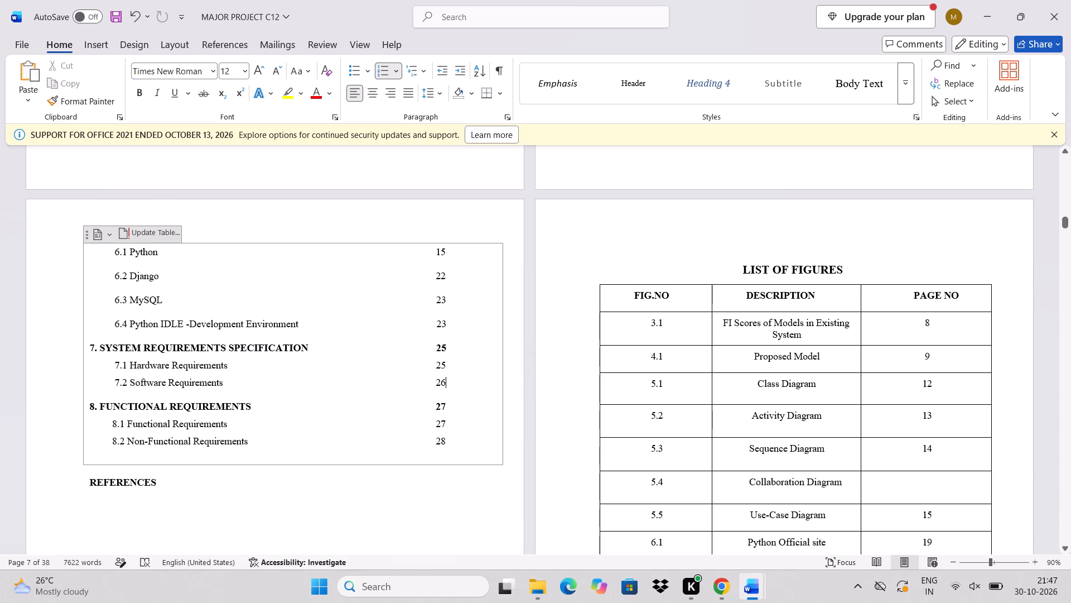
key("BackSpace")
key("BackSpace")
key("ctrl+v")
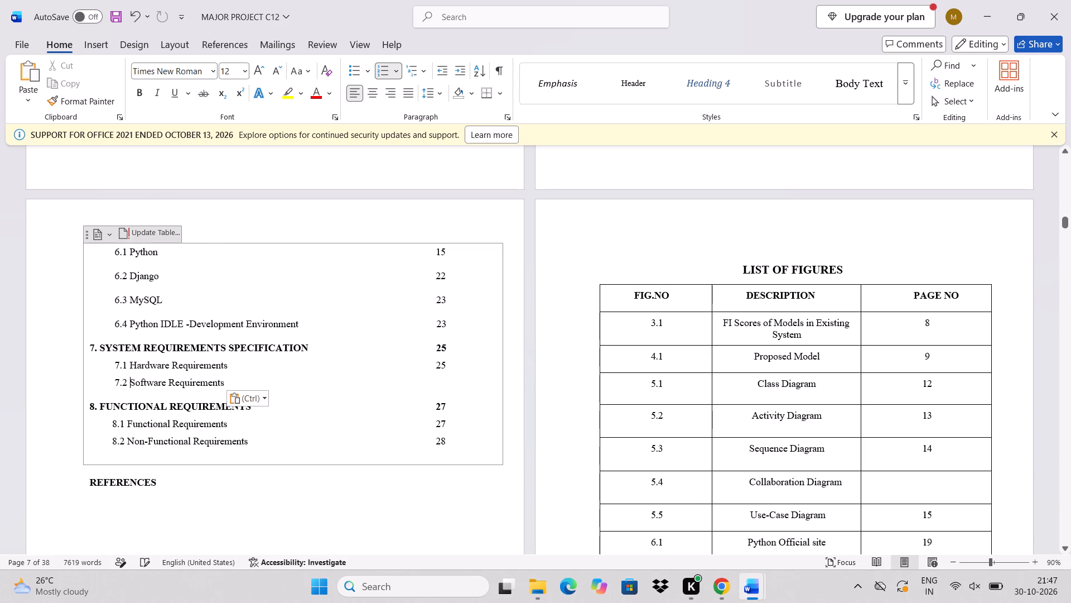
Enter page number 25 for the 7.2 entry, spaced out to line up with the other page numbers.
key("space")
key("space")
key("space")
key("space")
key("space")
key("space")
key("space")
key("space")
key("space")
key("space")
key("space")
key("space")
key("space")
key("space")
key("space")
key("space")
key("space")
key("space")
key("space")
key("space")
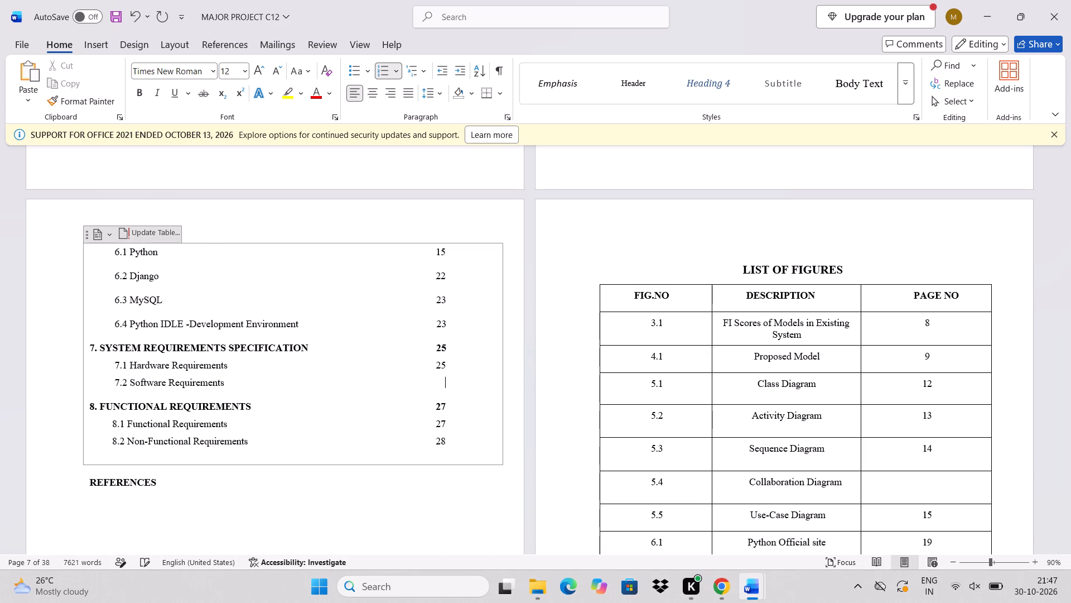
key("BackSpace")
key("BackSpace")
key("BackSpace")
key("BackSpace")
key("2")
key("5")
Copy the section 8 entry's title, clear the entry after its number, and re-enter the title as FUNCTIONAL REQUIREMENTS.
scroll(450, 386, "down", 1)
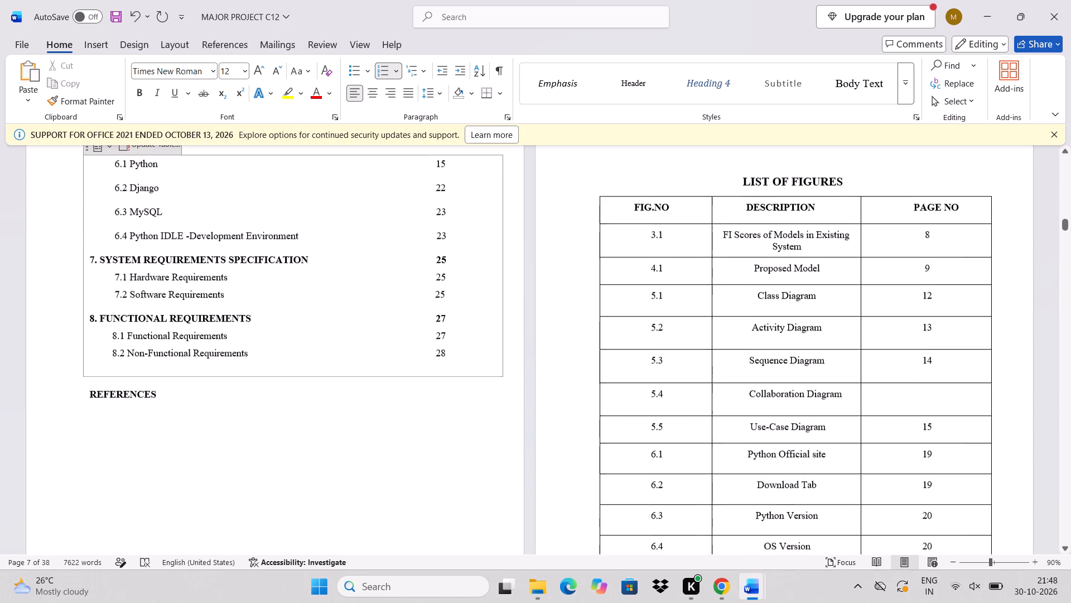
left_click(451, 321)
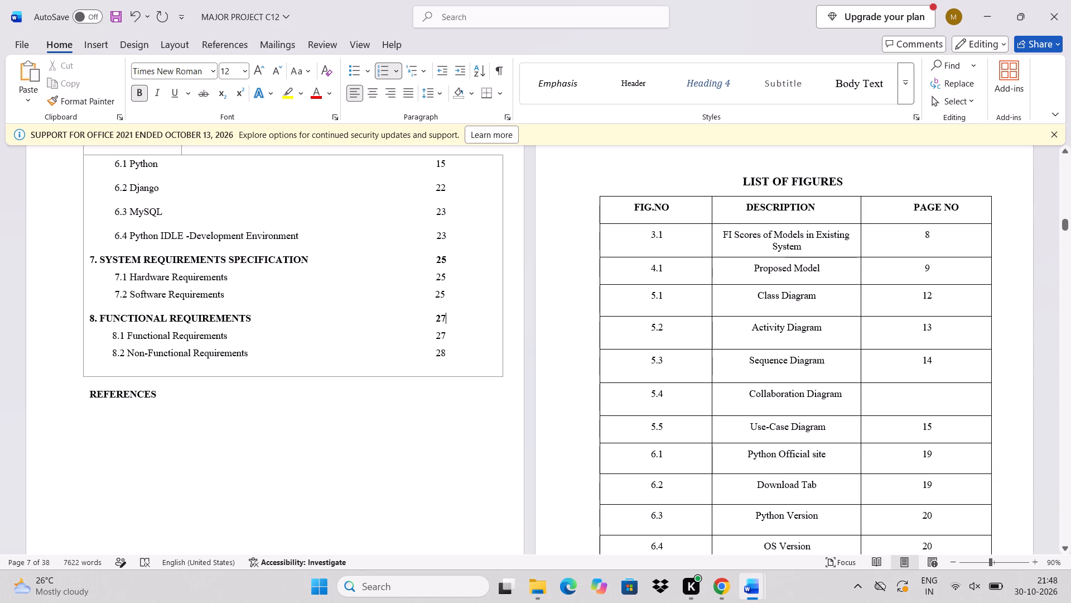
key("BackSpace")
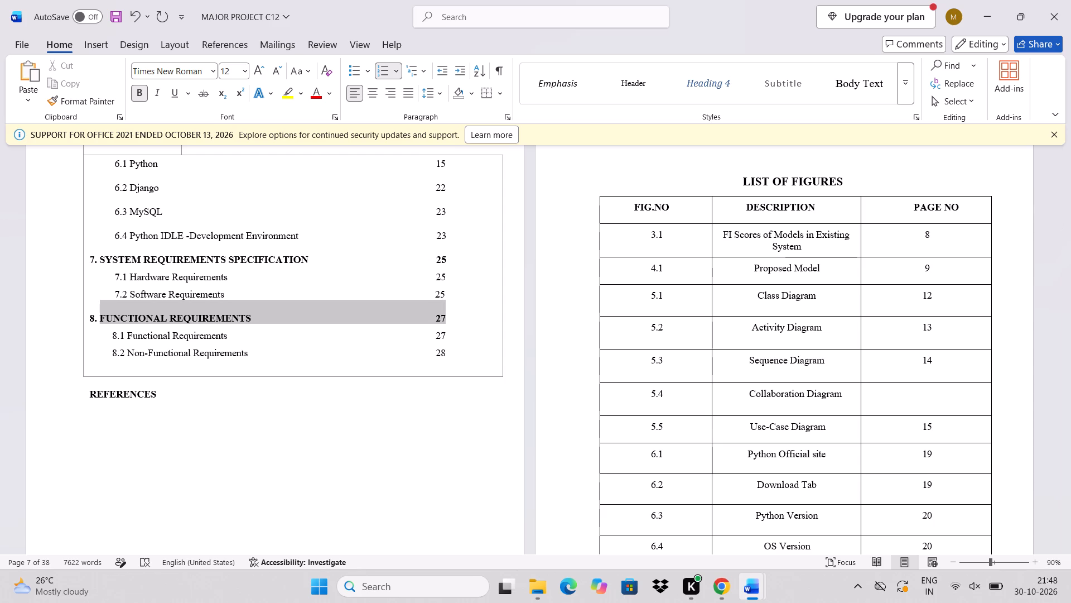
left_click(254, 315)
left_click_drag(254, 315, 95, 314)
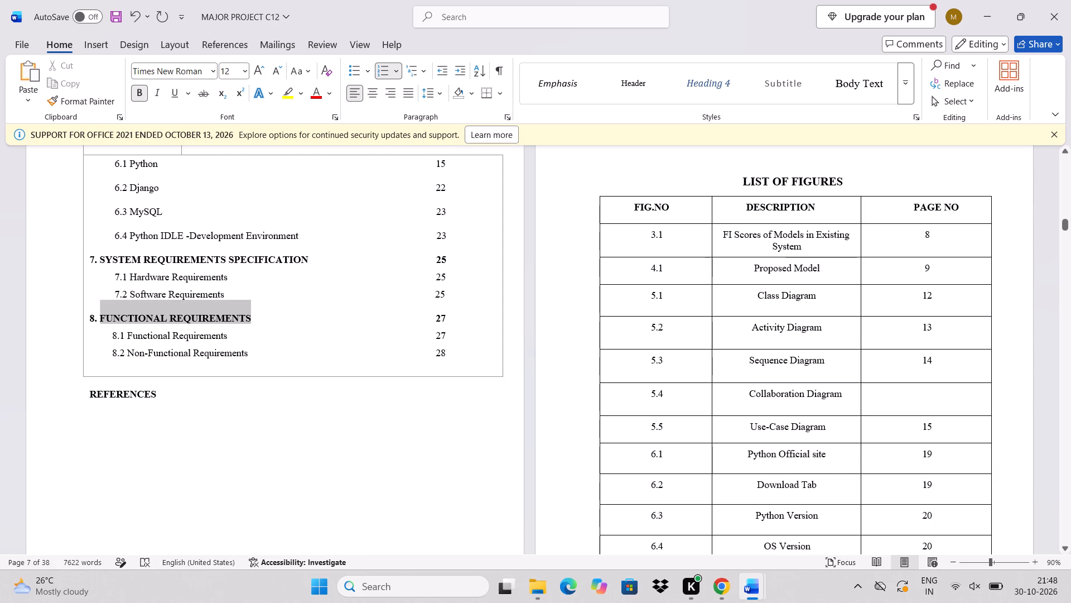
left_click_drag(95, 314, 88, 314)
key("ctrl+c")
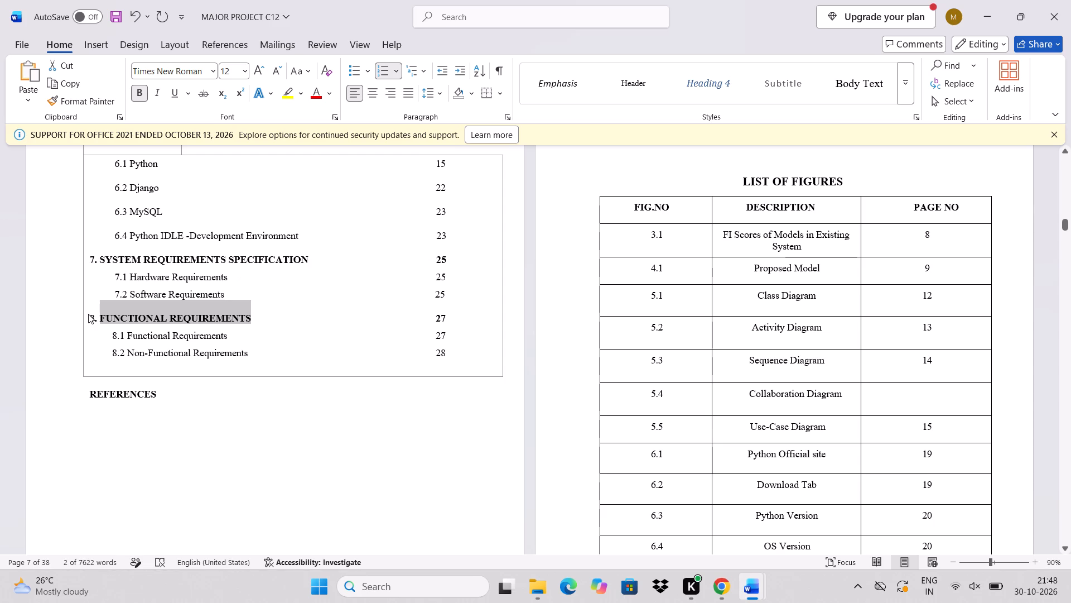
left_click(452, 320)
key("BackSpace")
key("BackSpace")
key("ctrl+v")
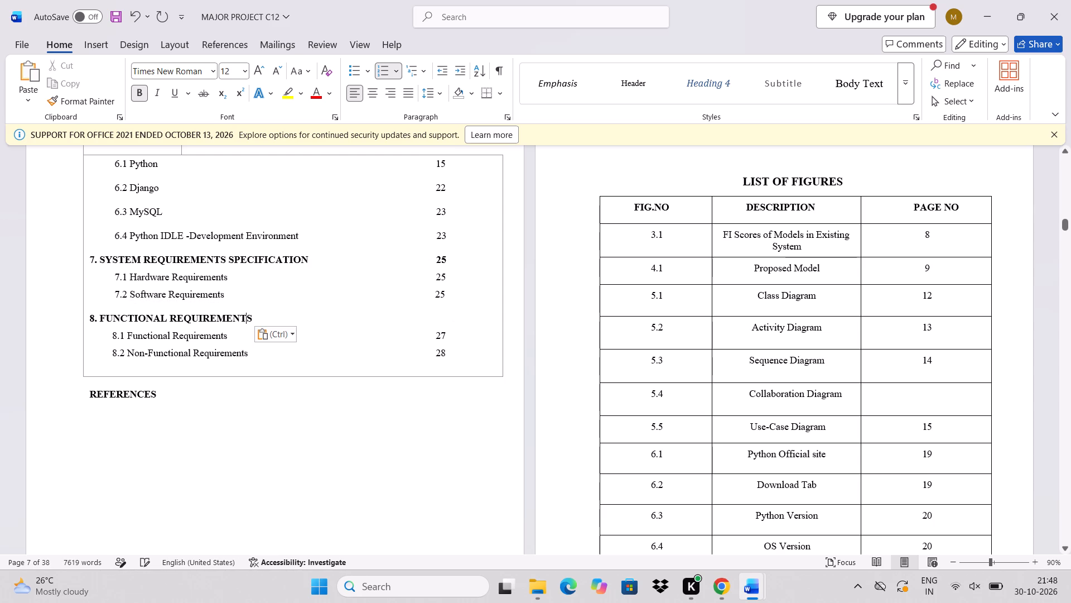
Enter page number 26 for the section 8 FUNCTIONAL REQUIREMENTS entry, spaced out to line up with the other page numbers.
key("space")
key("space")
key("space")
key("space")
key("space")
key("space")
key("space")
key("space")
key("space")
key("space")
key("space")
key("space")
key("space")
key("space")
key("space")
key("space")
key("space")
key("space")
key("space")
key("space")
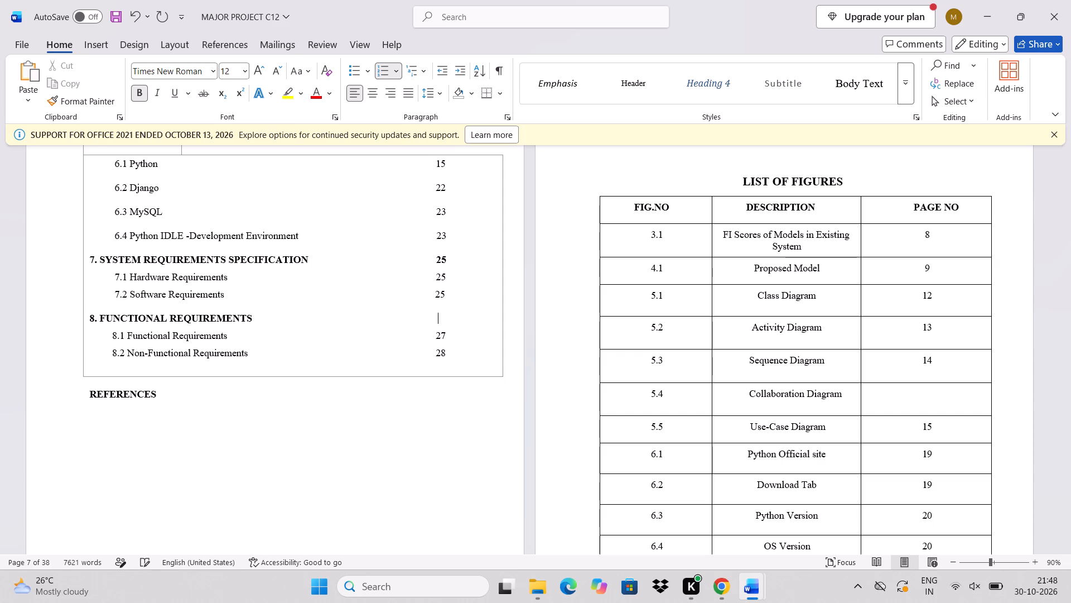
key("BackSpace")
type("26")
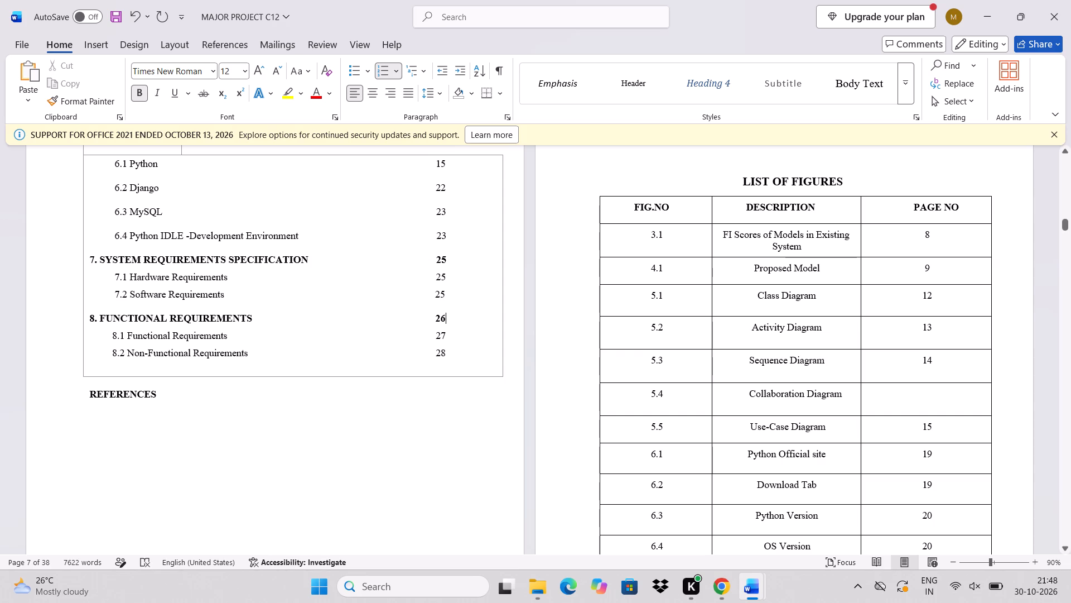
Copy the 8.1 entry's title, clear the entry after its number, and re-enter the title as Functional Requirements.
left_click_drag(247, 336, 146, 340)
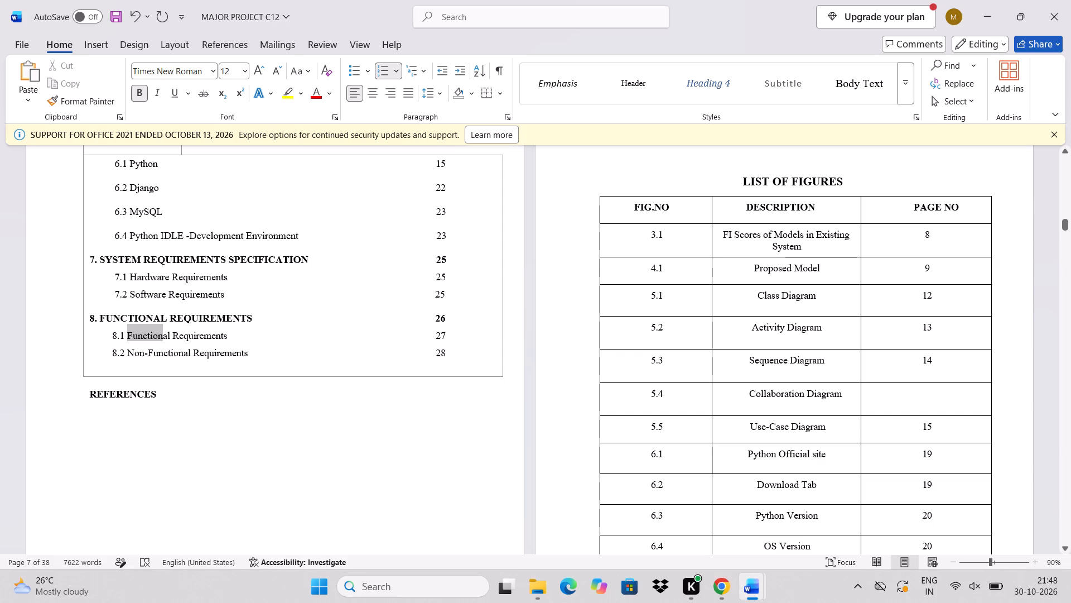
left_click_drag(146, 340, 237, 329)
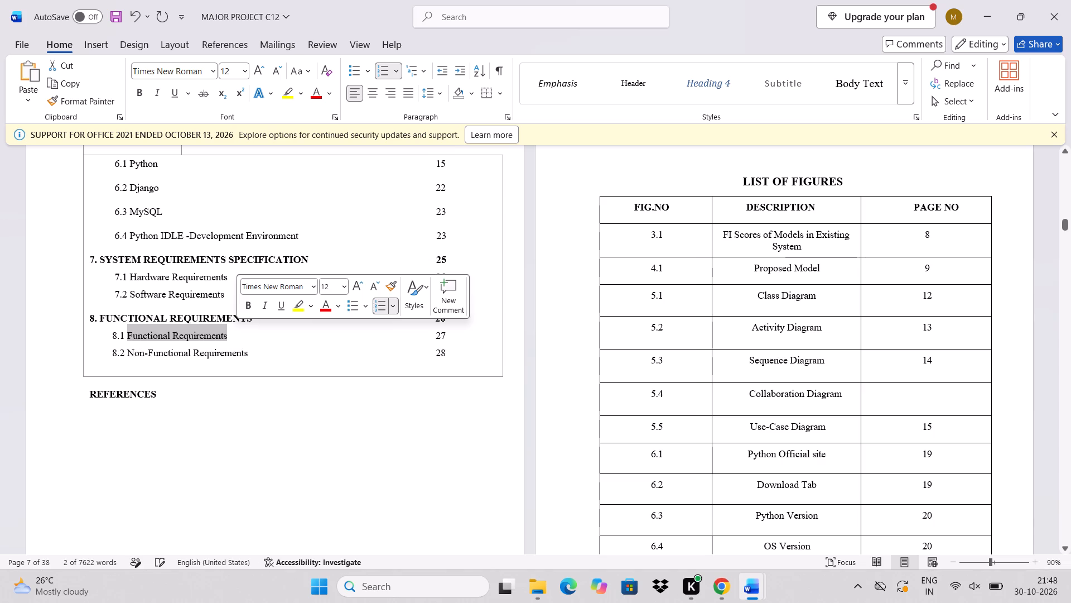
key("ctrl+c")
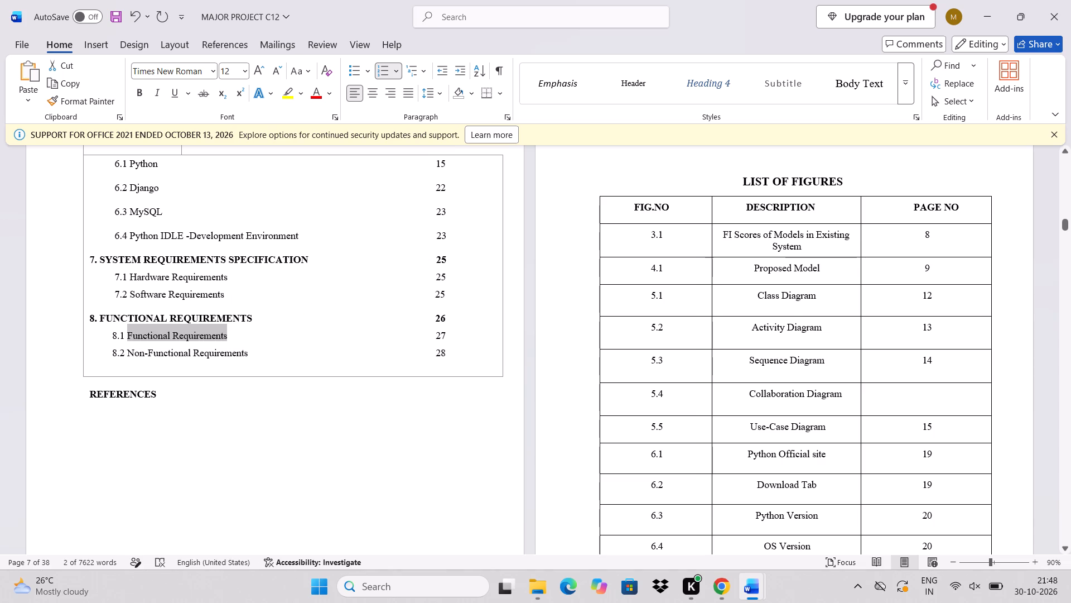
left_click(453, 339)
key("BackSpace")
key("BackSpace")
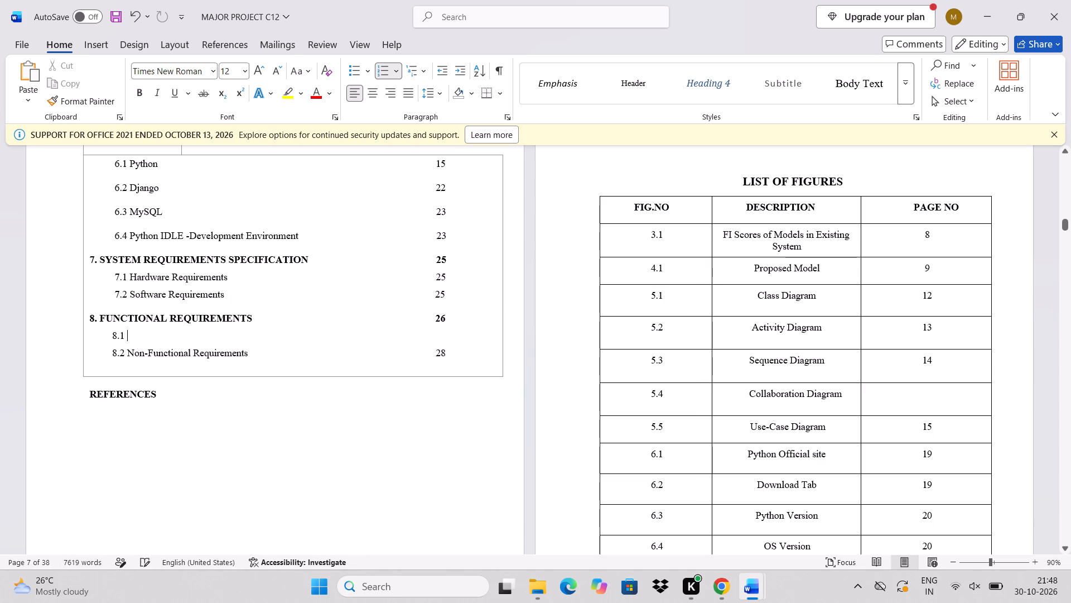
key("ctrl+v")
Enter page number 26 for the 8.1 entry, spaced out to line up with the other page numbers.
key("space")
key("space")
key("space")
key("space")
key("space")
key("space")
key("space")
key("space")
key("space")
key("space")
key("space")
key("space")
key("space")
key("space")
key("space")
key("space")
key("space")
key("space")
key("space")
key("space")
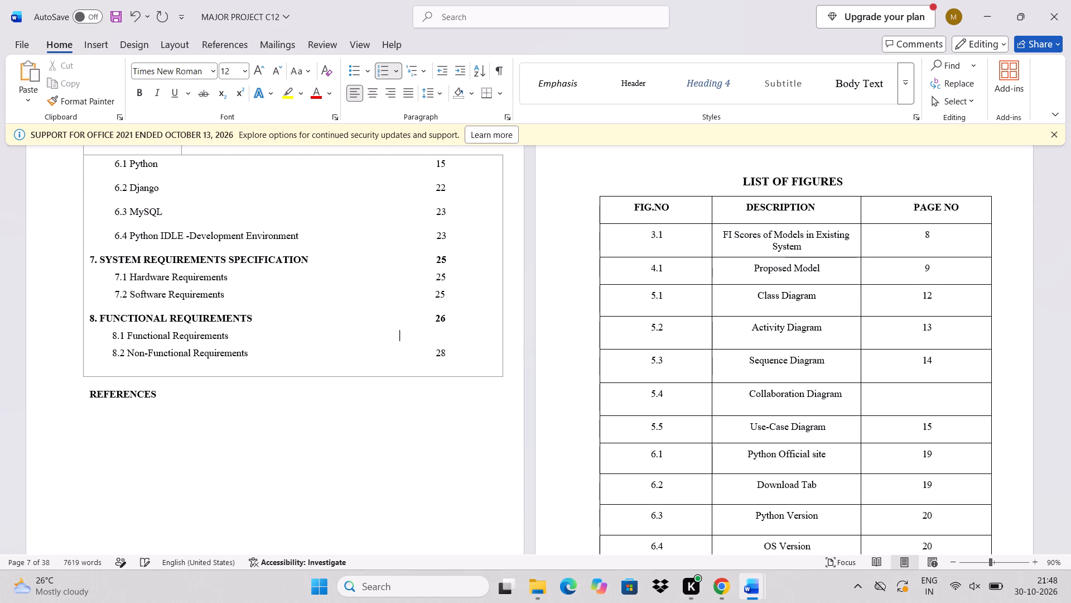
key("space")
key("space")
key("space")
key("space")
type("26")
Copy the 8.2 entry's title, clear the entry after its number, and re-enter the title as Non-Functional Requirements.
left_click(258, 352)
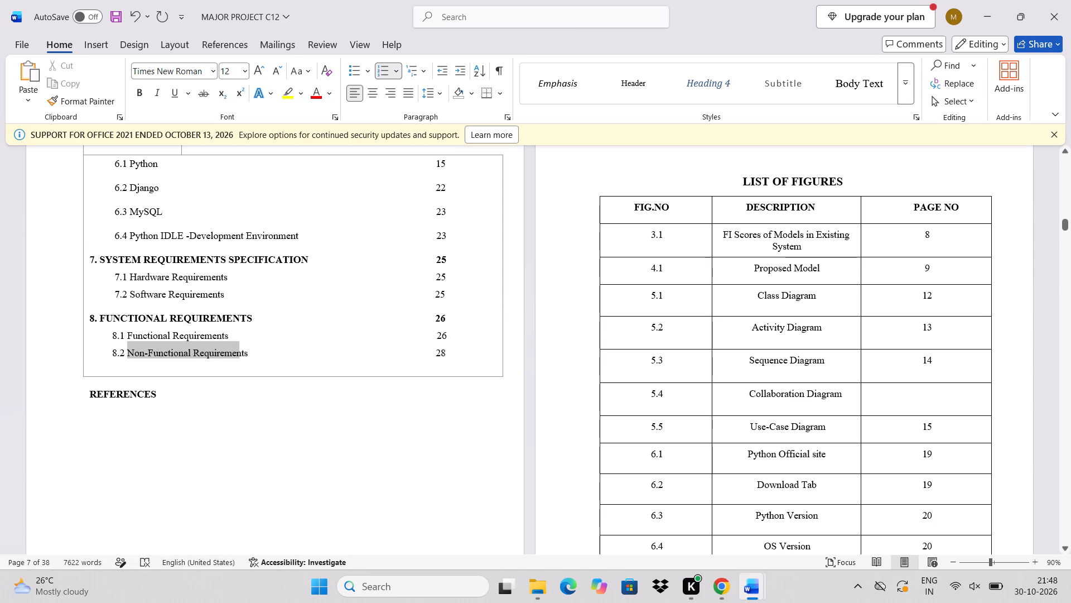
key("ctrl+c")
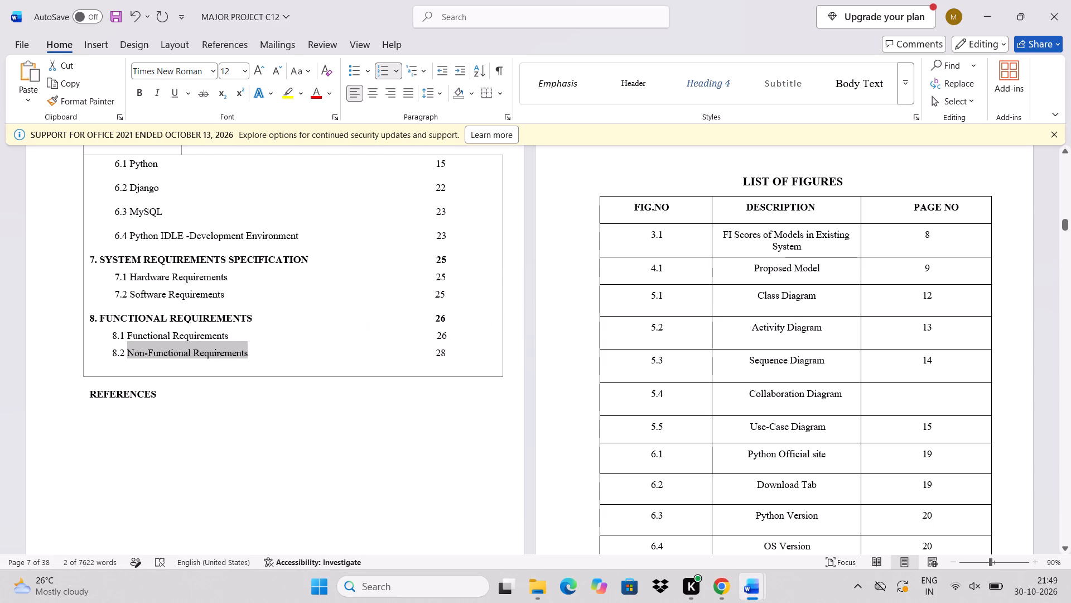
left_click(450, 351)
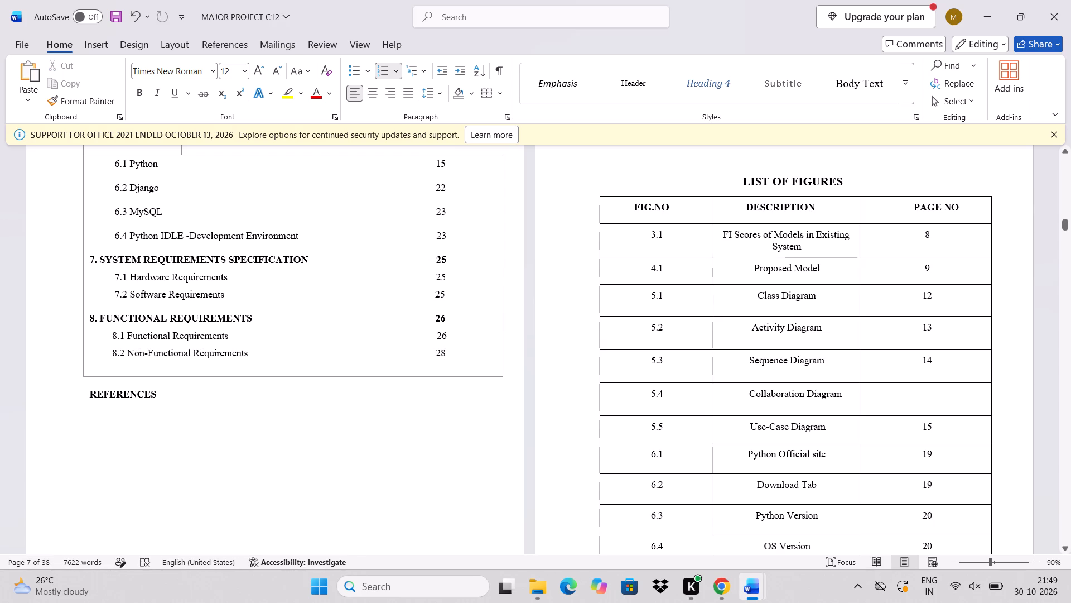
key("BackSpace")
key("BackSpace")
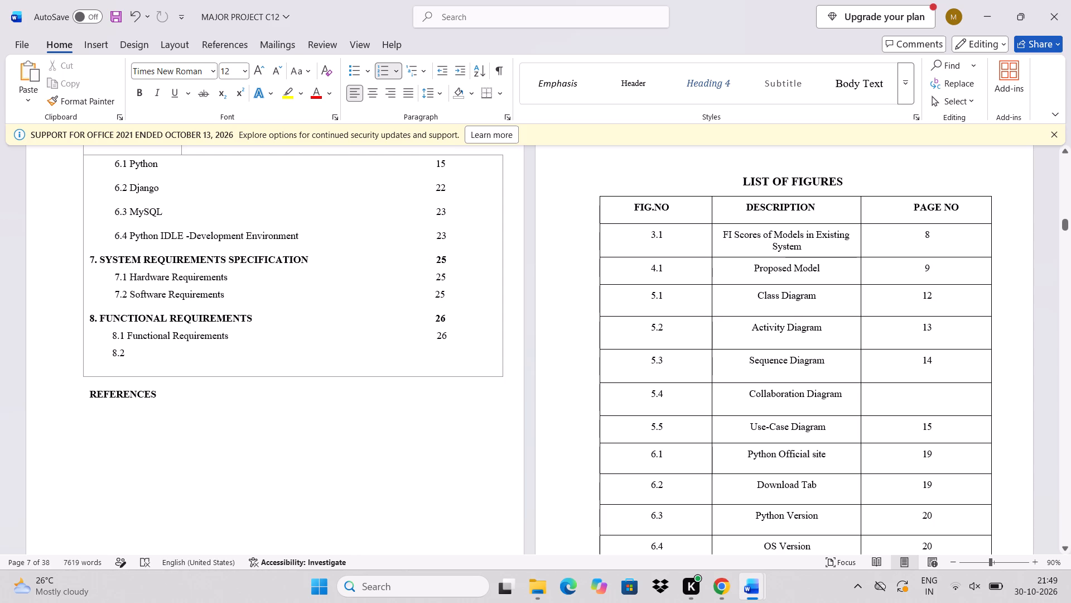
key("ctrl+v")
Enter page number 27 for the 8.2 entry, spaced out to line up with the other page numbers.
key("space")
key("space")
key("space")
key("space")
key("space")
key("space")
key("space")
key("space")
key("space")
key("space")
key("space")
key("space")
key("space")
key("space")
key("space")
key("space")
key("space")
key("space")
key("space")
key("space")
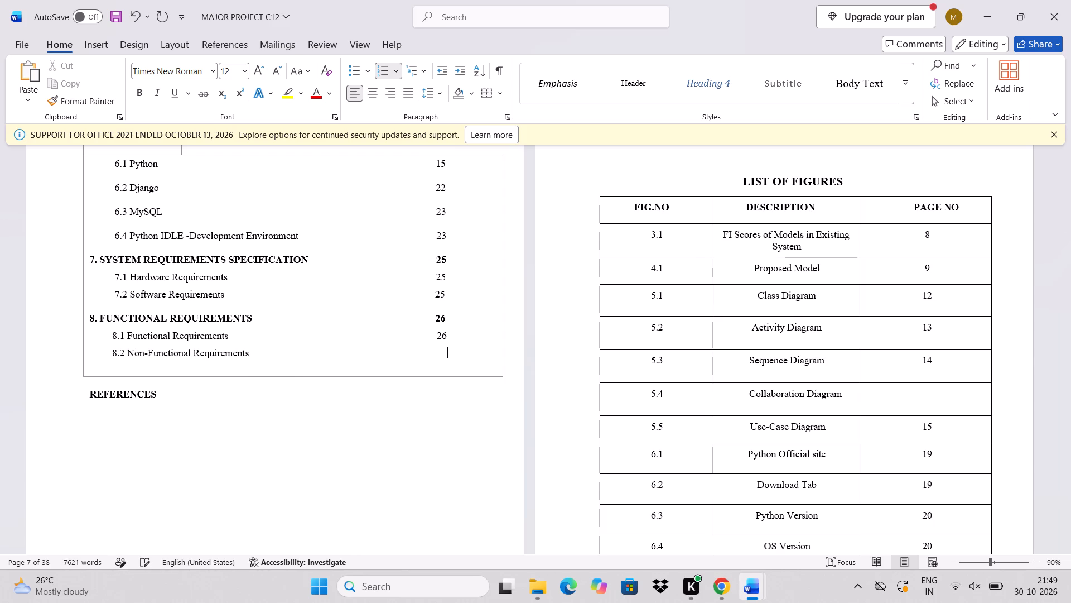
key("BackSpace")
key("BackSpace")
key("BackSpace")
key("BackSpace")
type("27")
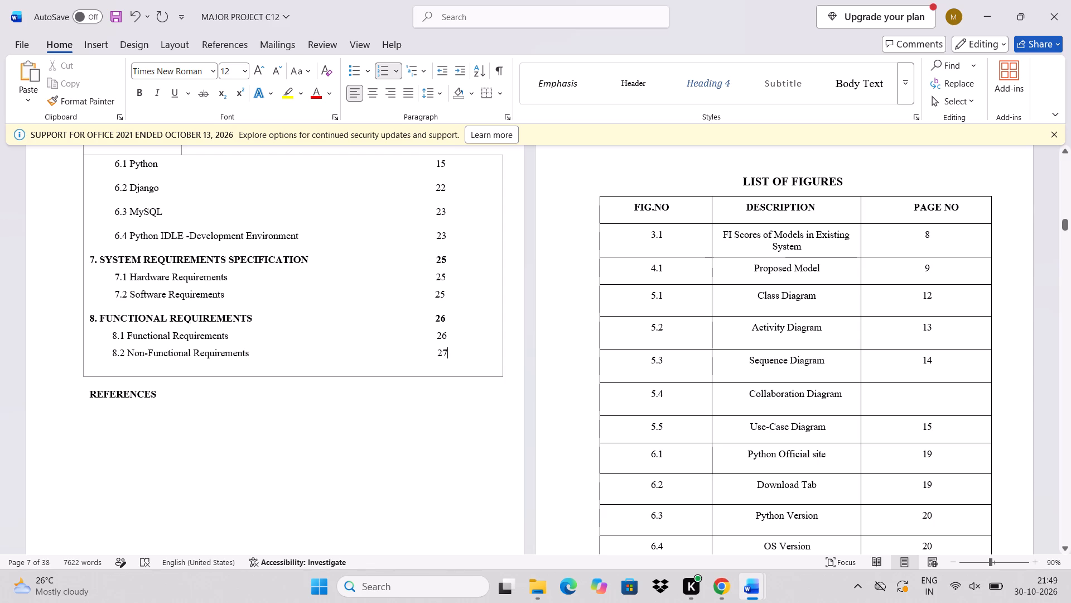
Remove one extra space before the page numbers of the 8.2 and 8.1 entries to align them with the column.
left_click(436, 352)
key("BackSpace")
left_click(438, 337)
key("BackSpace")
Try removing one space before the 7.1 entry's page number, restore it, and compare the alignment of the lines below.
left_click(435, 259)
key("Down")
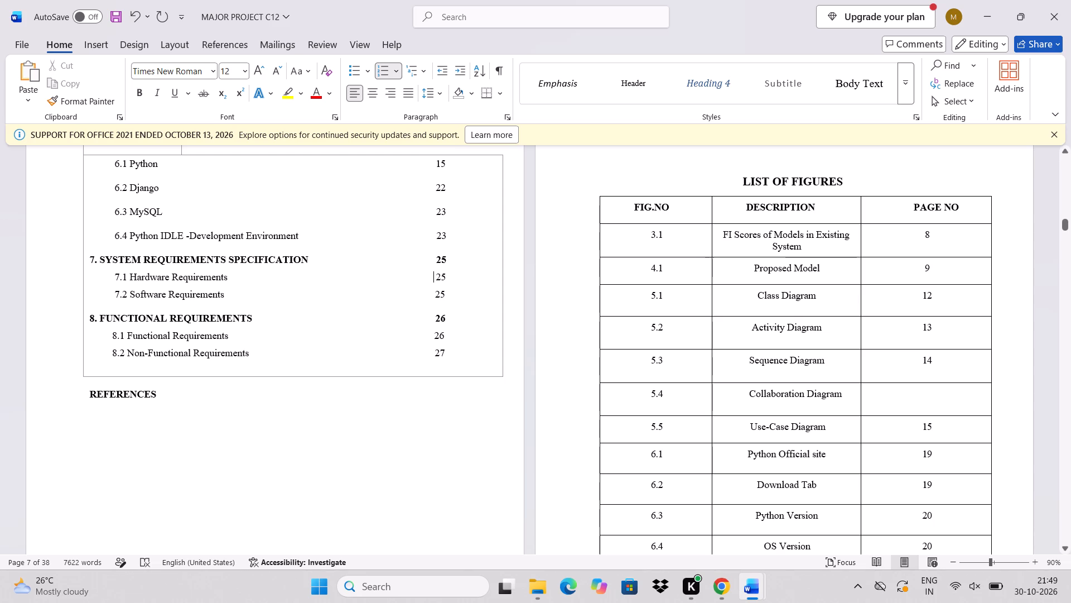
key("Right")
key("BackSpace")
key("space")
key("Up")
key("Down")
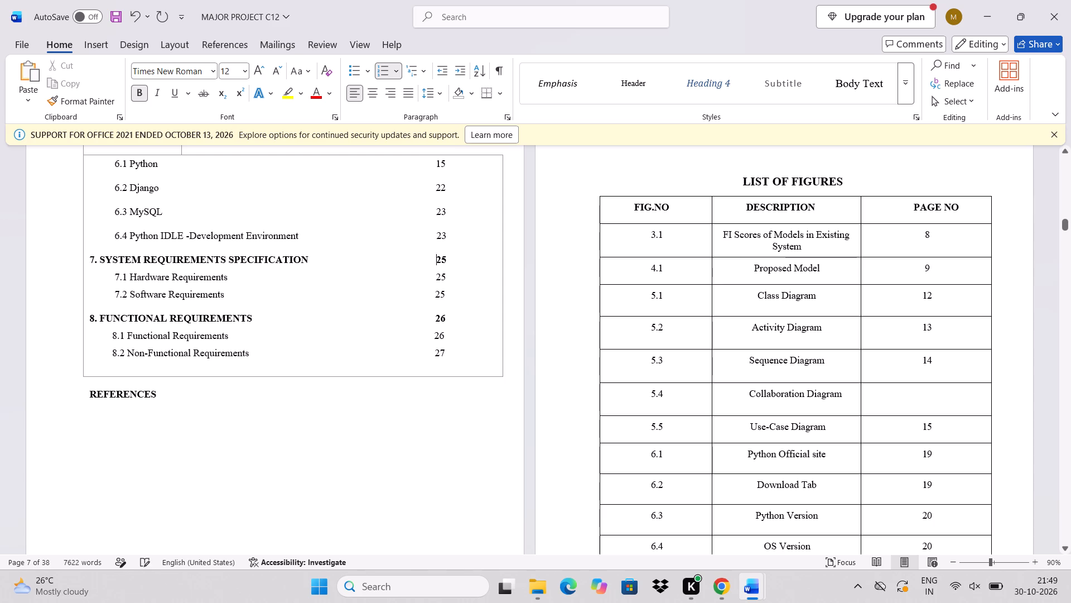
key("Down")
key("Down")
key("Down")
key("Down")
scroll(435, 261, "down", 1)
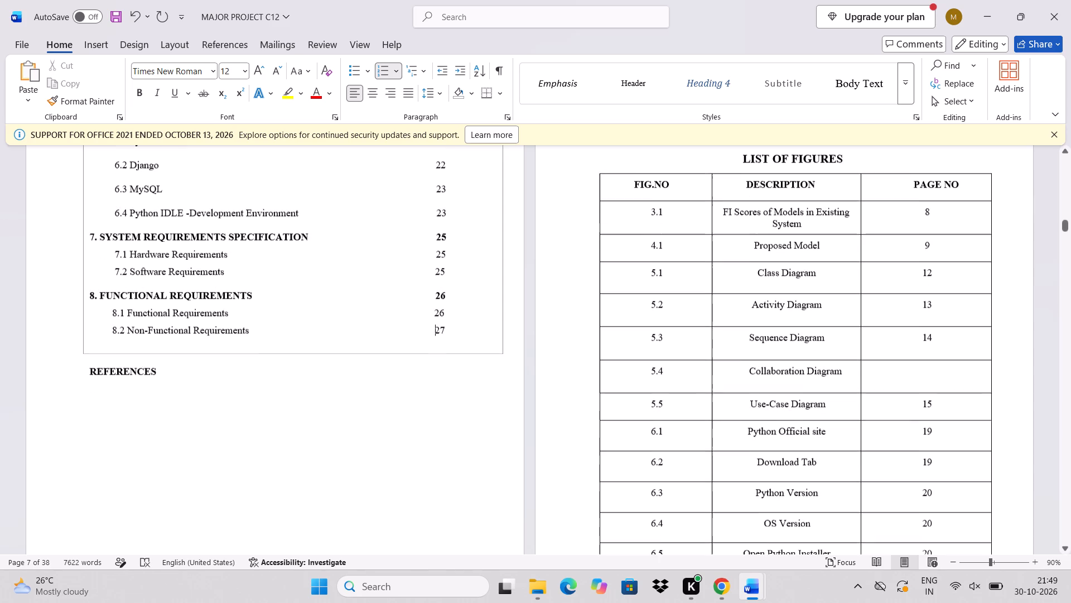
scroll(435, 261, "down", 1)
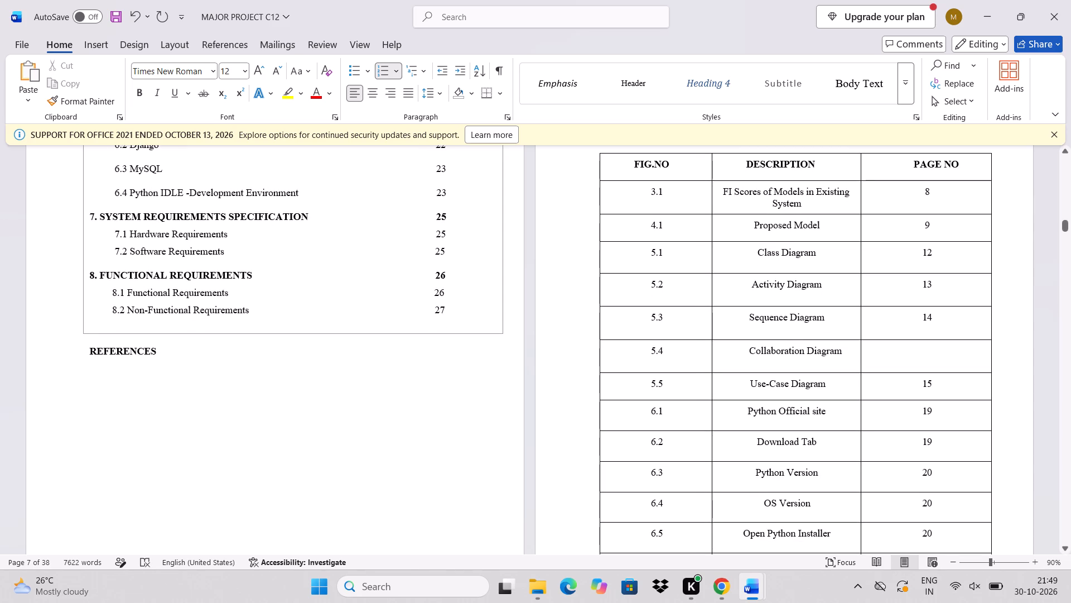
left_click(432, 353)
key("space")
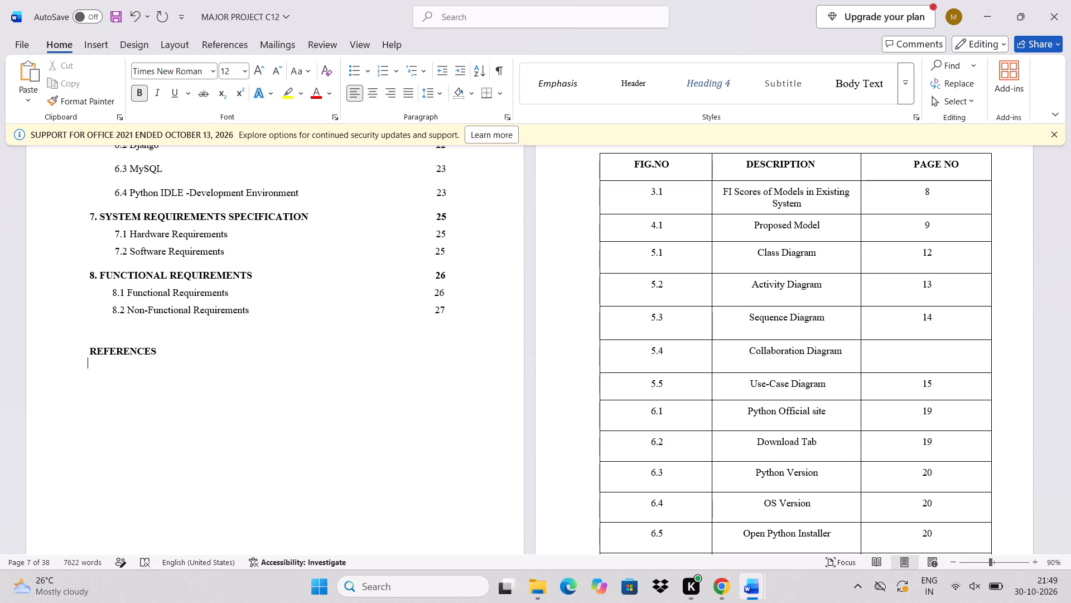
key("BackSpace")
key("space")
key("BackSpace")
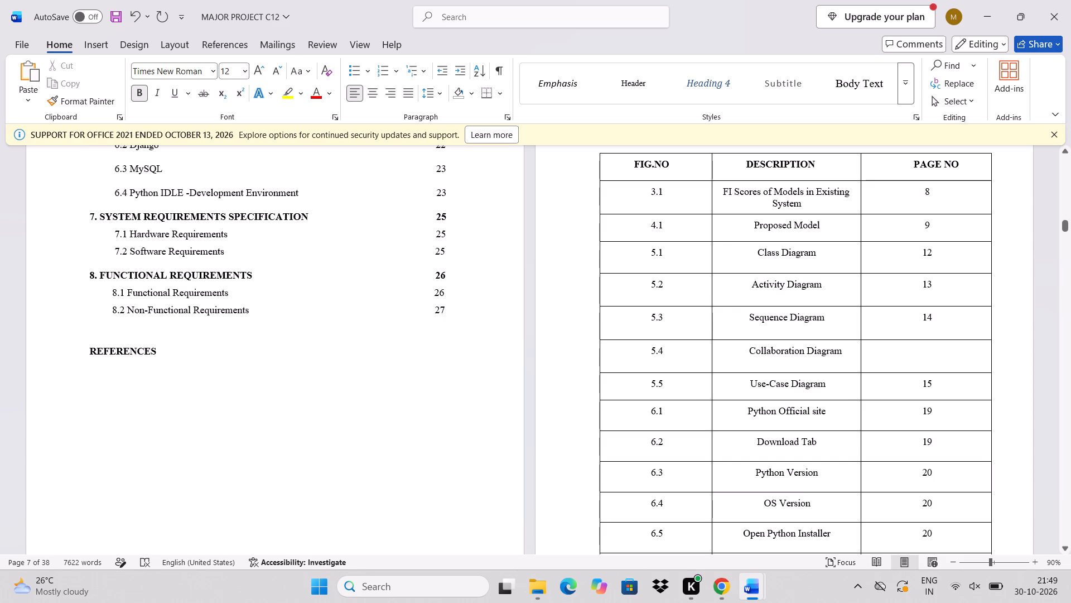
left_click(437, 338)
Check the List of Figures against the report body, looking over the figure captions, section headings and page numbers through to the References.
scroll(431, 390, "down", 2)
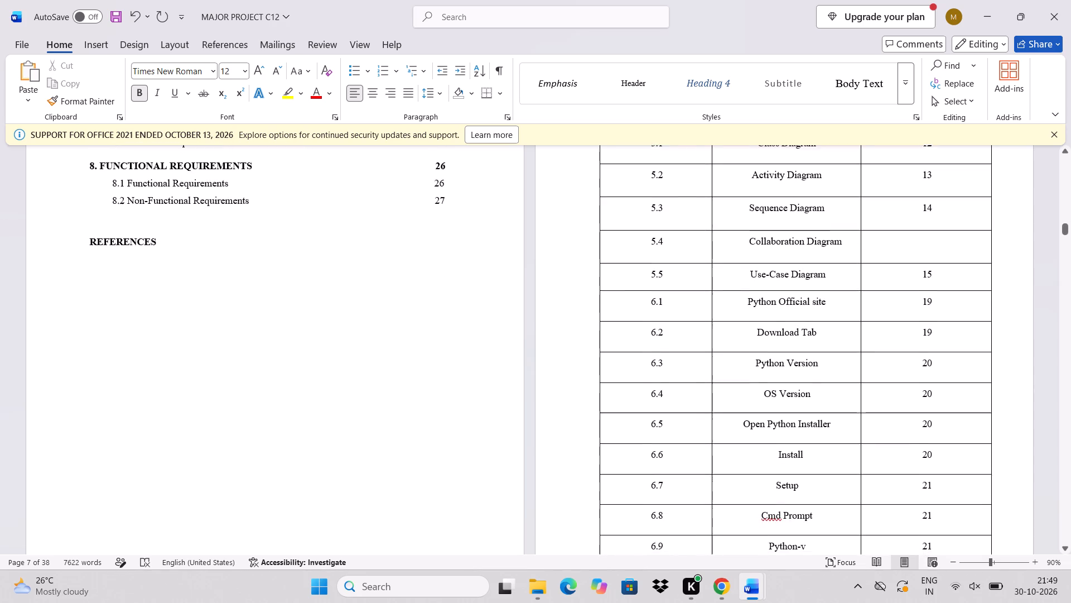
scroll(431, 390, "down", 1)
scroll(431, 390, "up", 3)
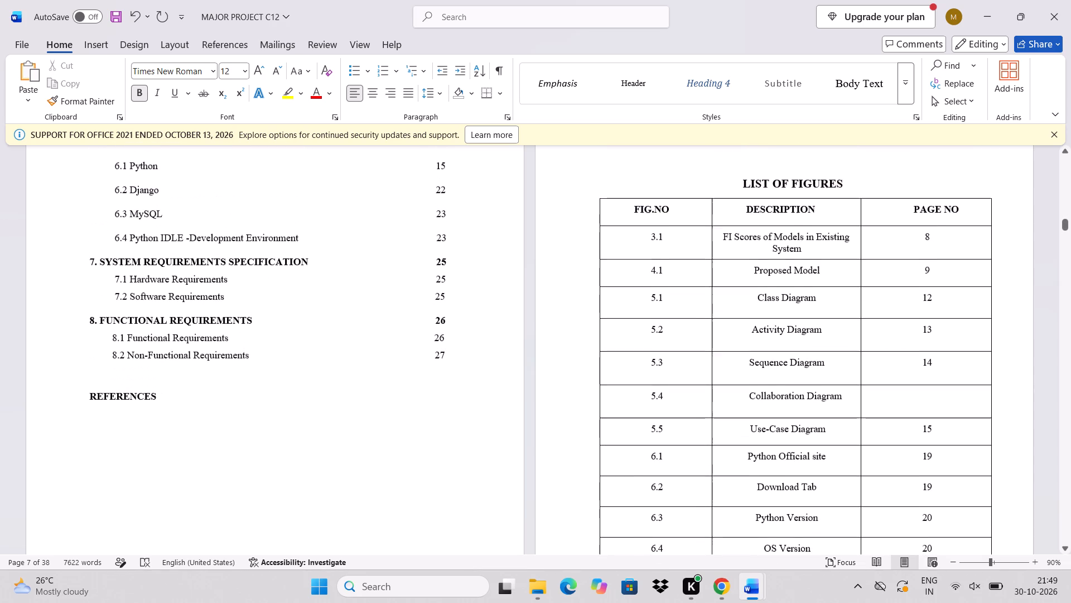
scroll(431, 390, "up", 1)
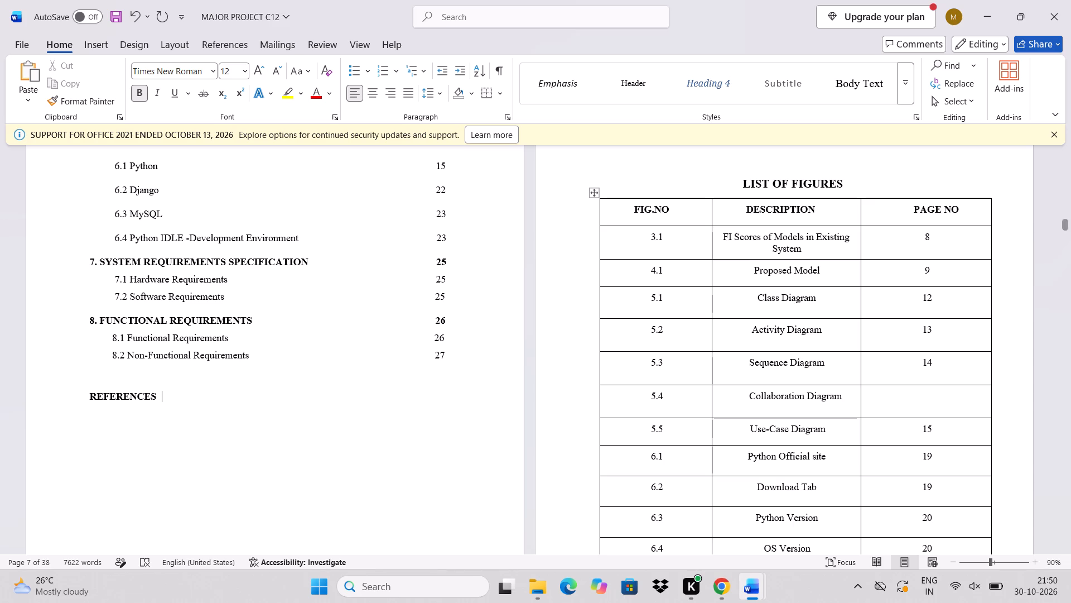
scroll(470, 457, "down", 1)
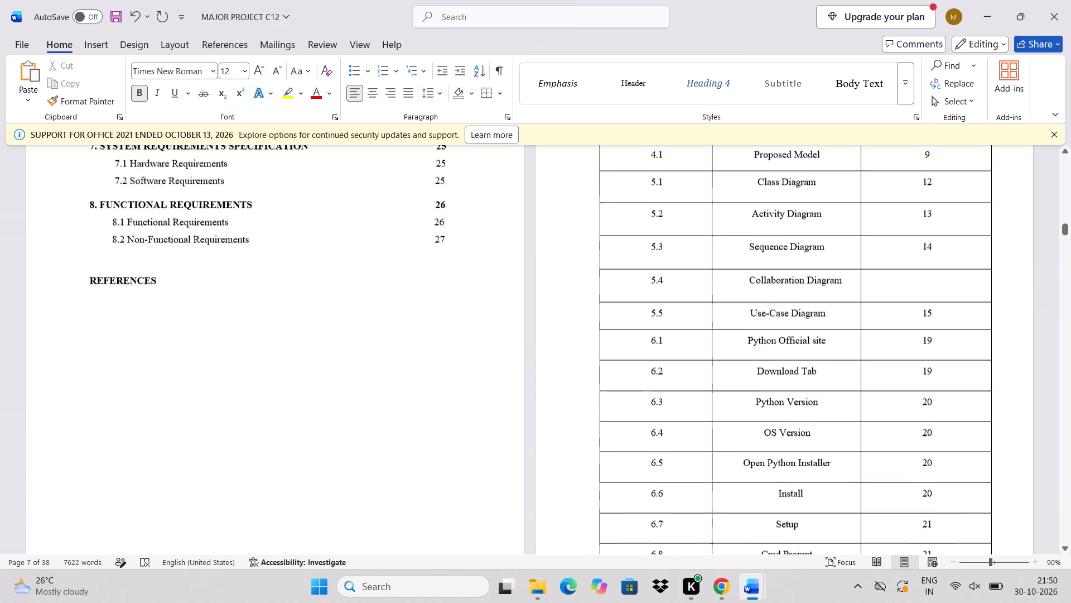
scroll(470, 457, "down", 5)
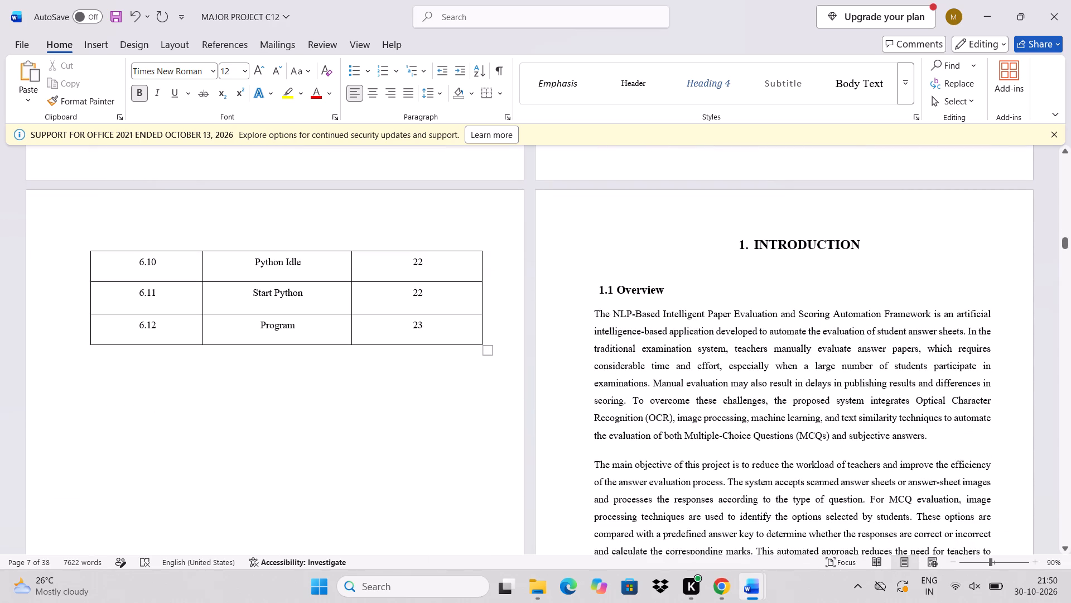
scroll(660, 358, "down", 20)
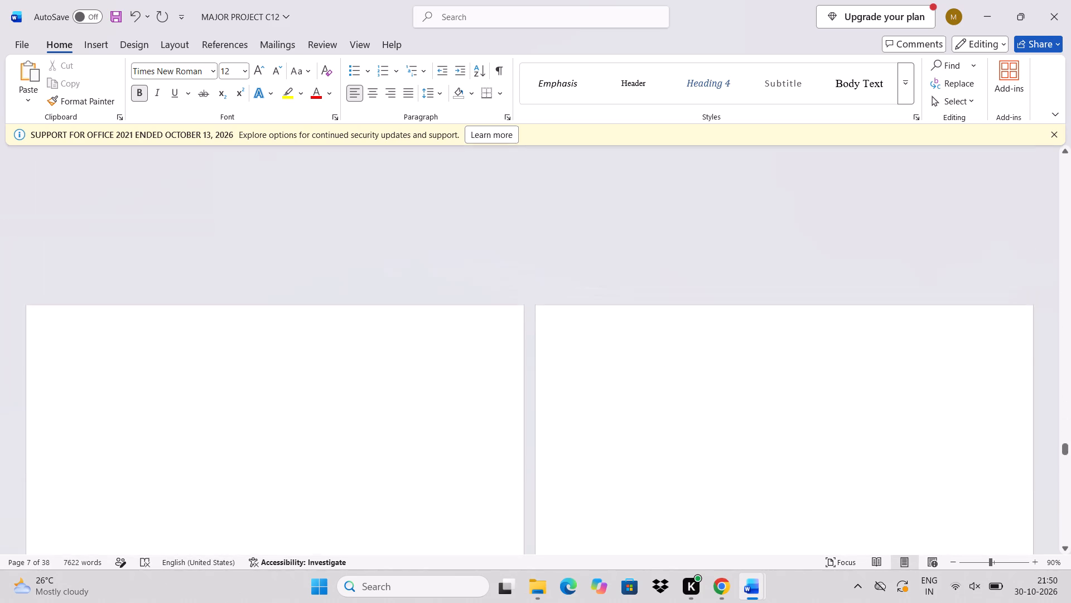
scroll(660, 358, "up", 4)
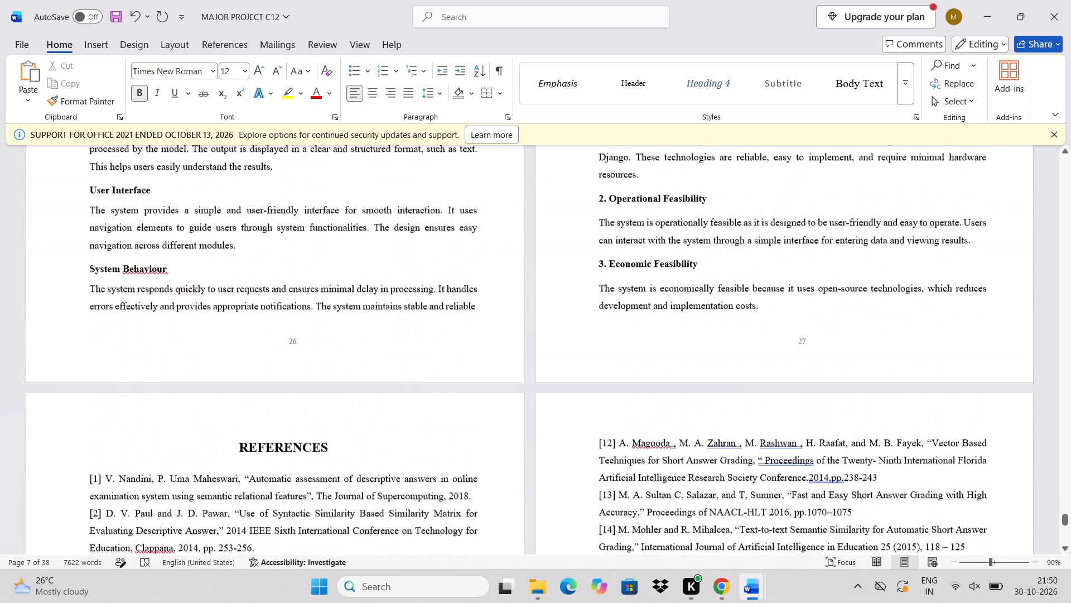
scroll(660, 358, "up", 7)
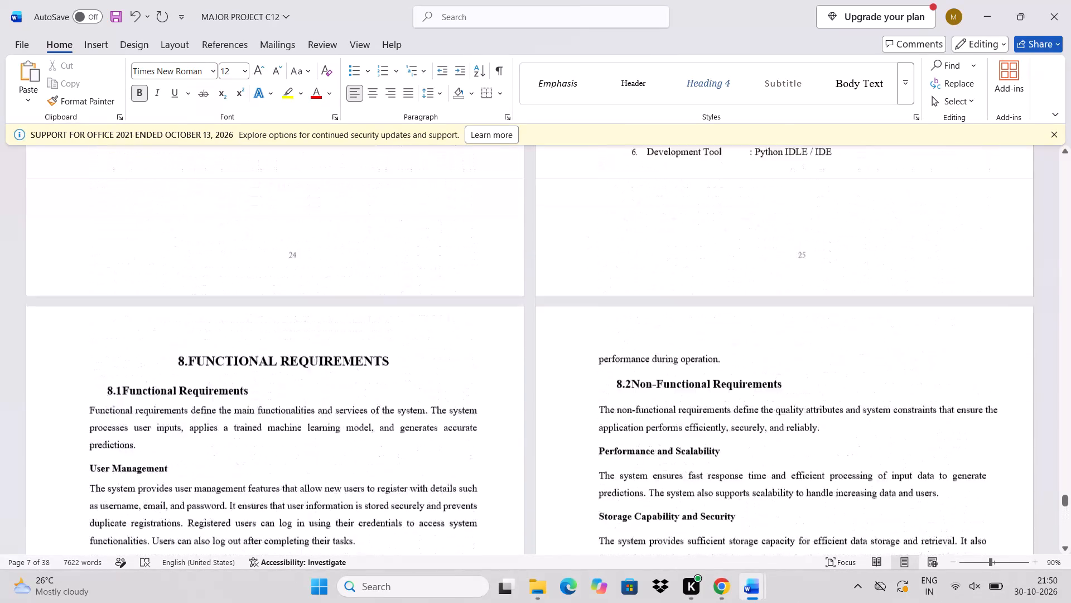
scroll(660, 358, "up", 8)
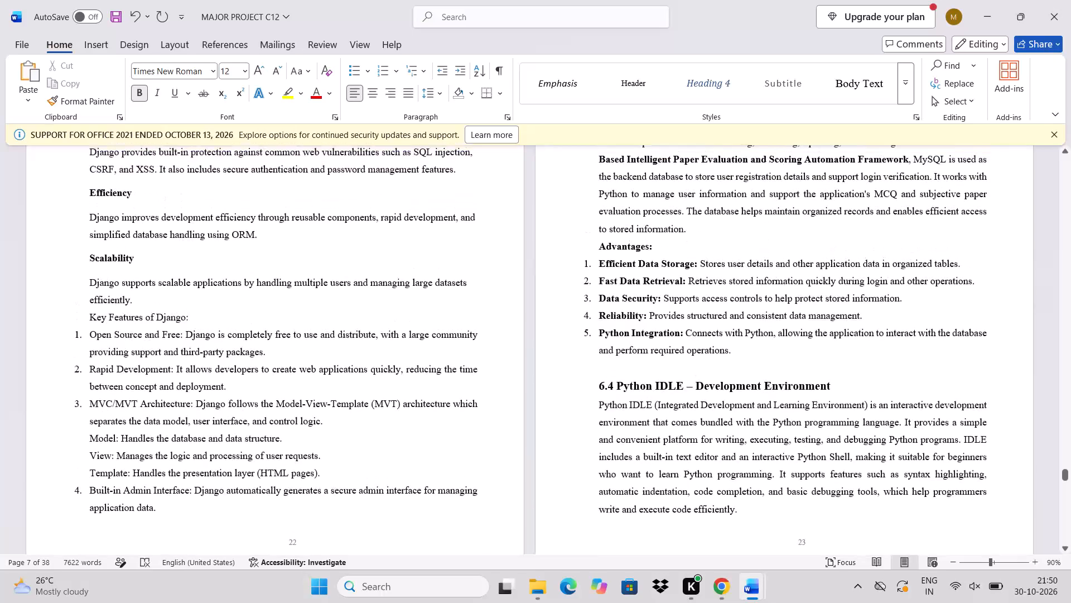
scroll(660, 358, "up", 9)
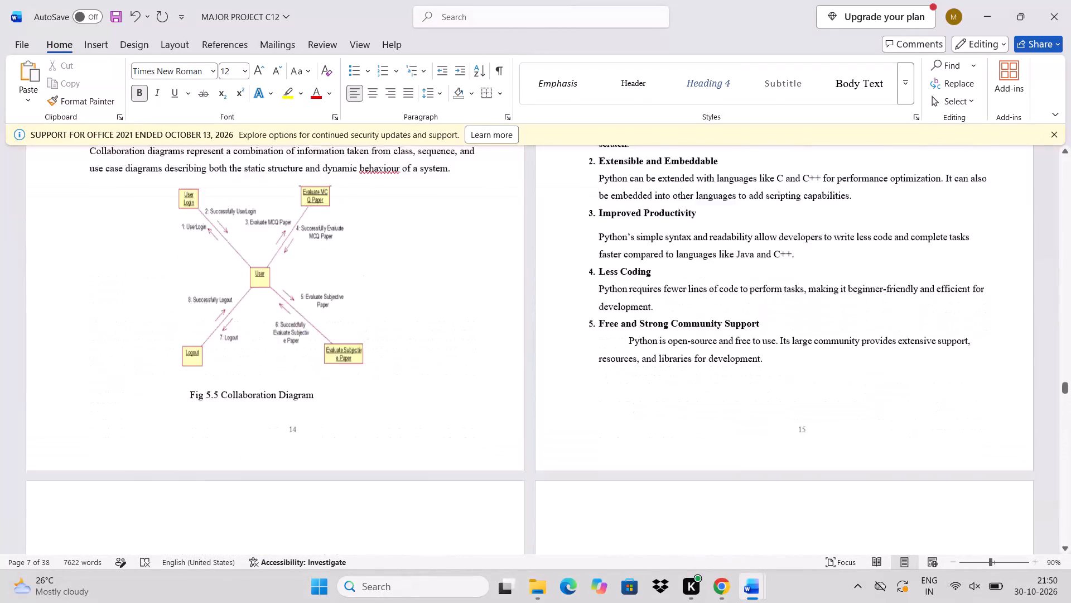
scroll(660, 358, "up", 8)
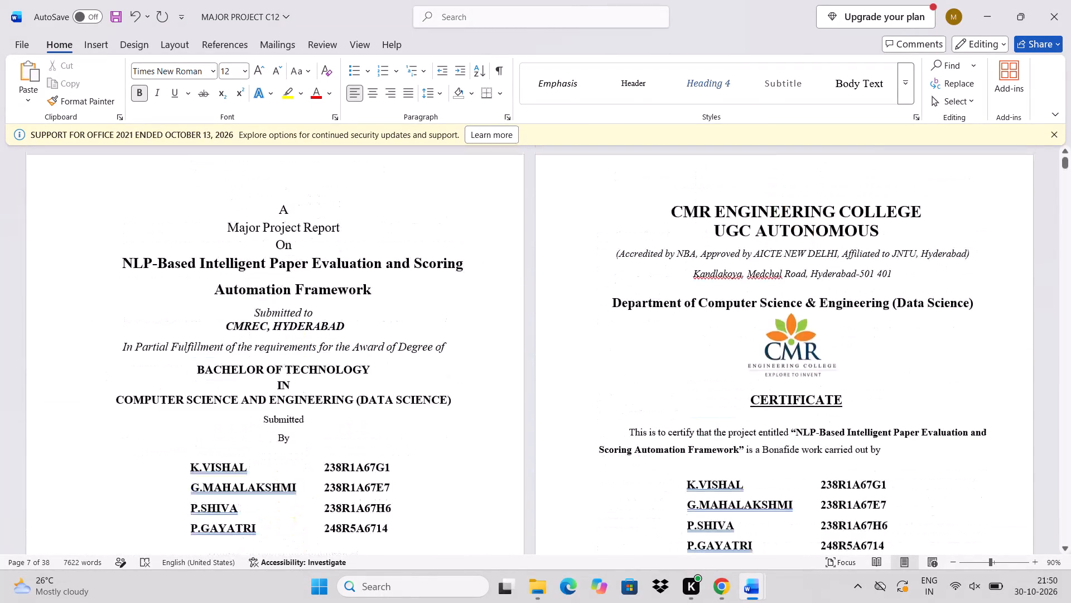
Enter page number 14 for figure 5.4, Collaboration Diagram, in the List of Figures table.
scroll(660, 358, "down", 5)
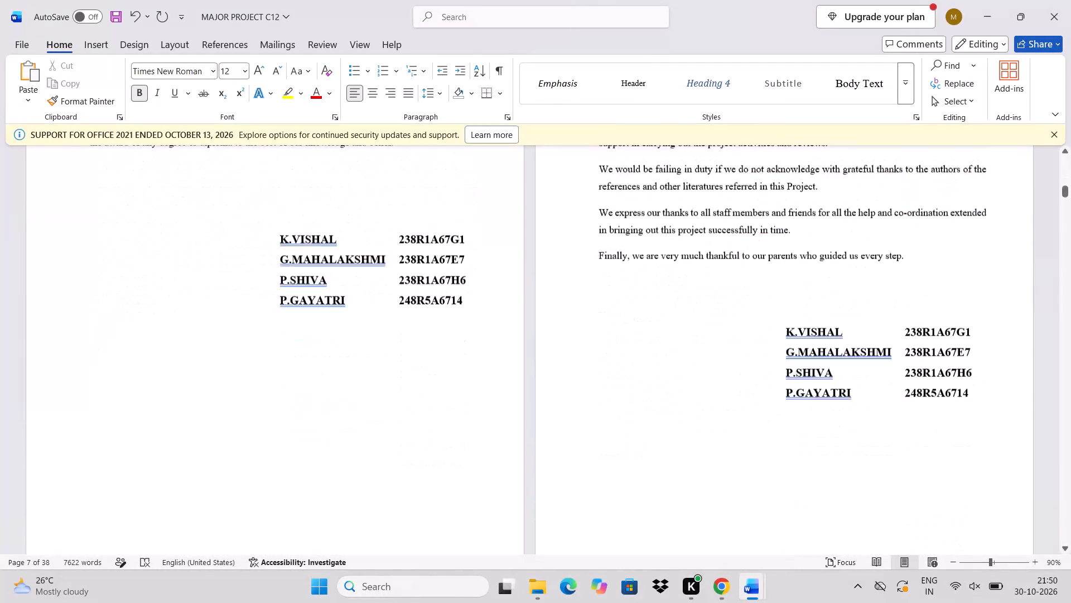
scroll(660, 358, "down", 7)
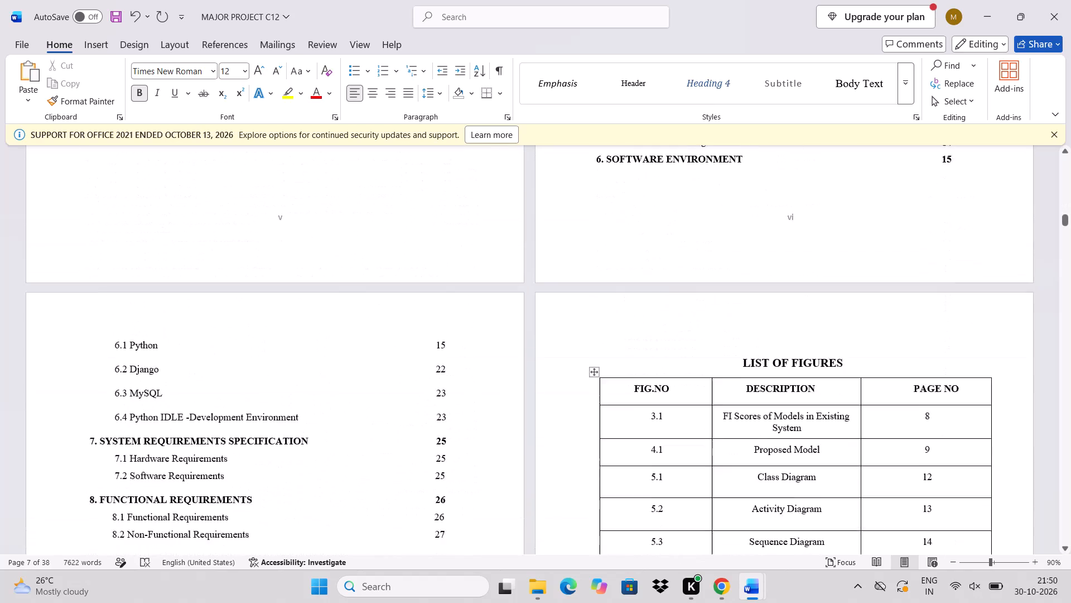
scroll(660, 358, "down", 4)
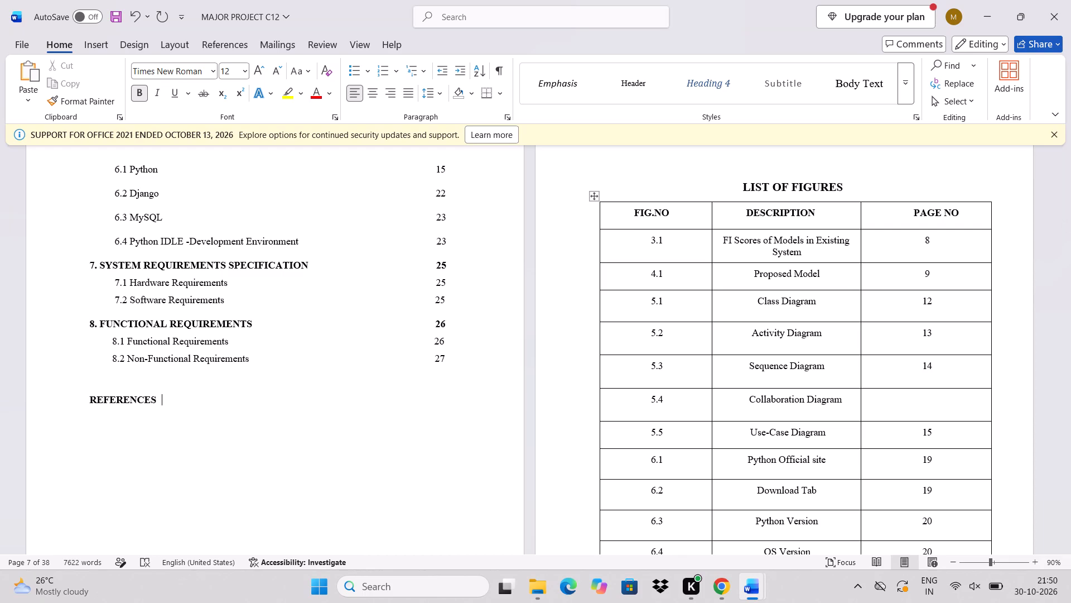
left_click(924, 405)
type("14")
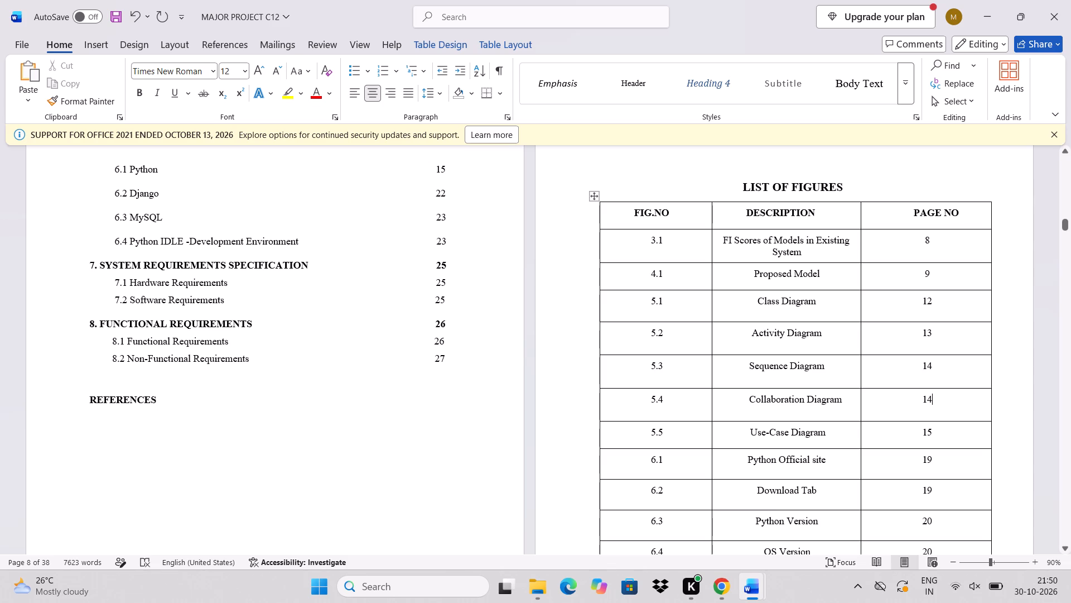
Review the rest of the List of Figures and the report chapters from Introduction to UML Diagrams, ending back at the title page.
scroll(855, 332, "down", 3)
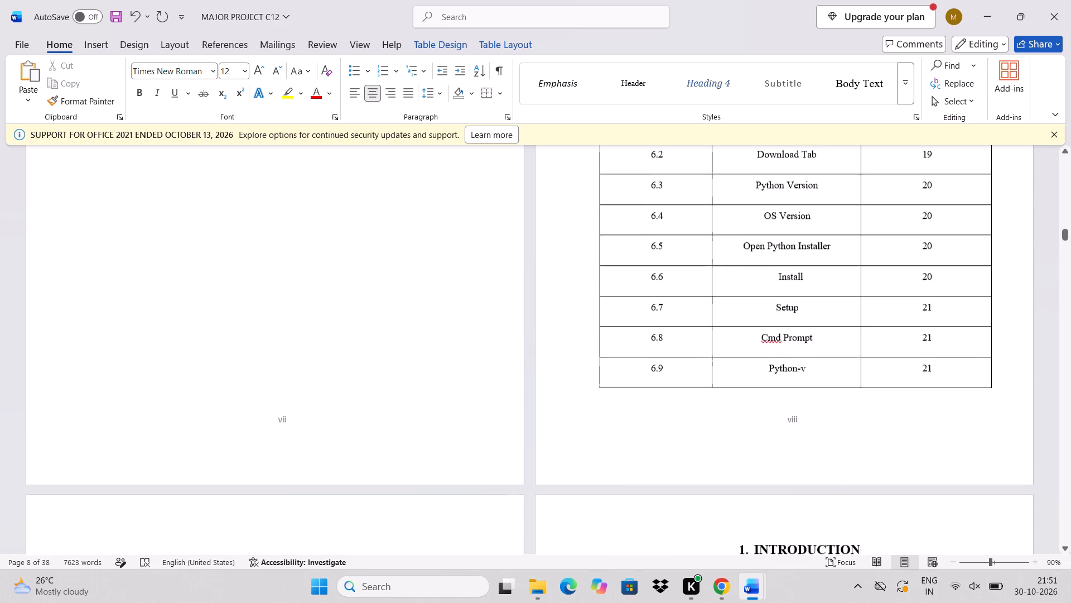
scroll(855, 332, "down", 7)
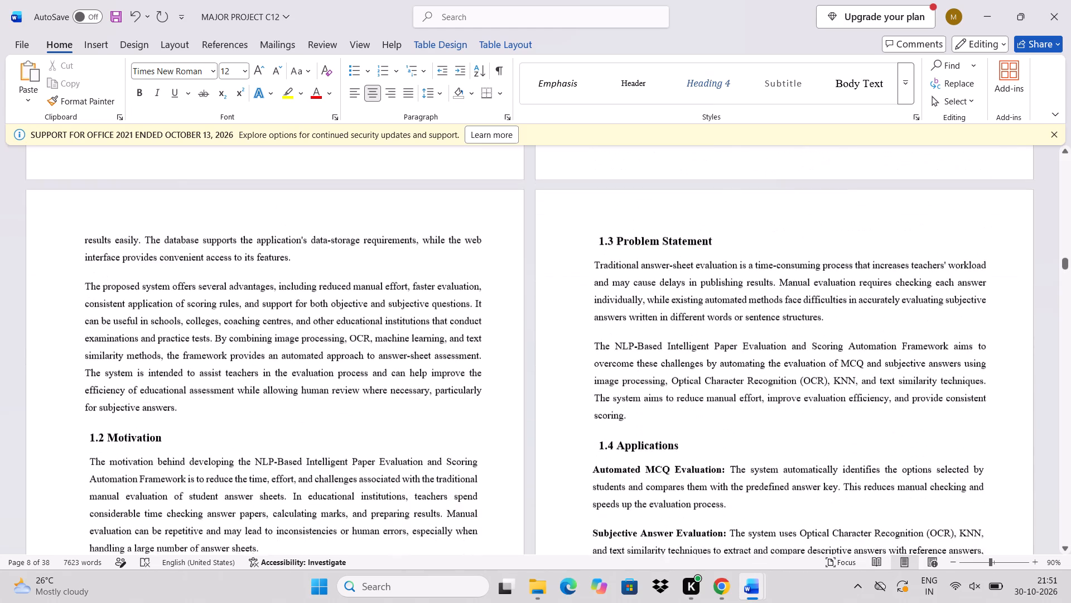
scroll(855, 332, "down", 5)
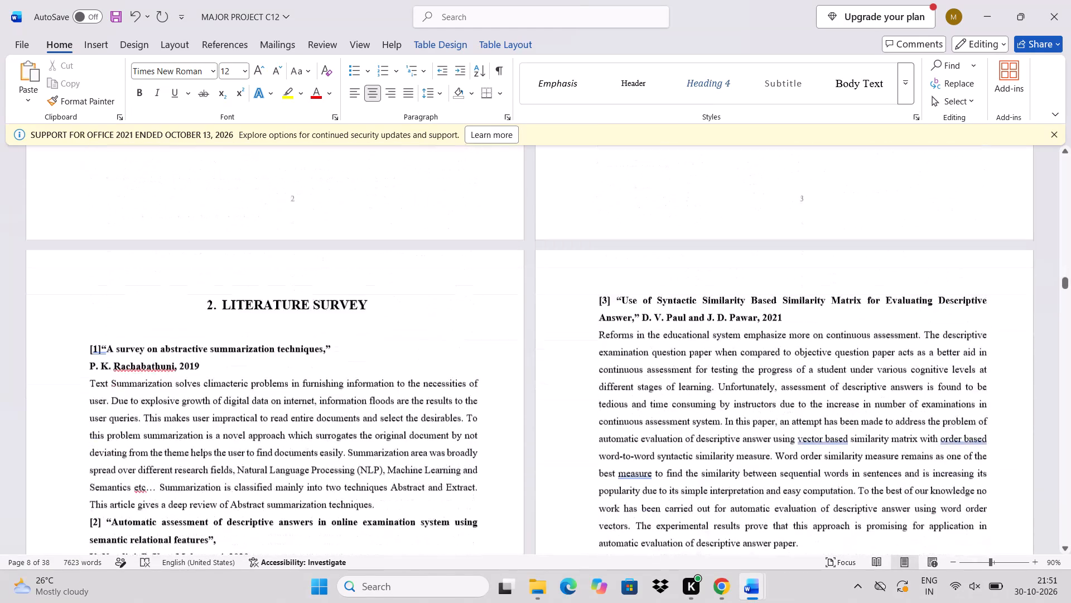
scroll(855, 332, "down", 5)
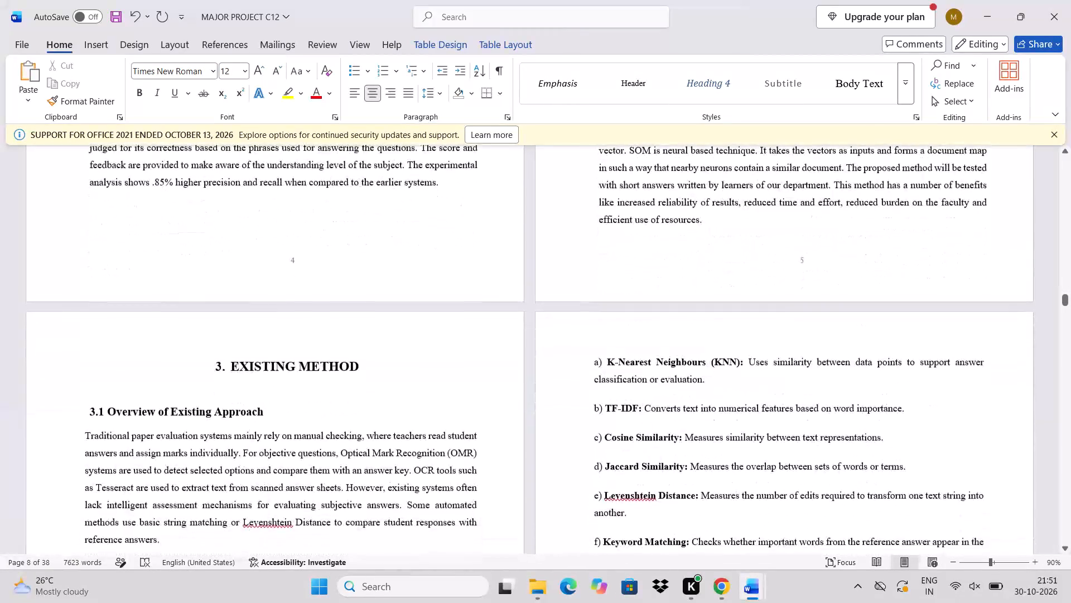
scroll(855, 332, "down", 1)
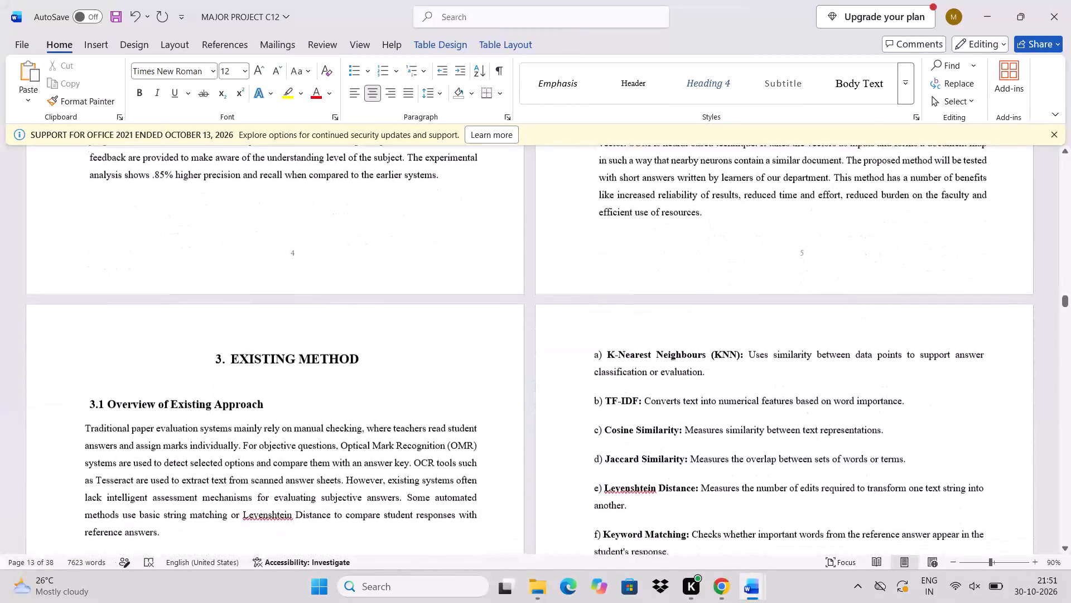
scroll(855, 332, "down", 6)
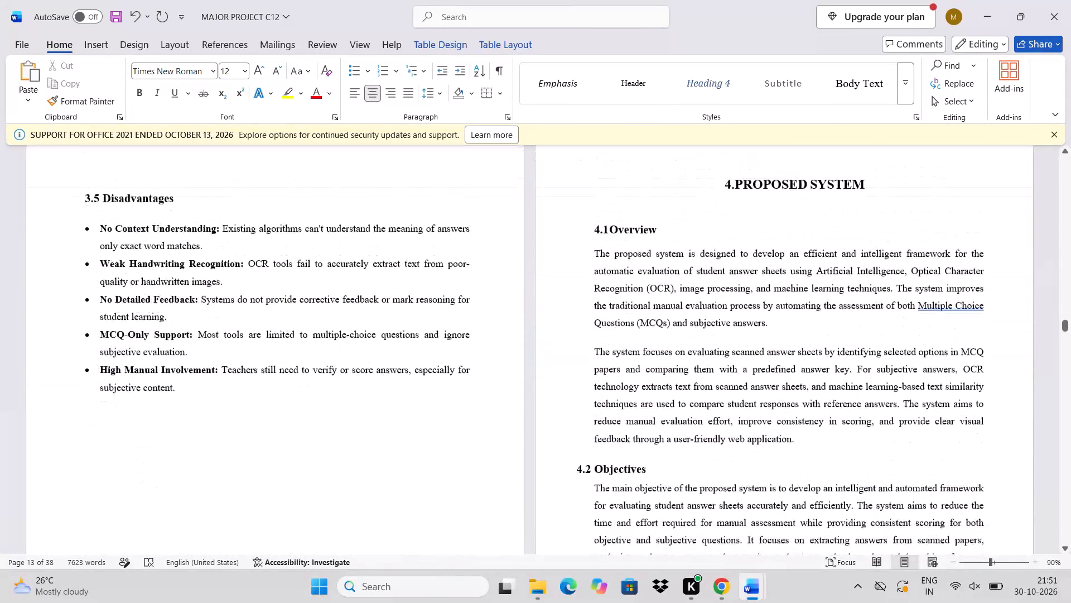
scroll(855, 332, "down", 6)
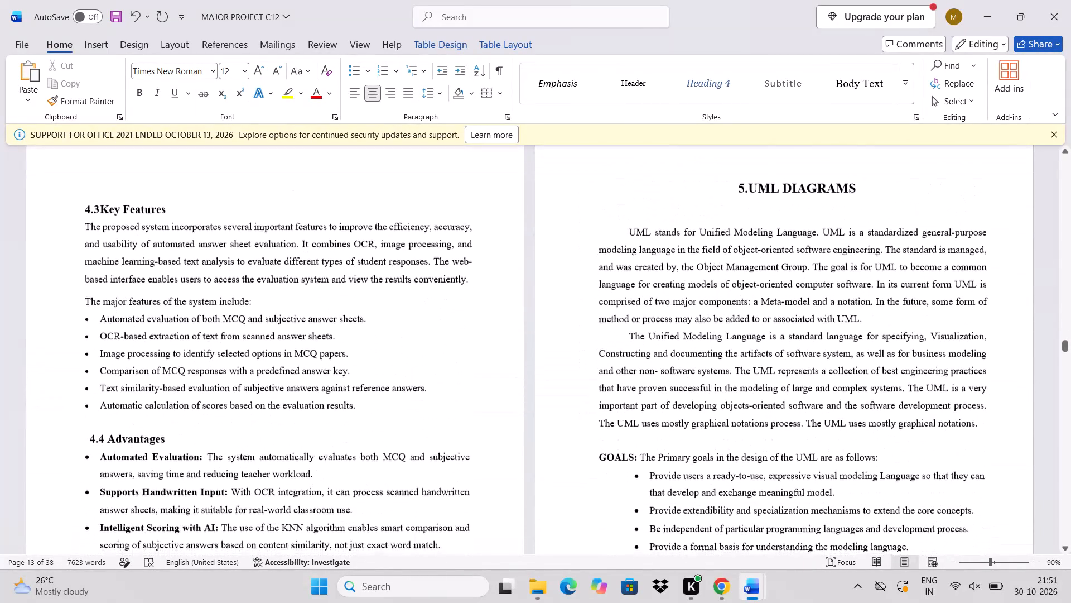
scroll(855, 332, "down", 5)
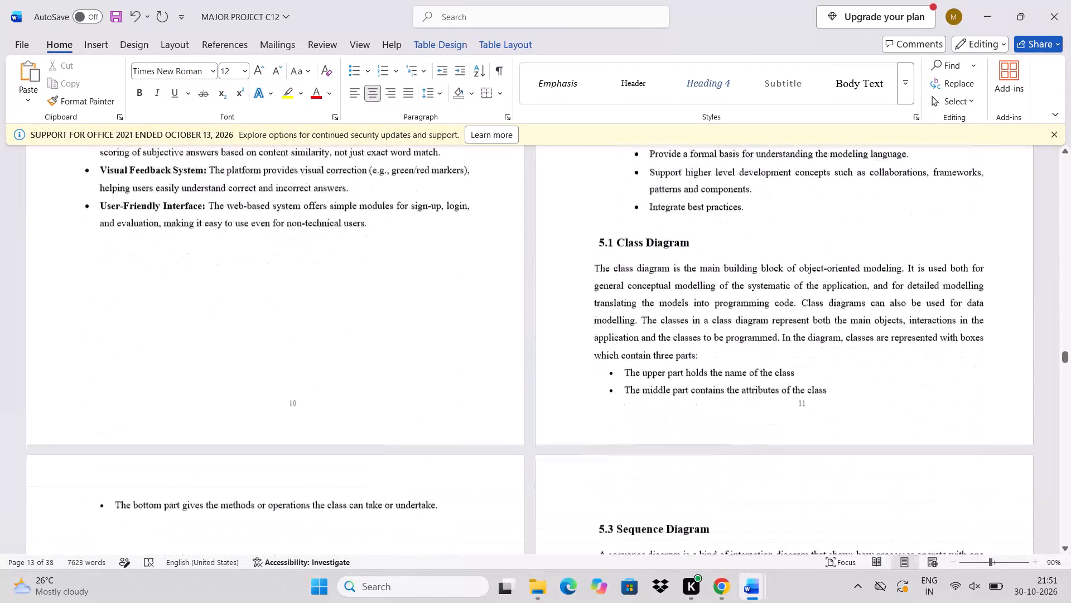
scroll(855, 332, "down", 1)
scroll(855, 332, "up", 7)
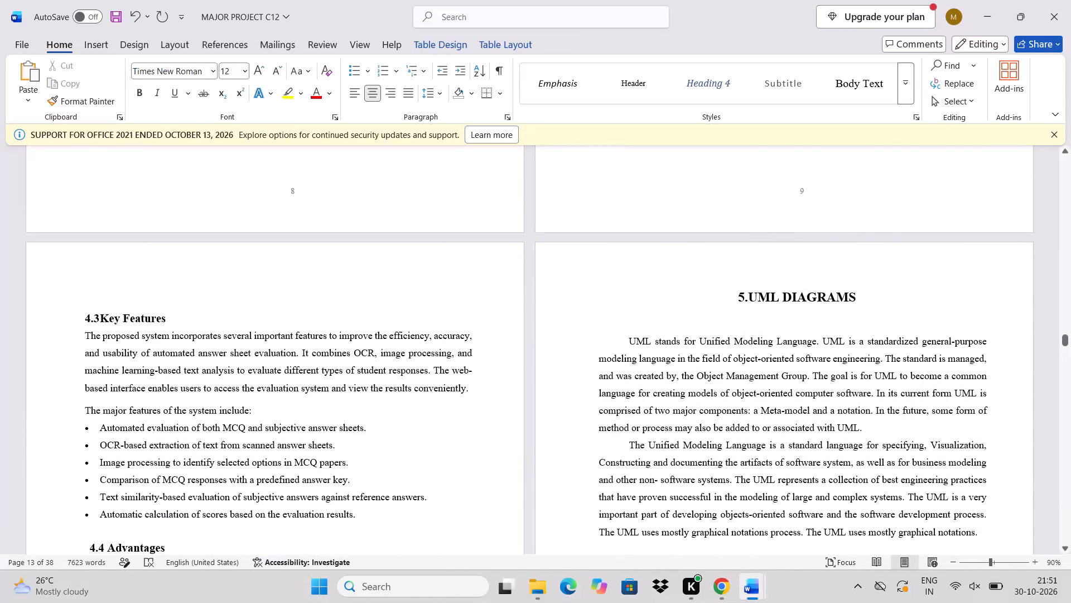
scroll(855, 332, "up", 13)
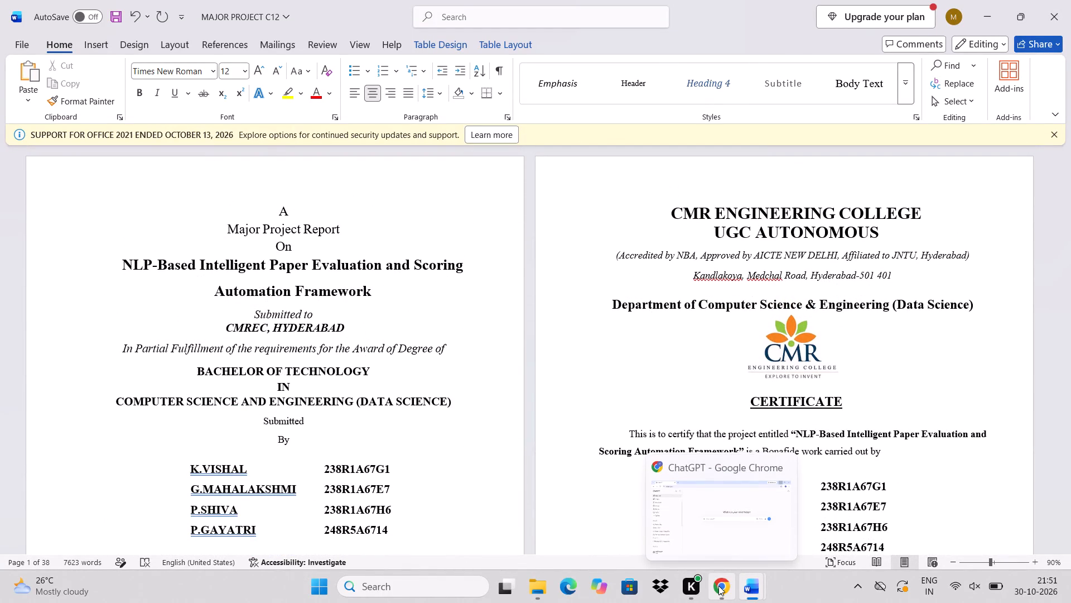
Switch to the Final Doc source document and look through its chapters from the abstract to the hardware and software requirements.
left_click(783, 541)
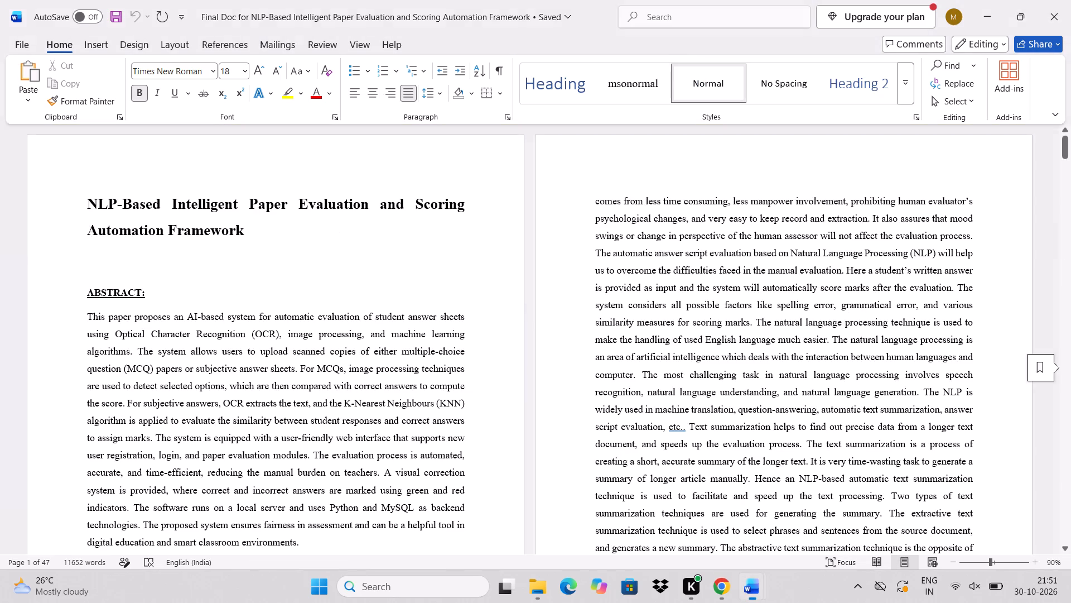
scroll(659, 449, "down", 4)
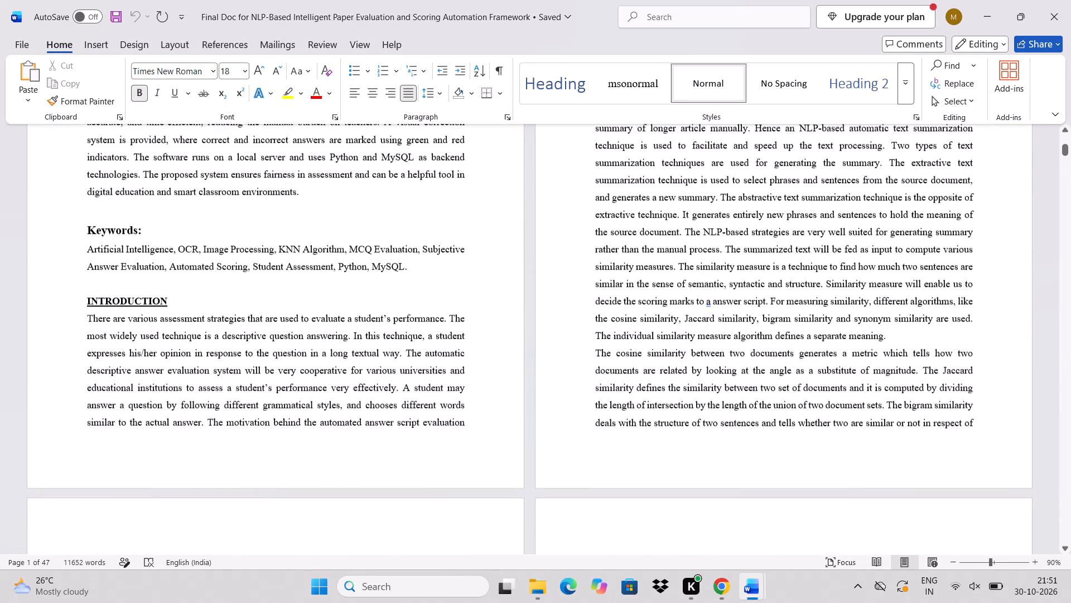
scroll(659, 449, "down", 6)
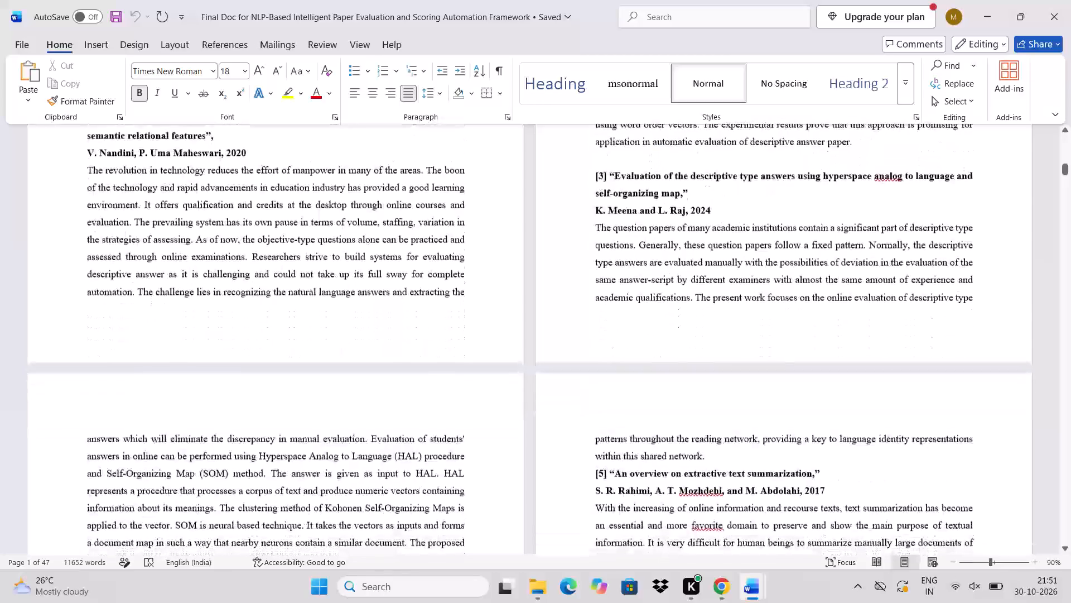
scroll(659, 449, "down", 7)
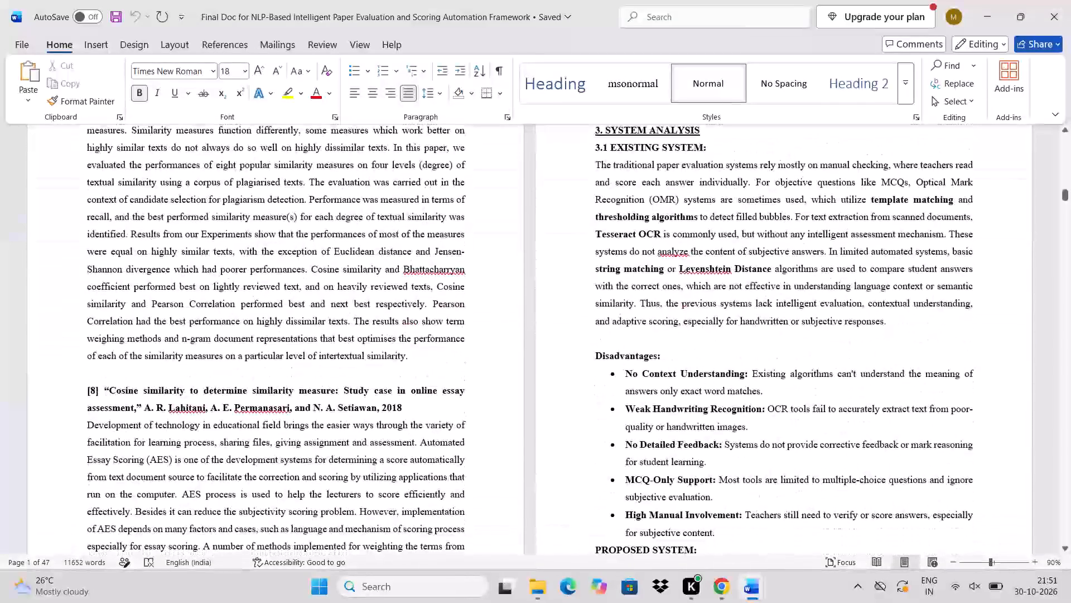
scroll(659, 449, "down", 2)
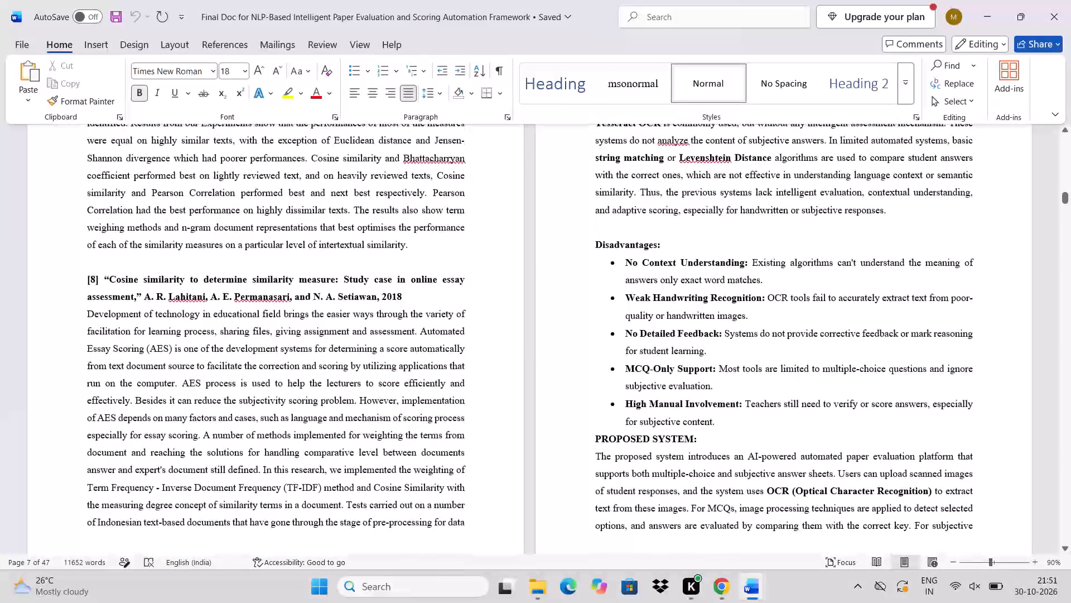
scroll(659, 449, "down", 2)
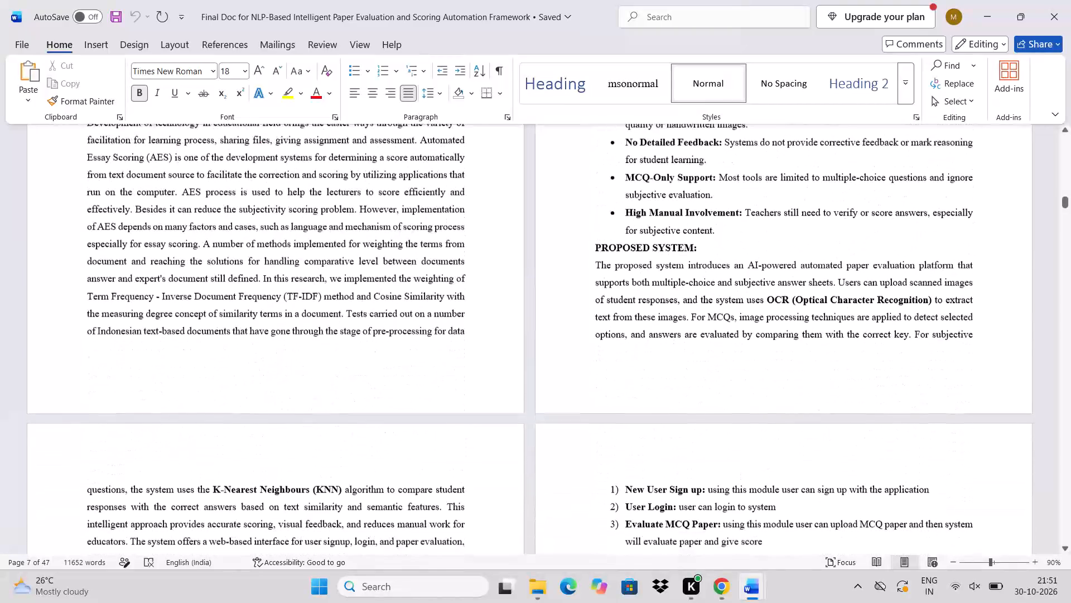
scroll(659, 449, "down", 3)
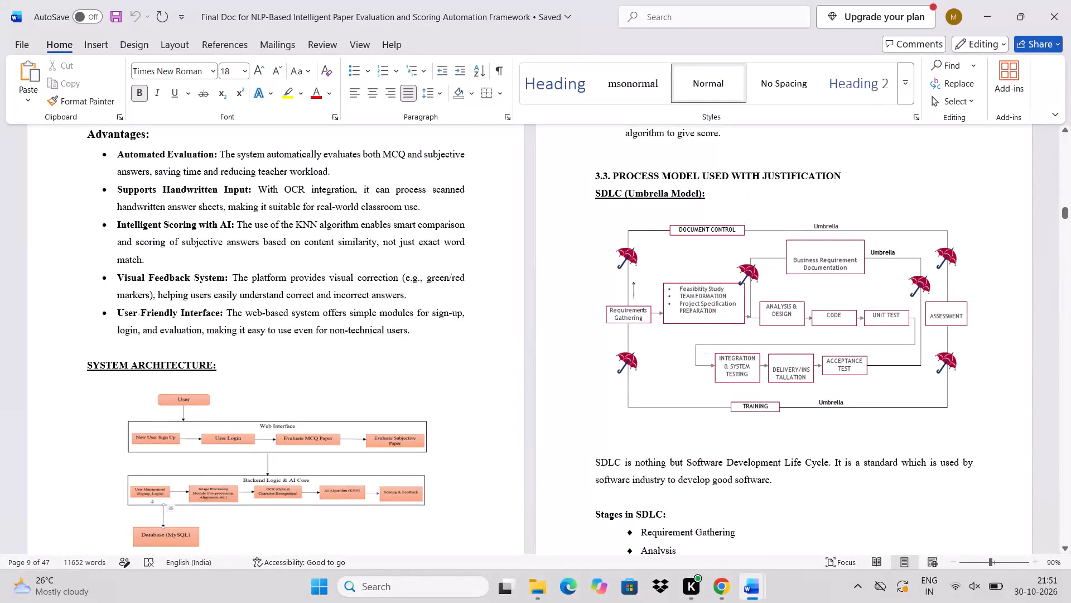
scroll(749, 353, "down", 2)
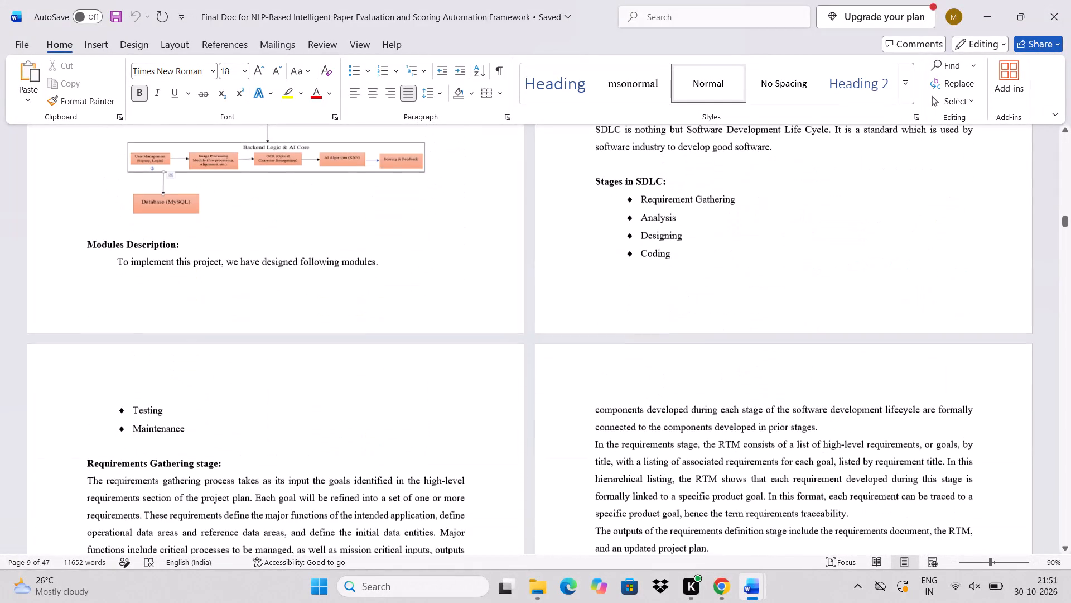
scroll(749, 353, "down", 4)
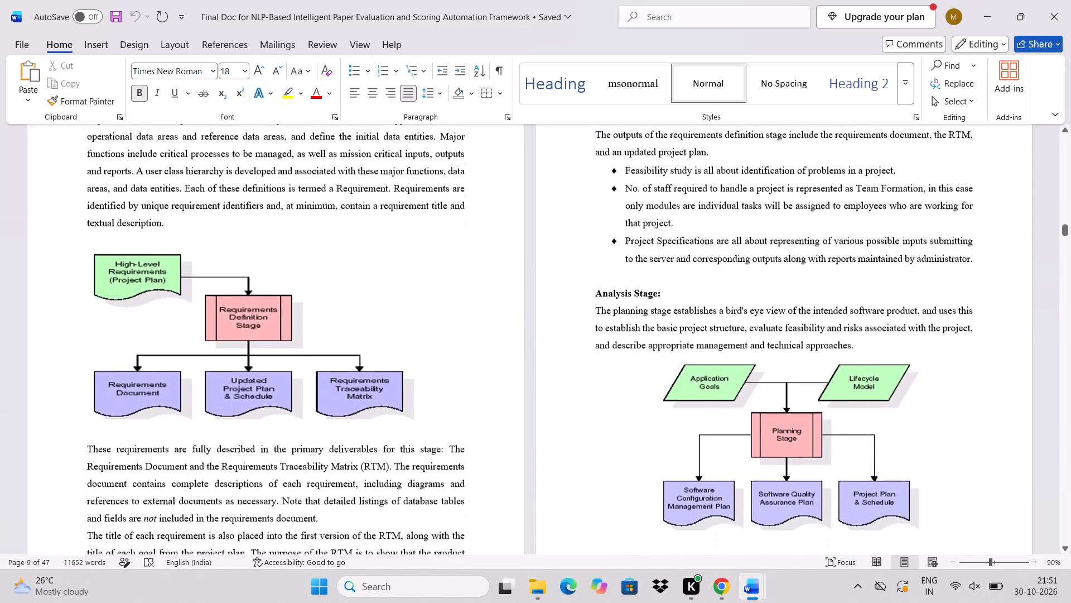
scroll(749, 353, "down", 4)
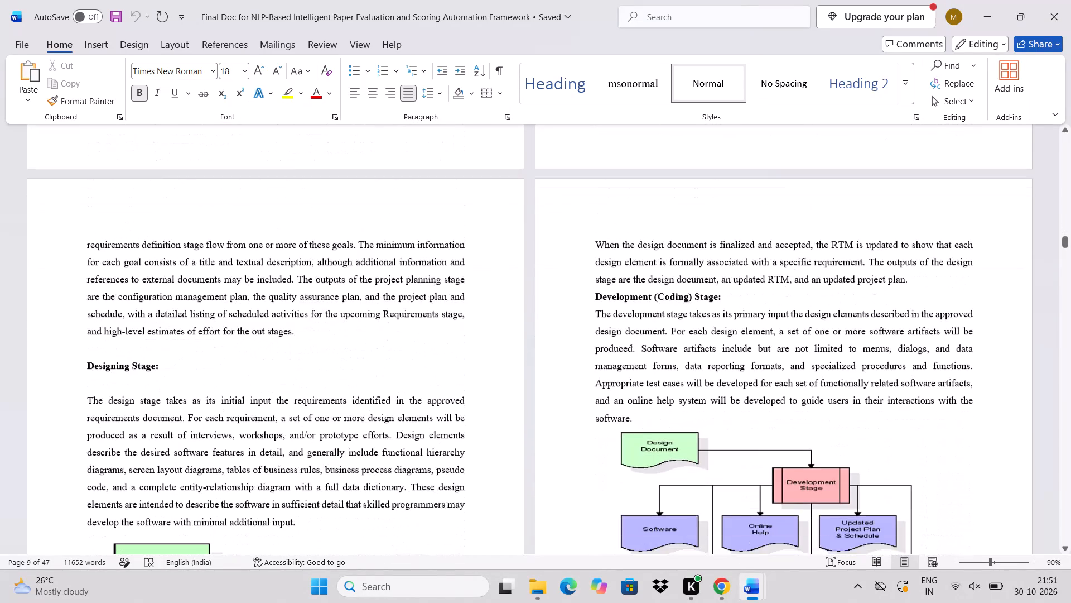
scroll(749, 353, "down", 7)
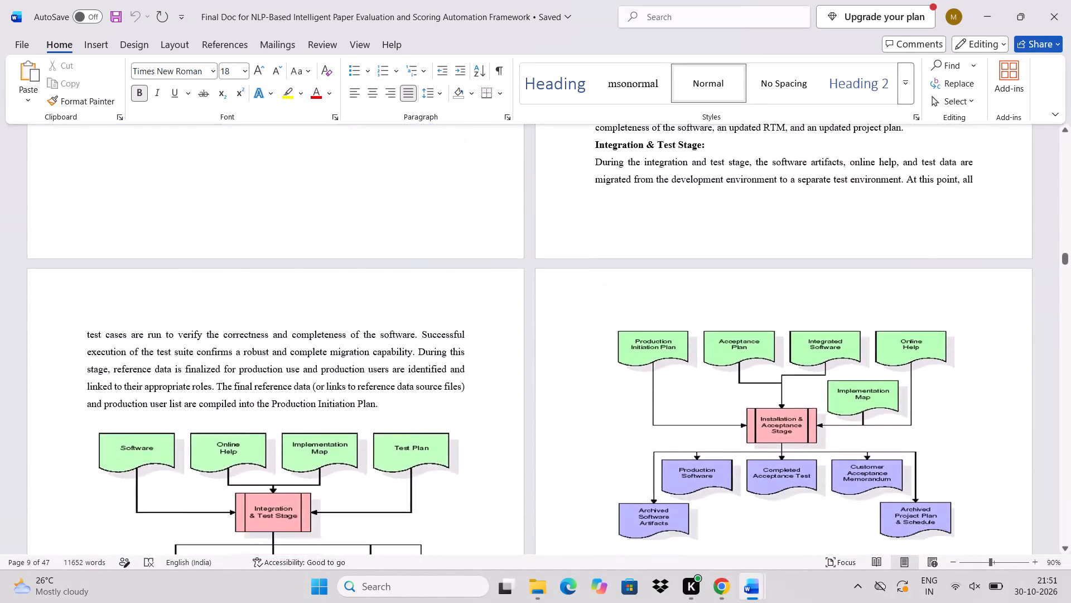
scroll(749, 353, "down", 7)
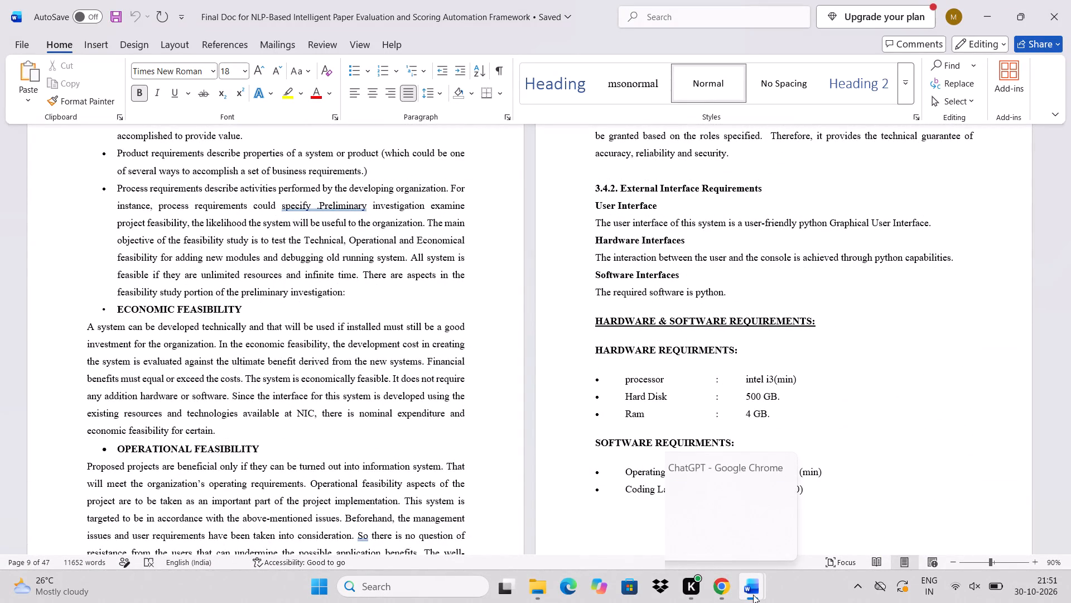
Return to the MAJOR PROJECT C12 report and delete the rows for figures 3.1 and 4.1 from the List of Figures table.
left_click(674, 504)
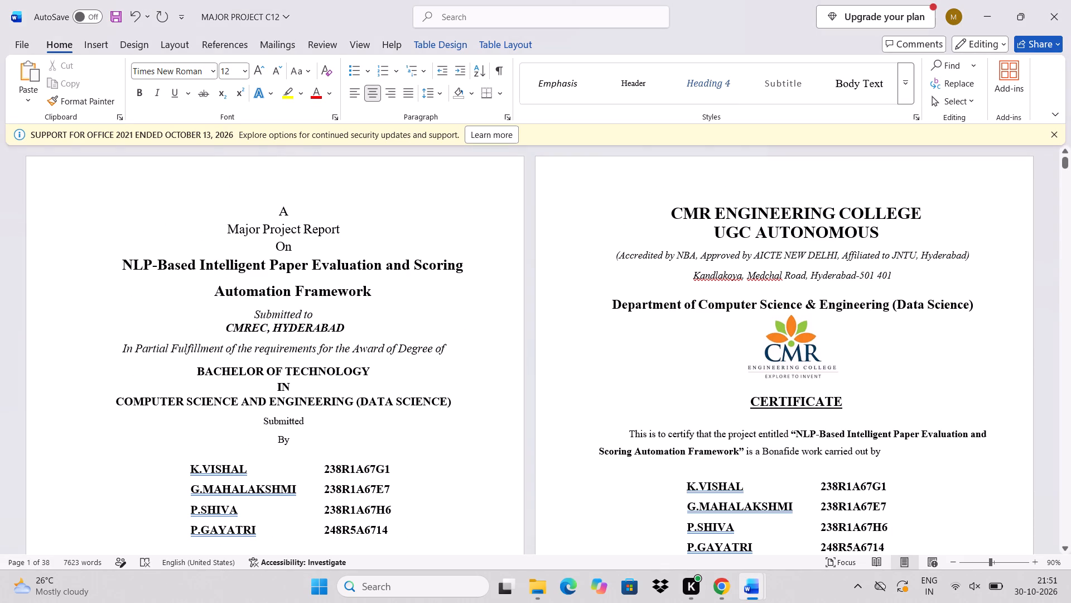
scroll(674, 379, "down", 5)
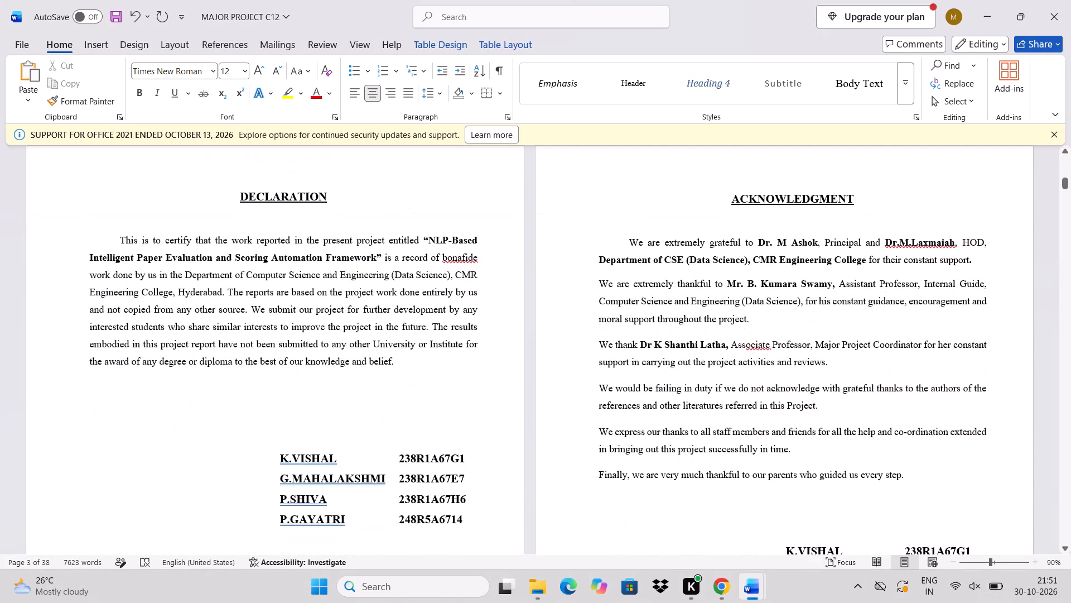
scroll(674, 379, "down", 5)
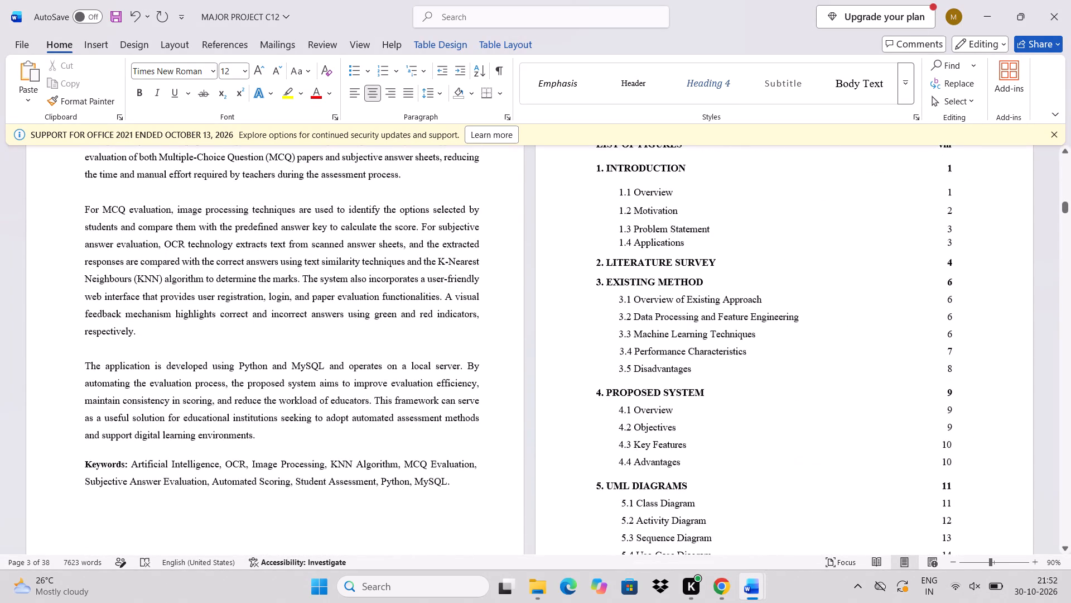
scroll(674, 379, "down", 5)
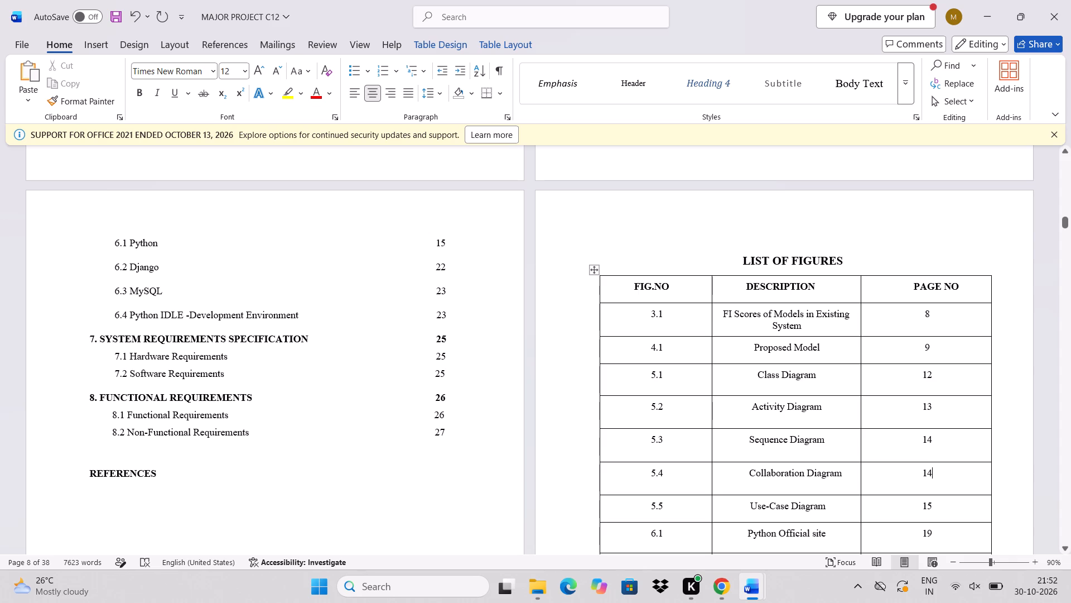
left_click_drag(635, 317, 925, 323)
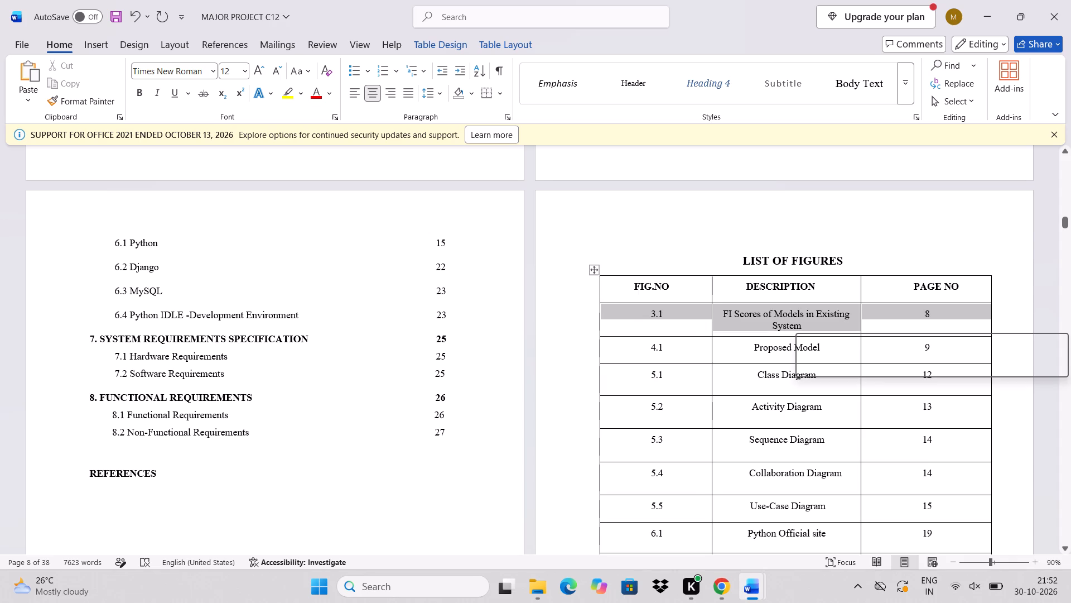
key("BackSpace")
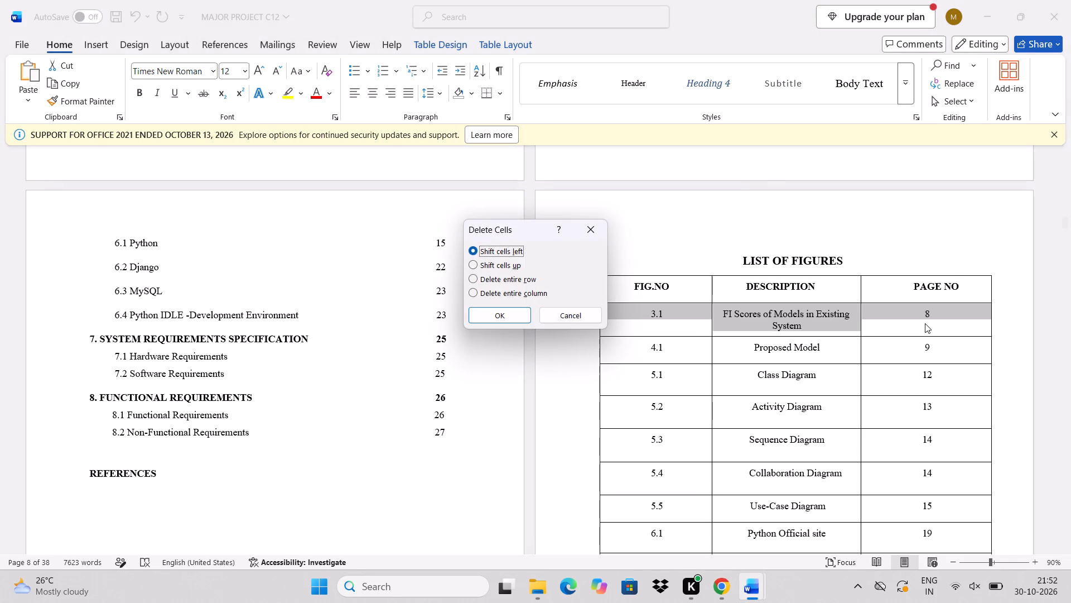
left_click(510, 311)
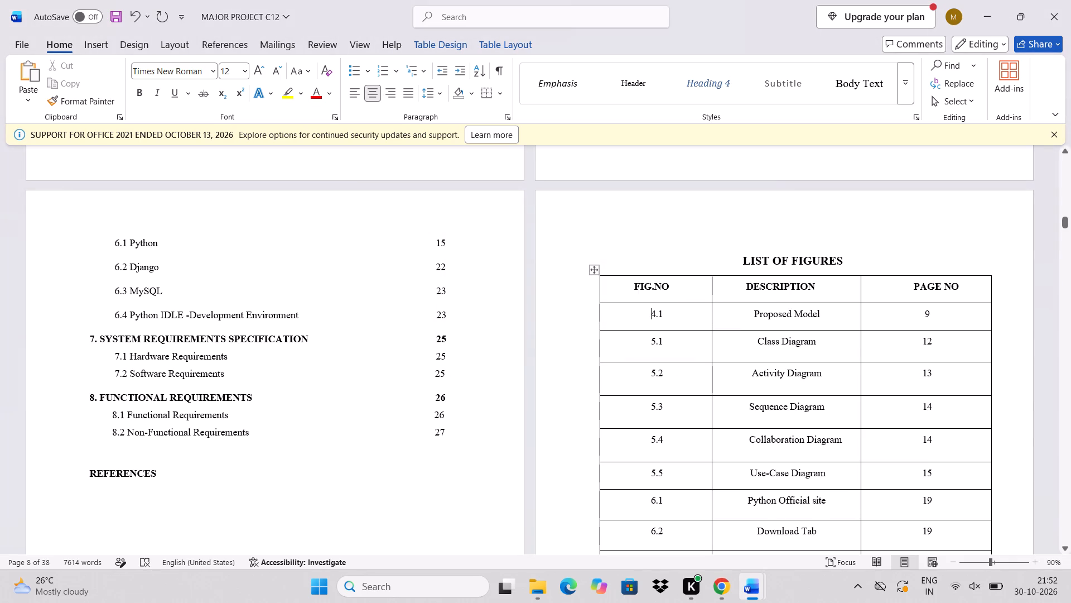
left_click_drag(641, 315, 938, 314)
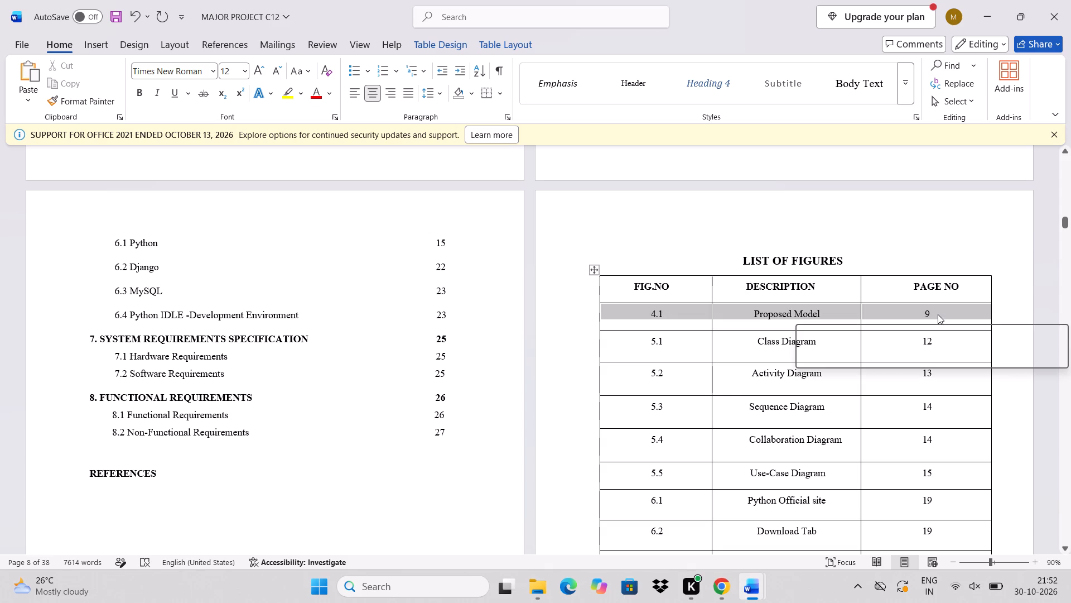
key("BackSpace")
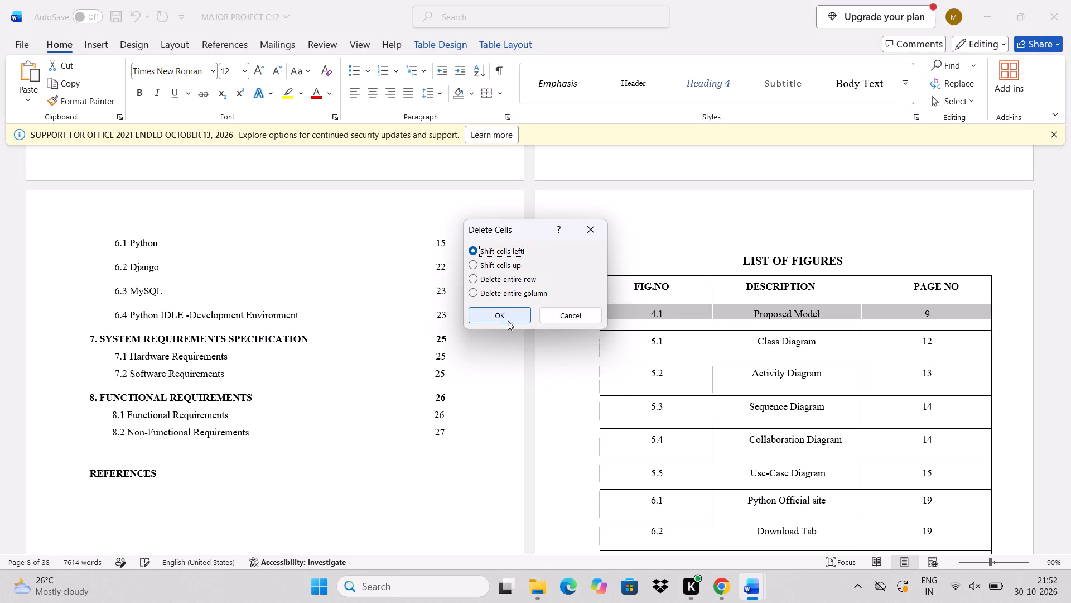
left_click(505, 315)
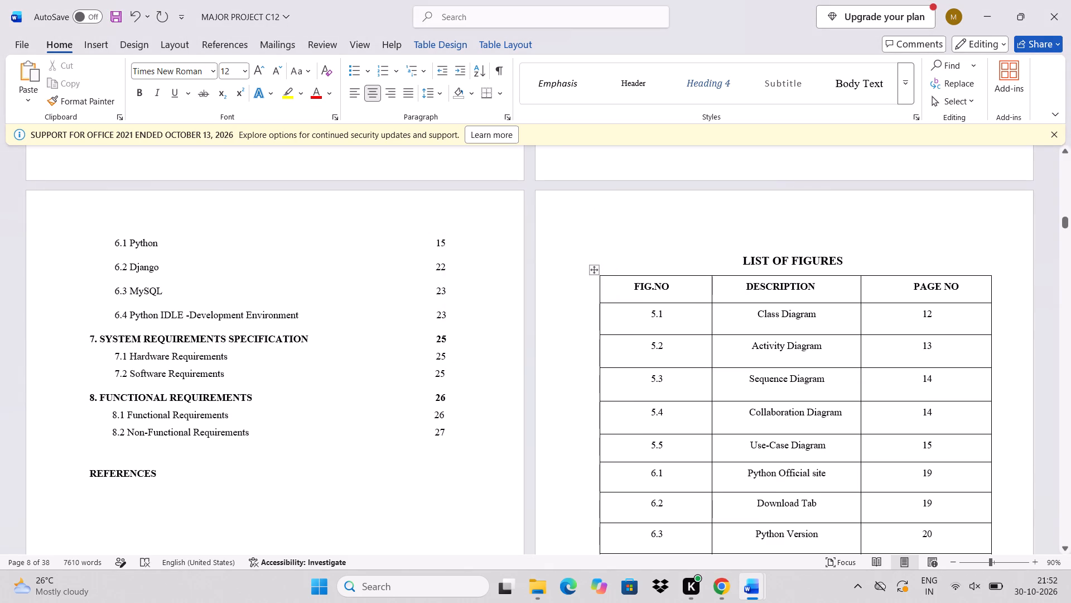
Set the List of Figures page numbers to 11 for Class Diagram, 12 for Activity Diagram and 13 for Sequence Diagram.
left_click(937, 352)
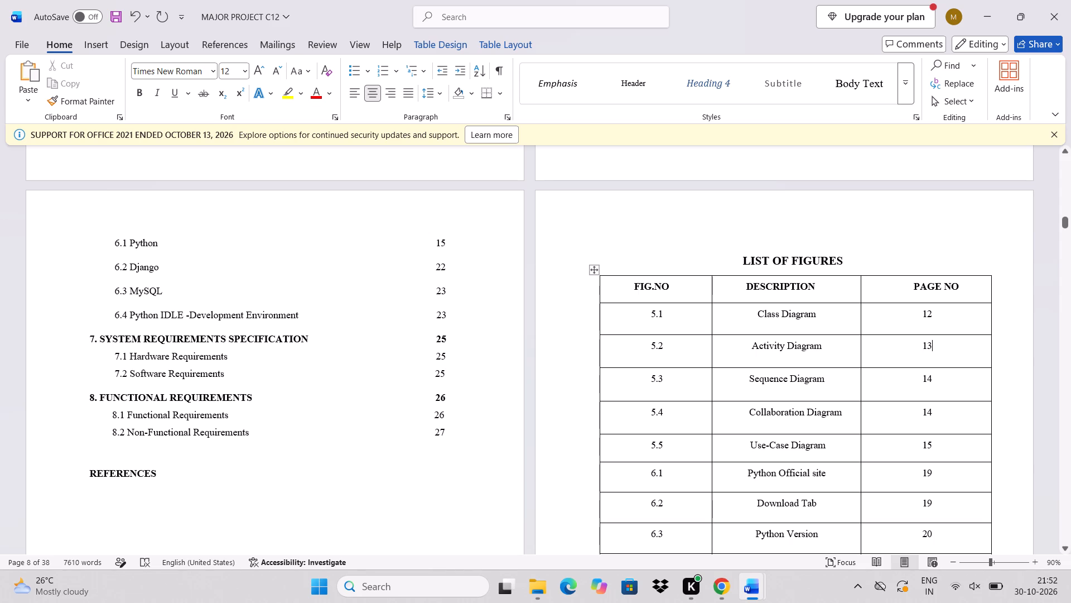
left_click(942, 320)
key("BackSpace")
key("1")
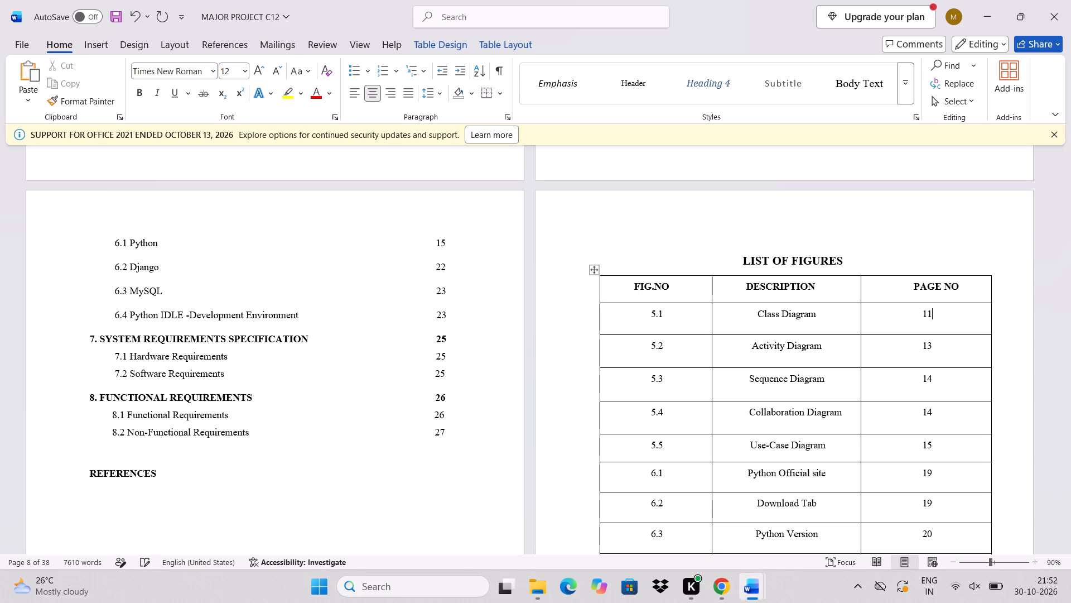
left_click(939, 349)
key("BackSpace")
key("2")
left_click(939, 378)
key("BackSpace")
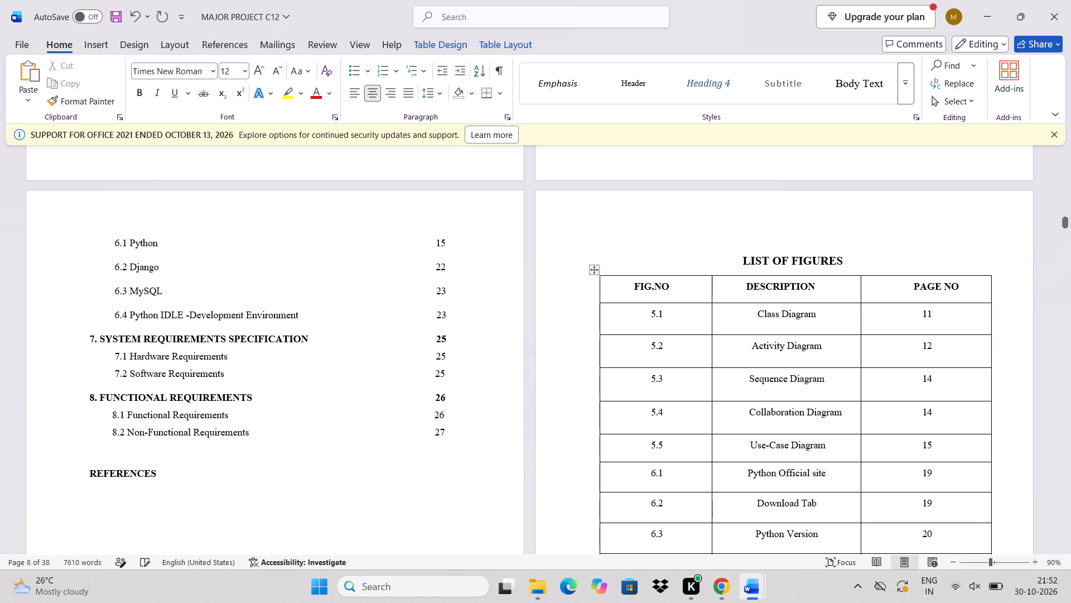
key("3")
Replace figure 5.5's description in the List of Figures with Collaboration Diagram, copied from the figure 5.4 row.
left_click_drag(845, 413, 758, 404)
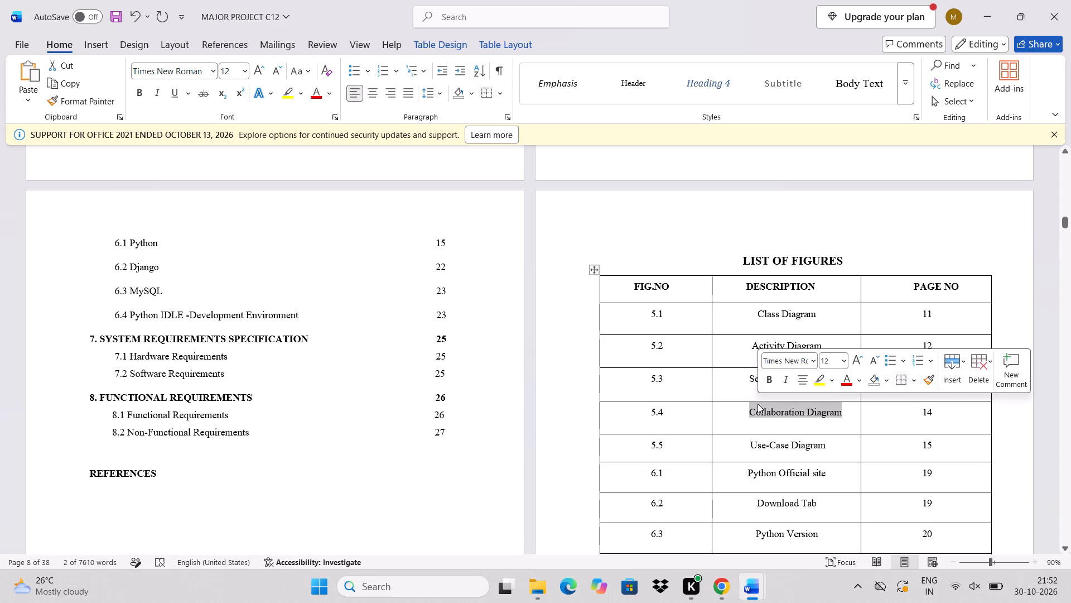
key("ctrl+c")
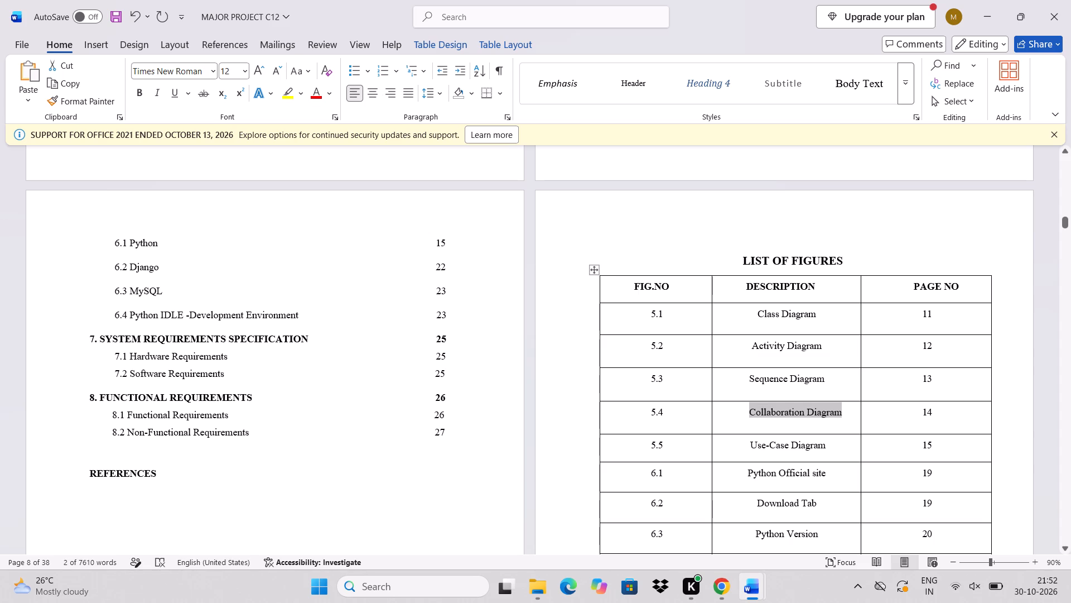
left_click_drag(830, 449, 748, 438)
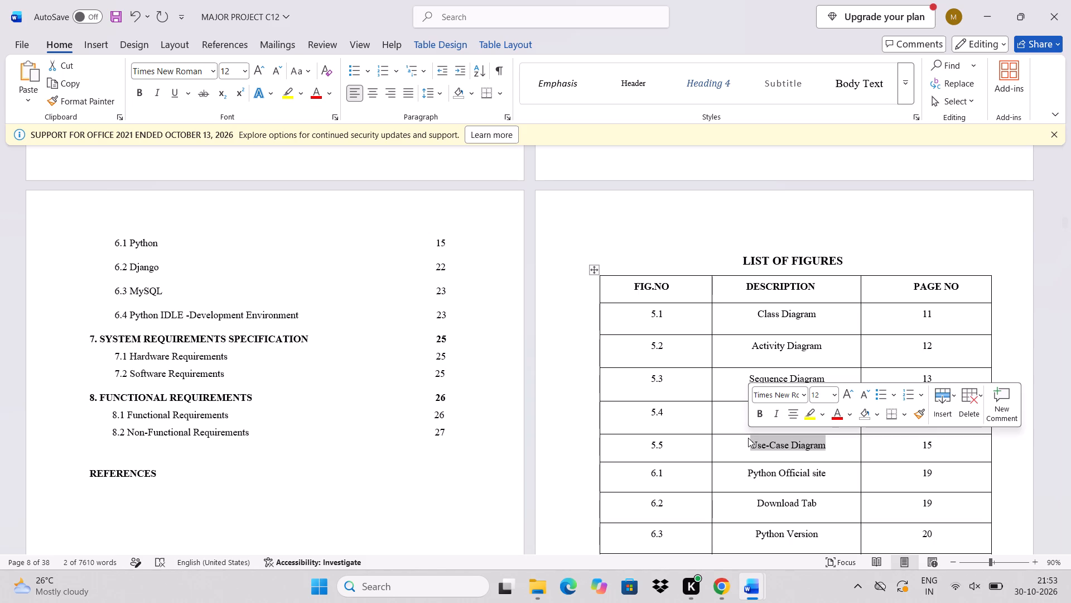
key("ctrl+v")
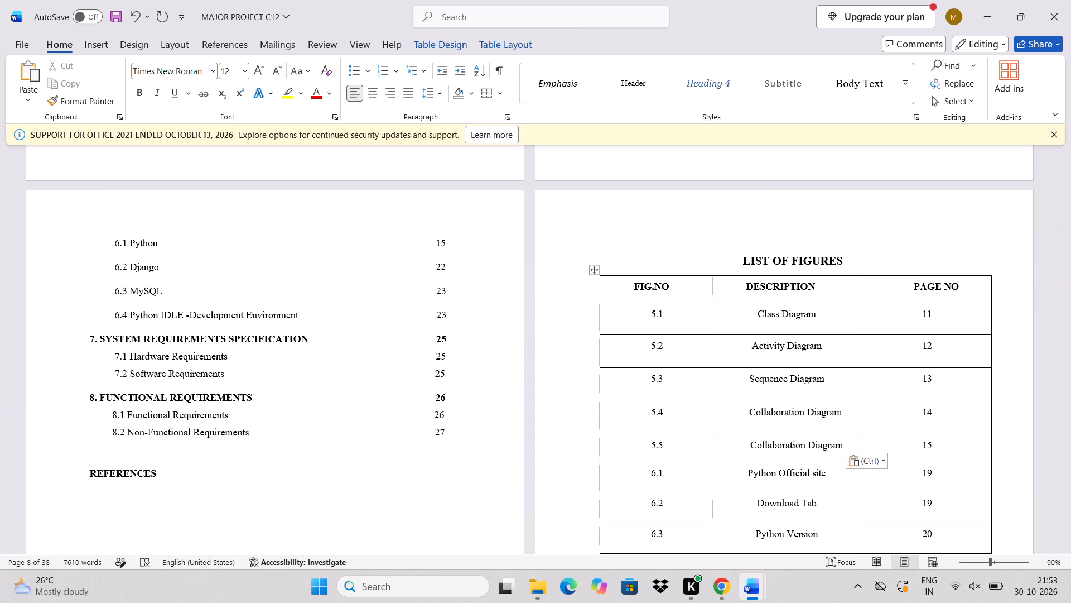
Replace figure 5.4's description in the List of Figures with Use Case Diagram.
left_click_drag(844, 413, 736, 420)
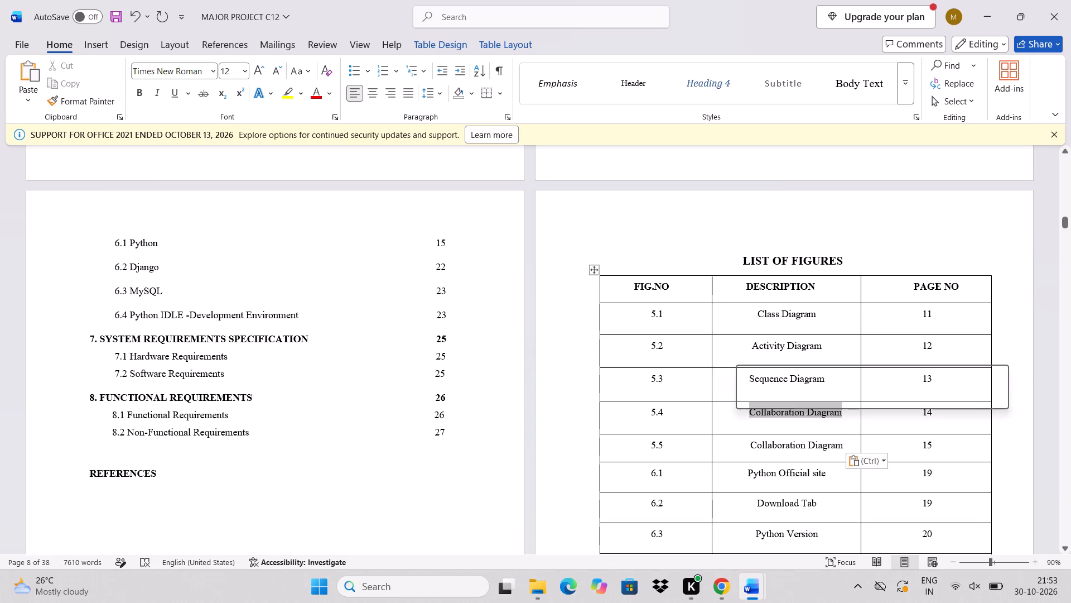
key("BackSpace")
key("shift+u")
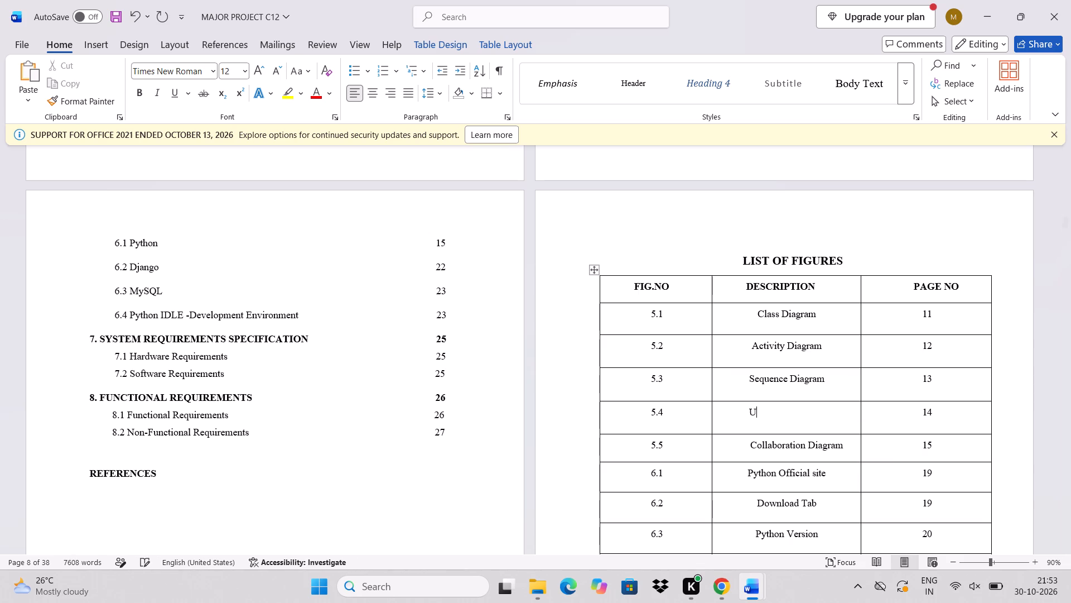
type("se")
key("space")
type("Case")
key("space")
type("Diagram")
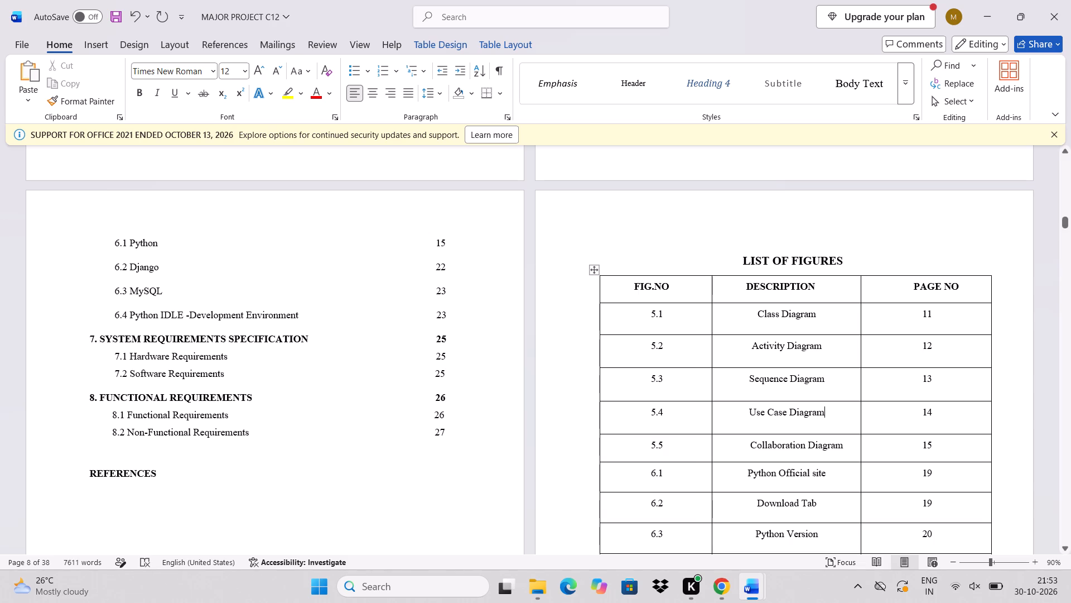
Set the page number of figure 5.5, Collaboration Diagram, to 14 in the List of Figures.
left_click(937, 448)
key("BackSpace")
key("4")
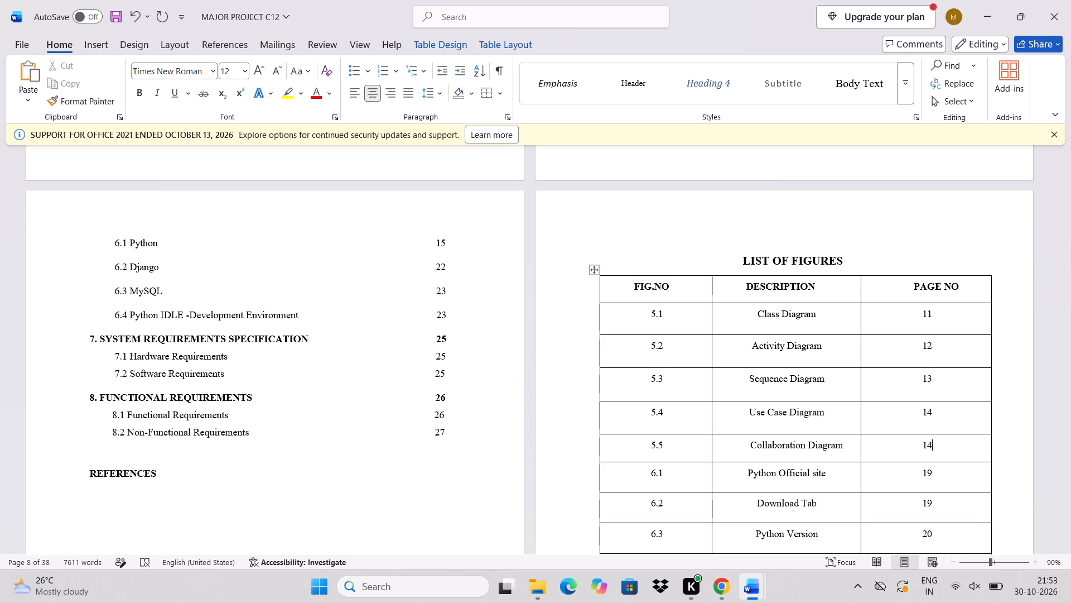
Check which pages hold figures 6.1 to 6.12 in the report body, and look through the remaining chapters to the references.
scroll(937, 448, "down", 2)
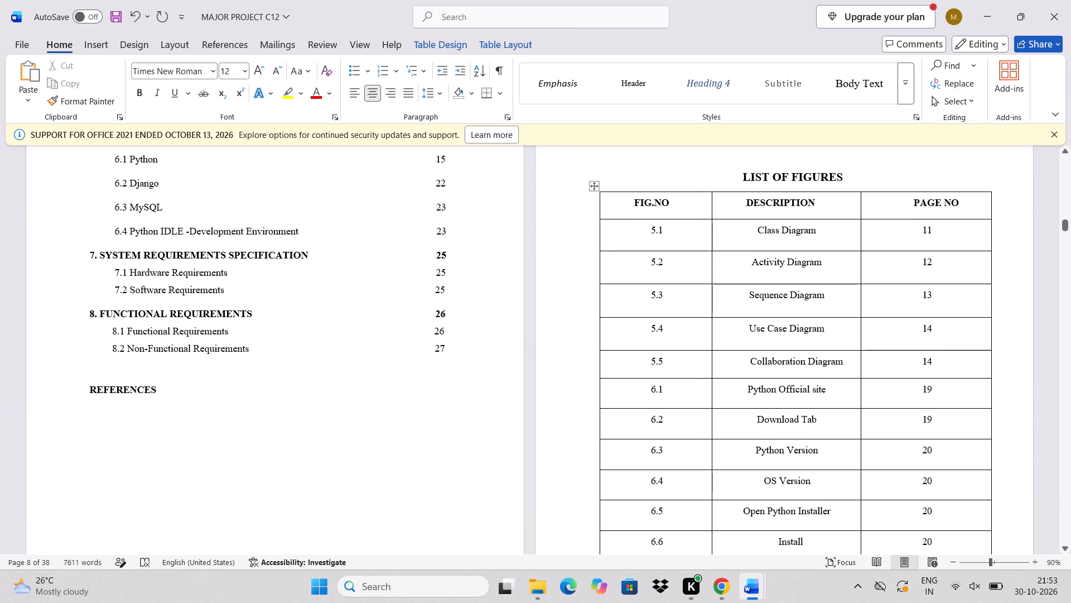
scroll(954, 404, "down", 2)
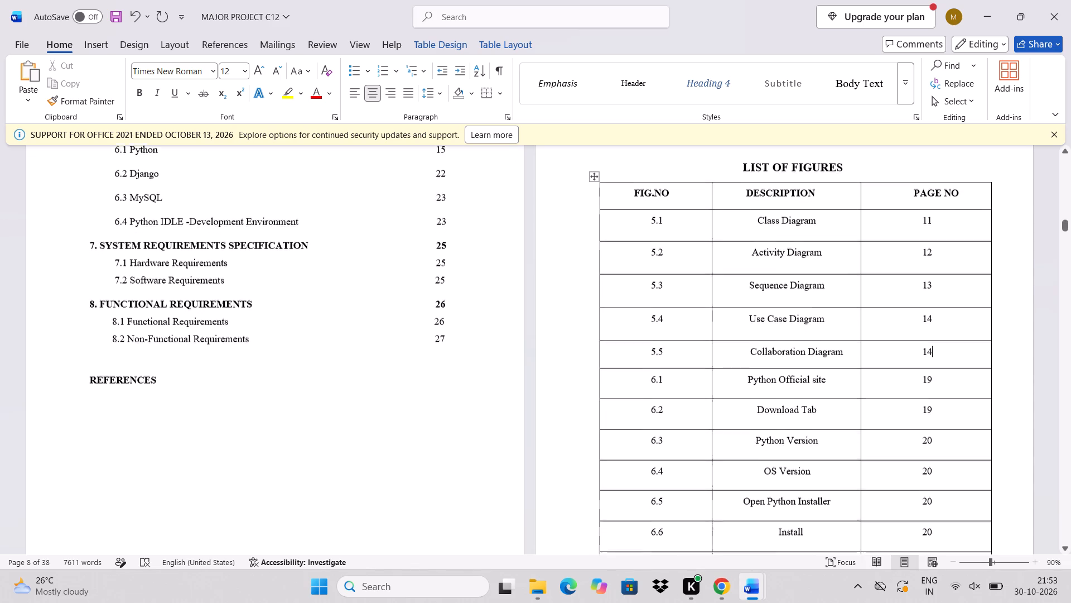
scroll(954, 404, "down", 12)
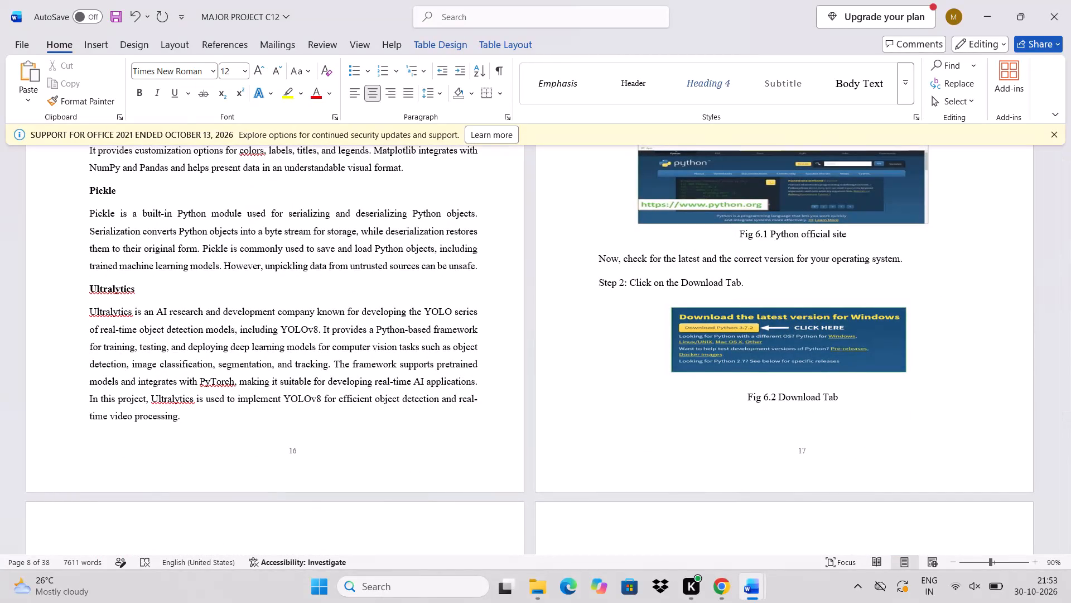
scroll(954, 404, "down", 3)
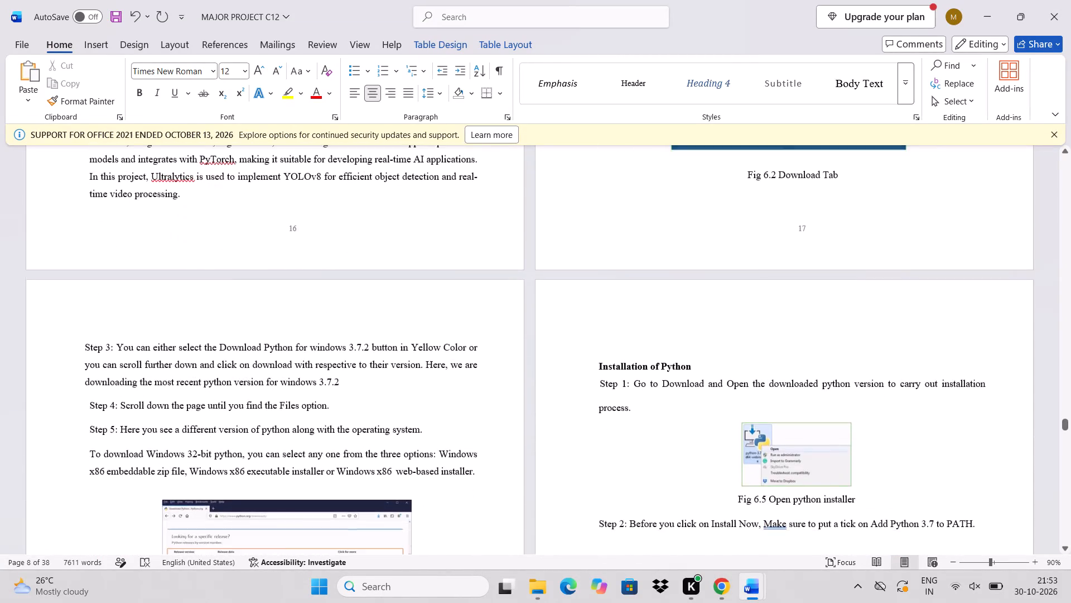
scroll(954, 404, "down", 5)
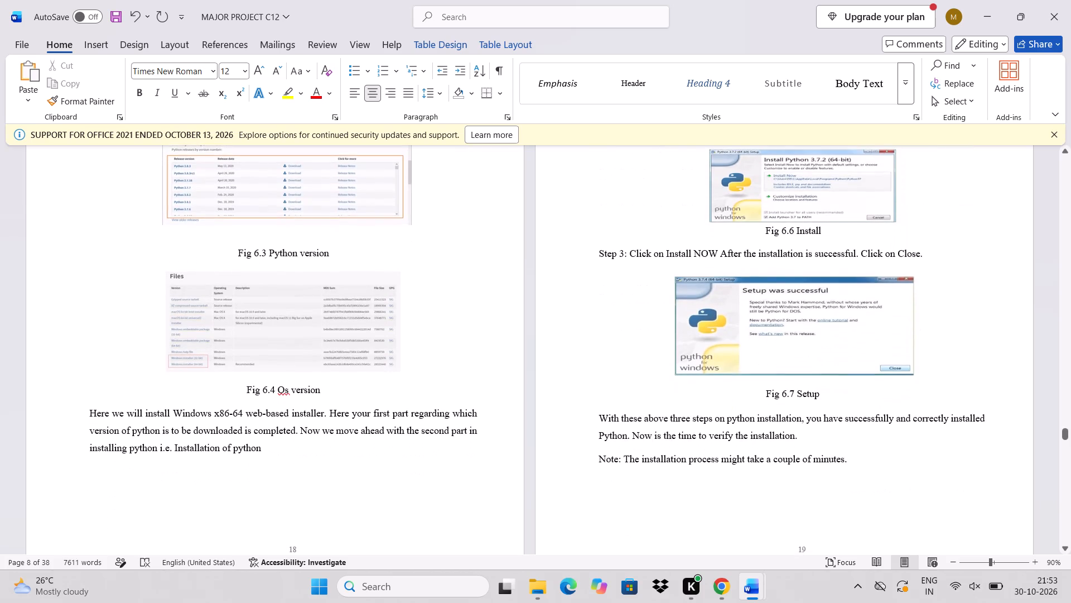
scroll(954, 404, "right", 1)
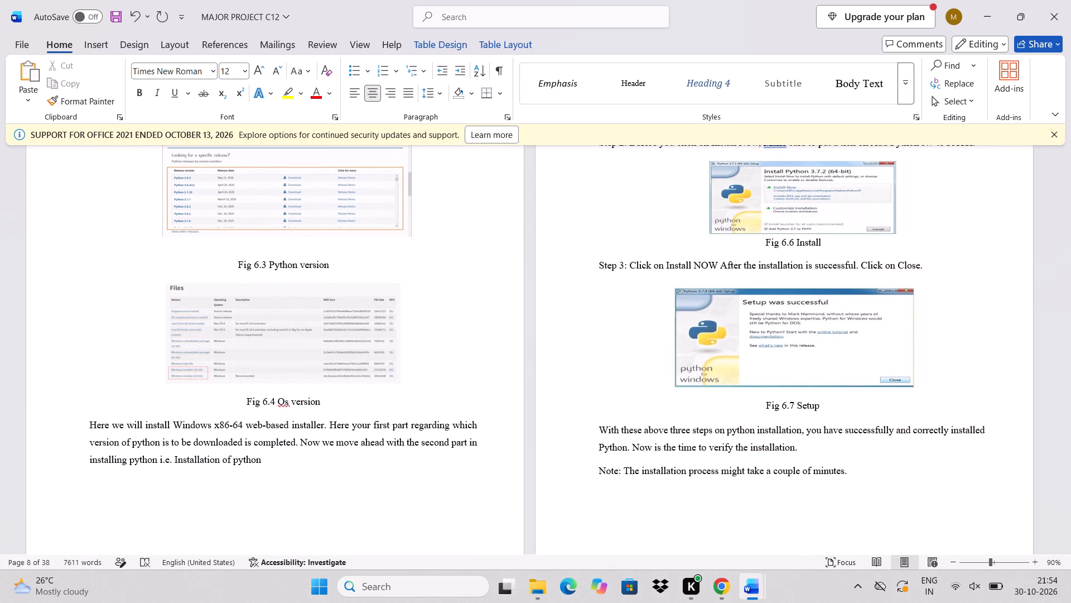
scroll(954, 404, "up", 1)
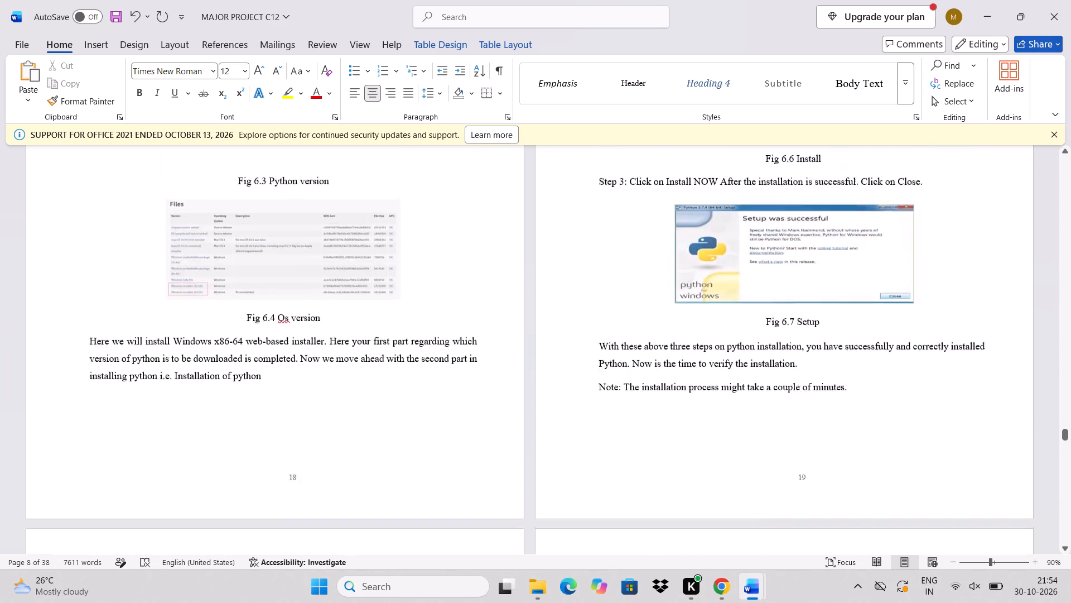
scroll(954, 404, "up", 1)
scroll(954, 404, "down", 1)
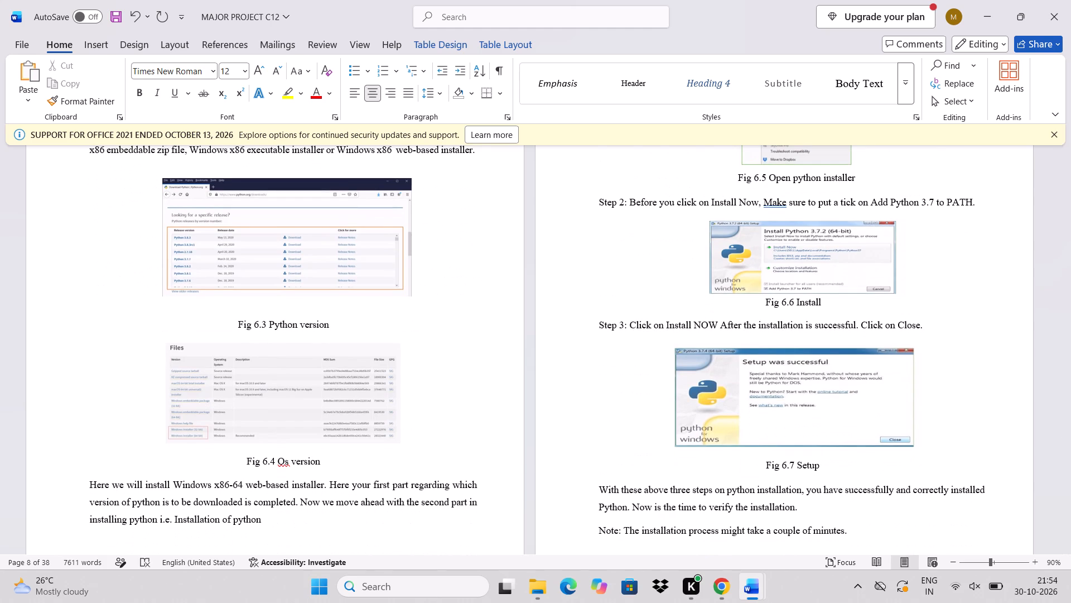
scroll(954, 404, "down", 4)
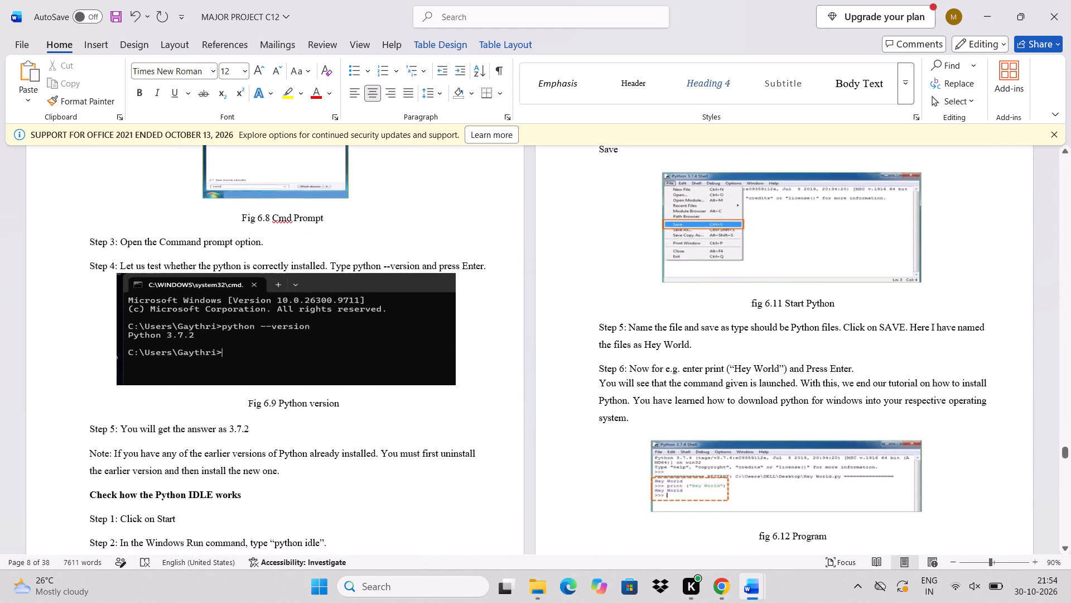
scroll(954, 404, "down", 4)
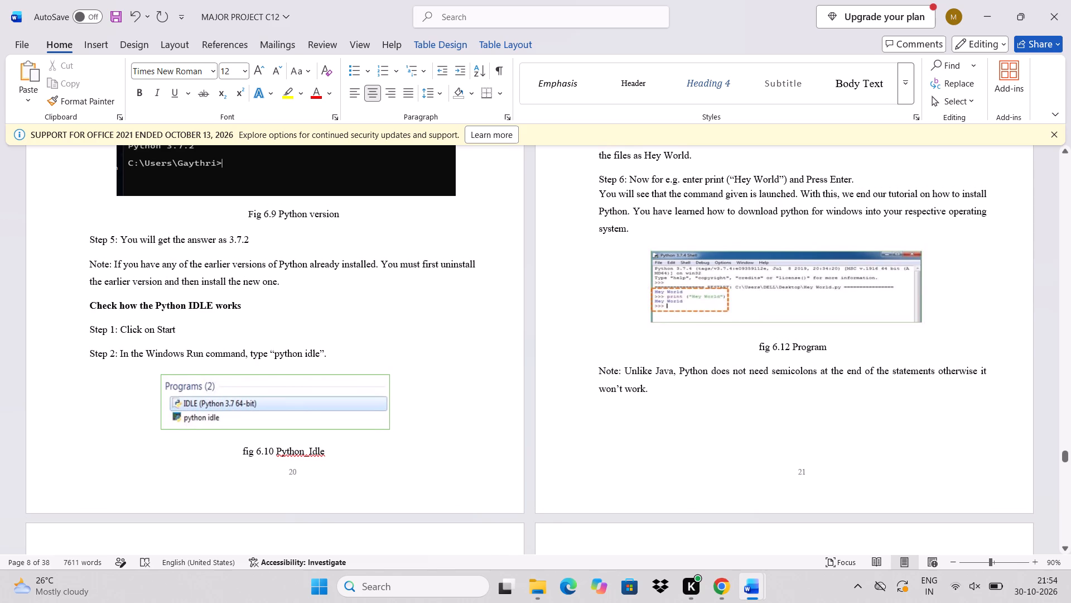
scroll(954, 404, "left", 1)
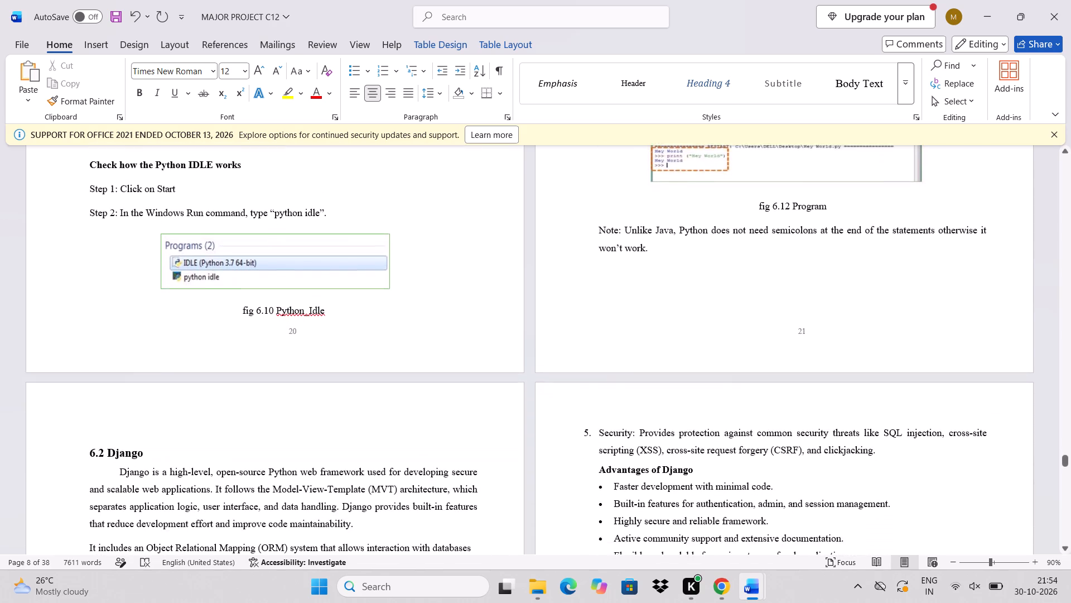
scroll(954, 404, "left", 1)
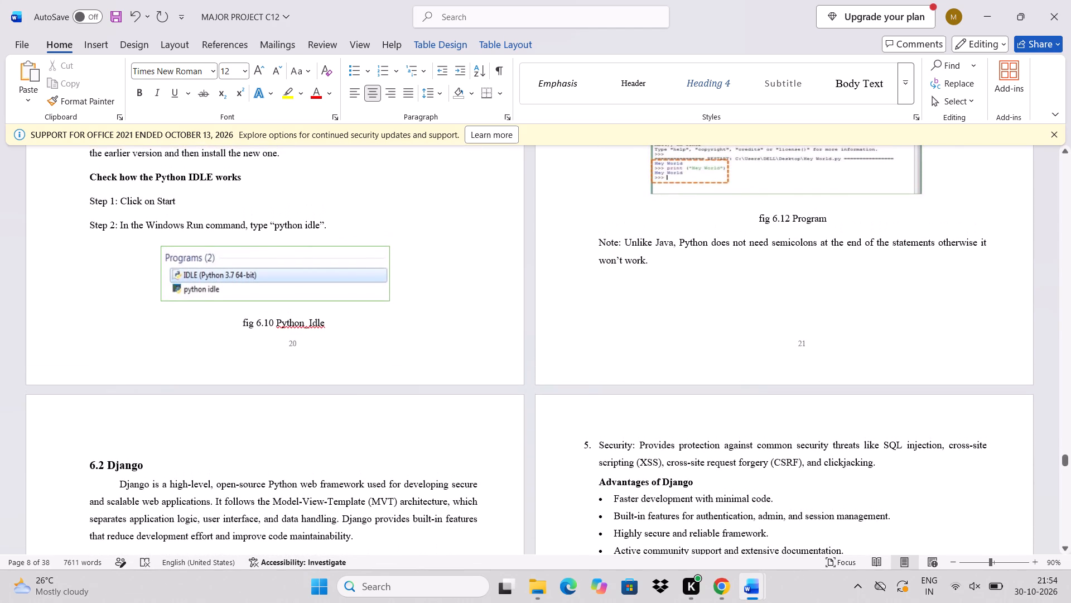
scroll(954, 404, "left", 5)
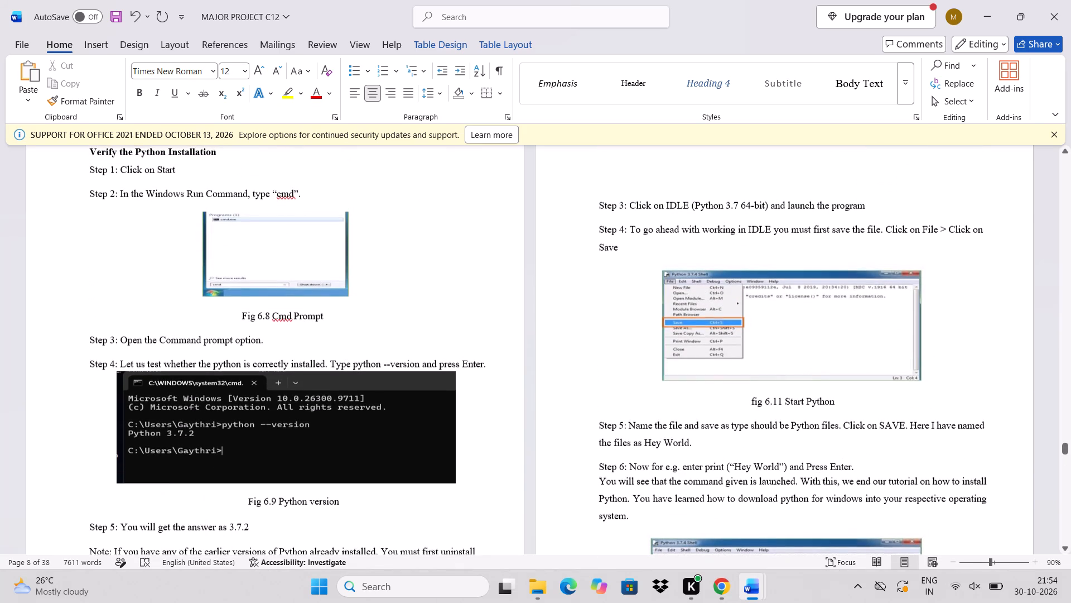
scroll(954, 404, "left", 2)
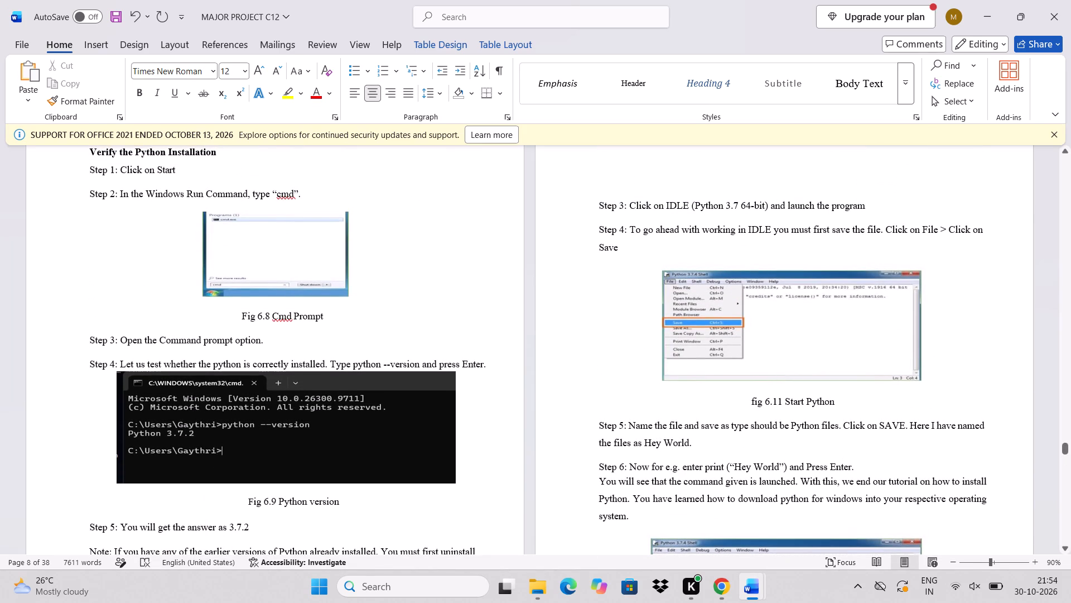
scroll(954, 404, "left", 1)
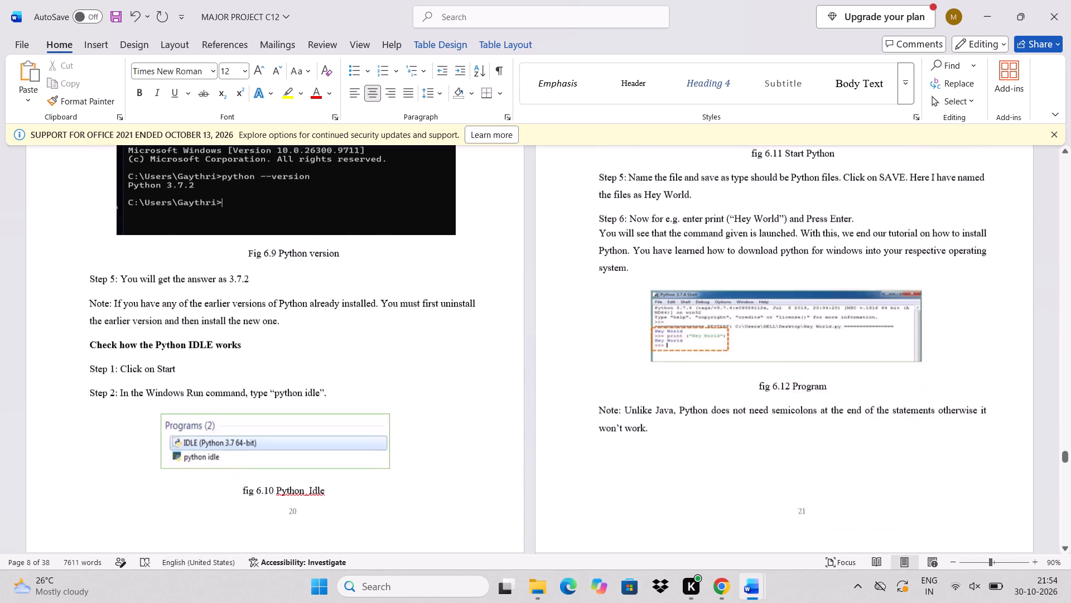
scroll(954, 404, "down", 7)
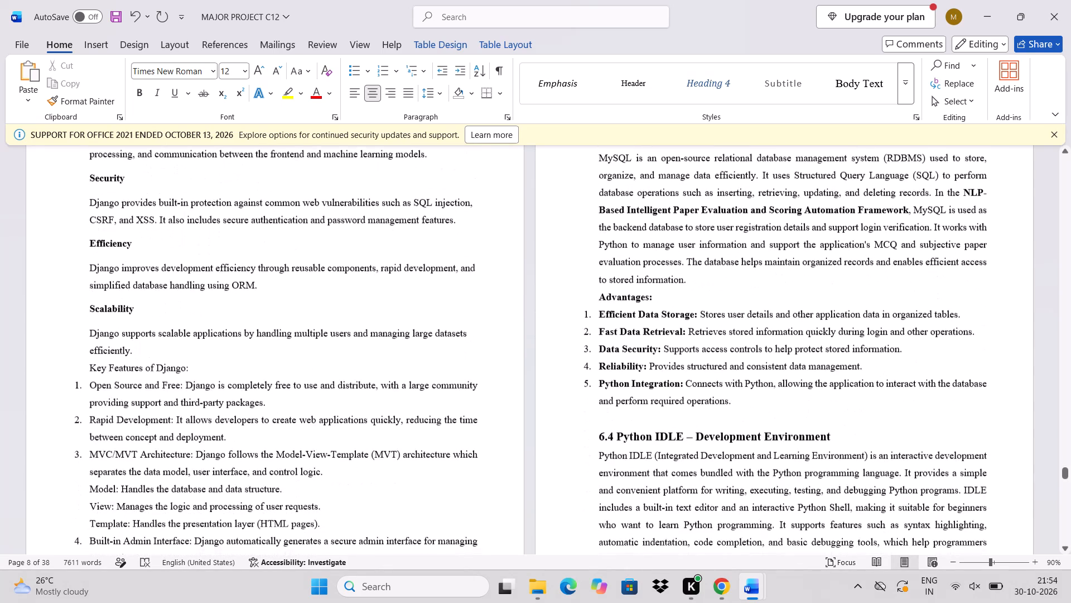
scroll(954, 404, "down", 7)
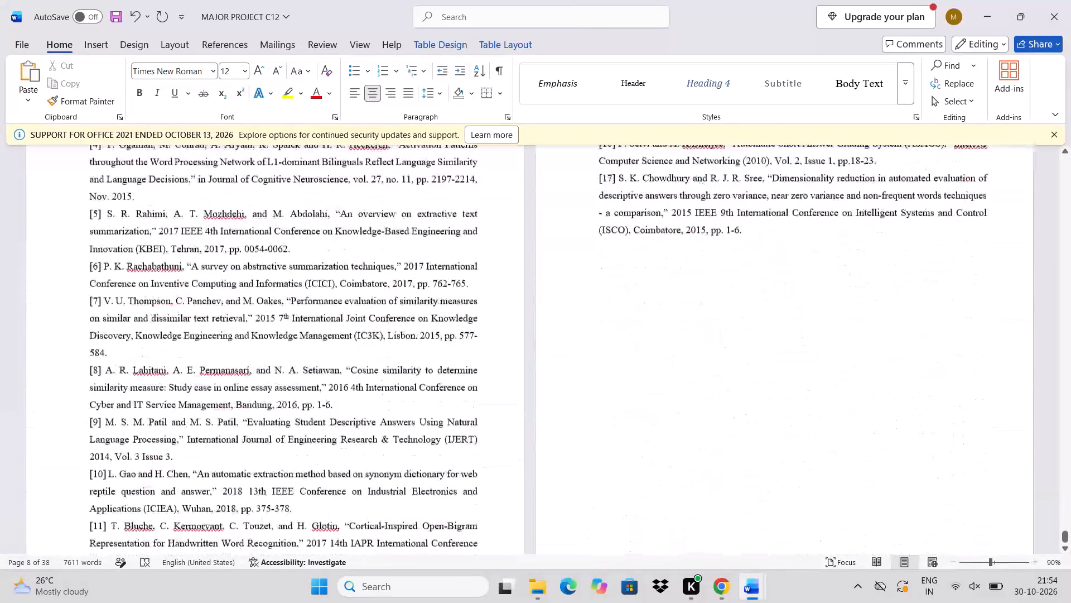
scroll(954, 404, "down", 4)
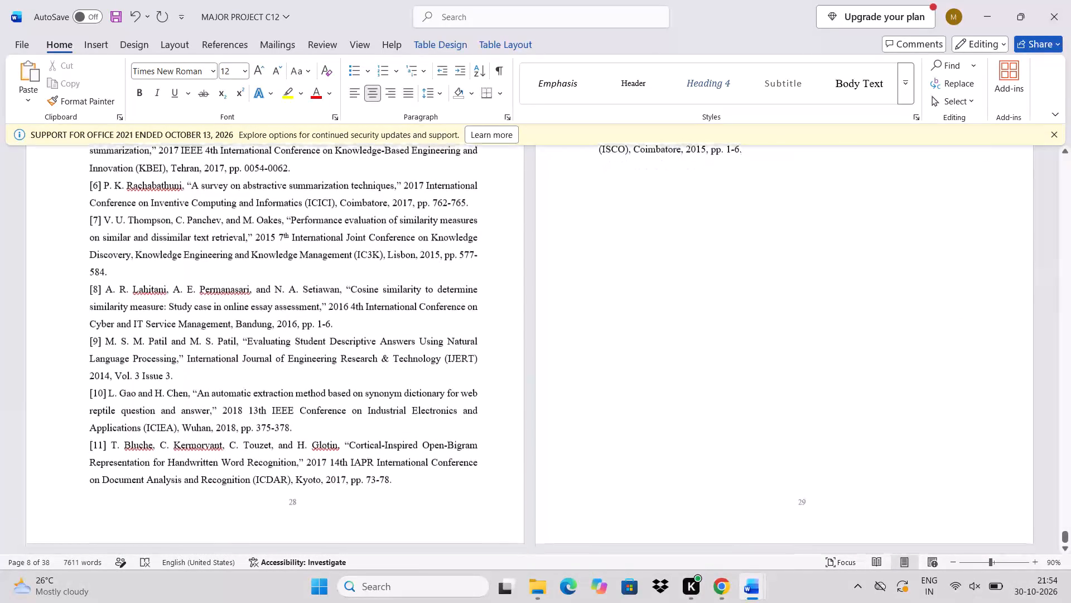
Set the page numbers of figures 6.1, Python Official site, and 6.2, Download Tab, to 17 in the List of Figures.
scroll(954, 404, "up", 12)
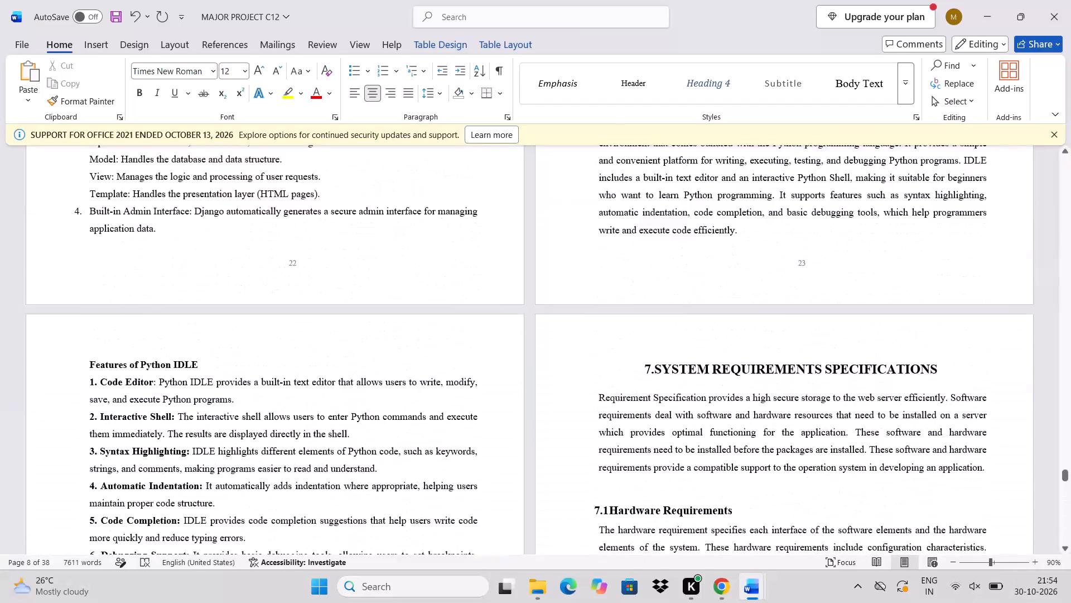
scroll(954, 404, "up", 18)
scroll(954, 404, "up", 14)
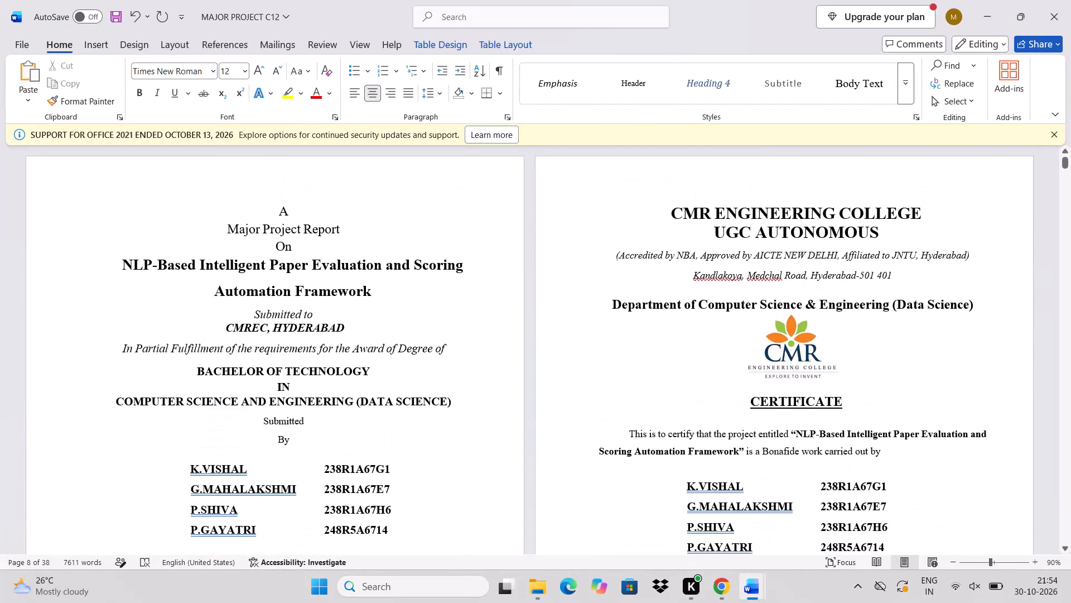
scroll(954, 404, "up", 4)
scroll(954, 404, "down", 8)
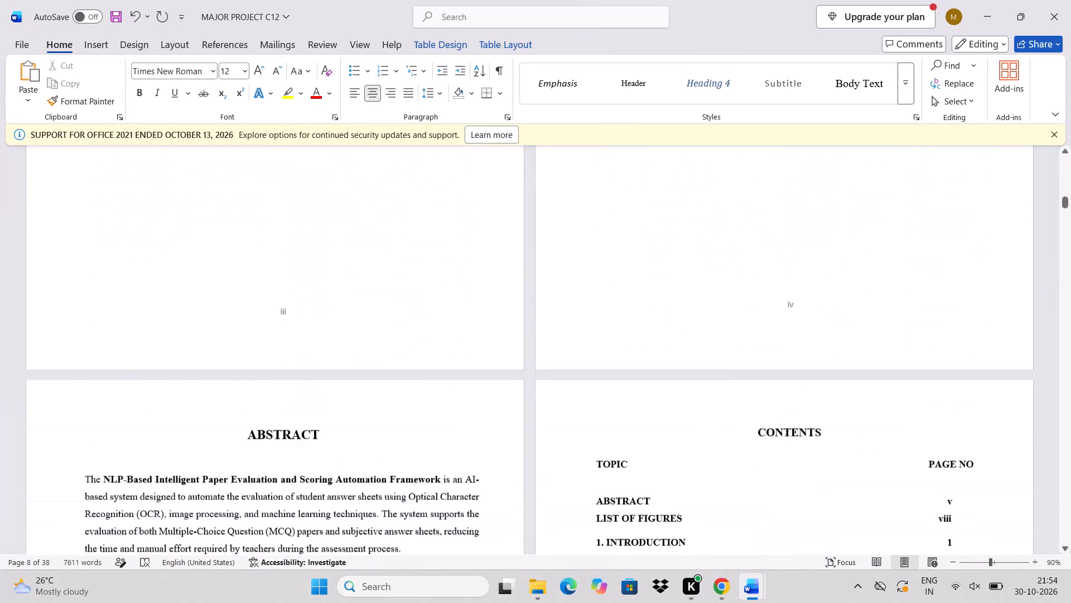
scroll(954, 404, "down", 8)
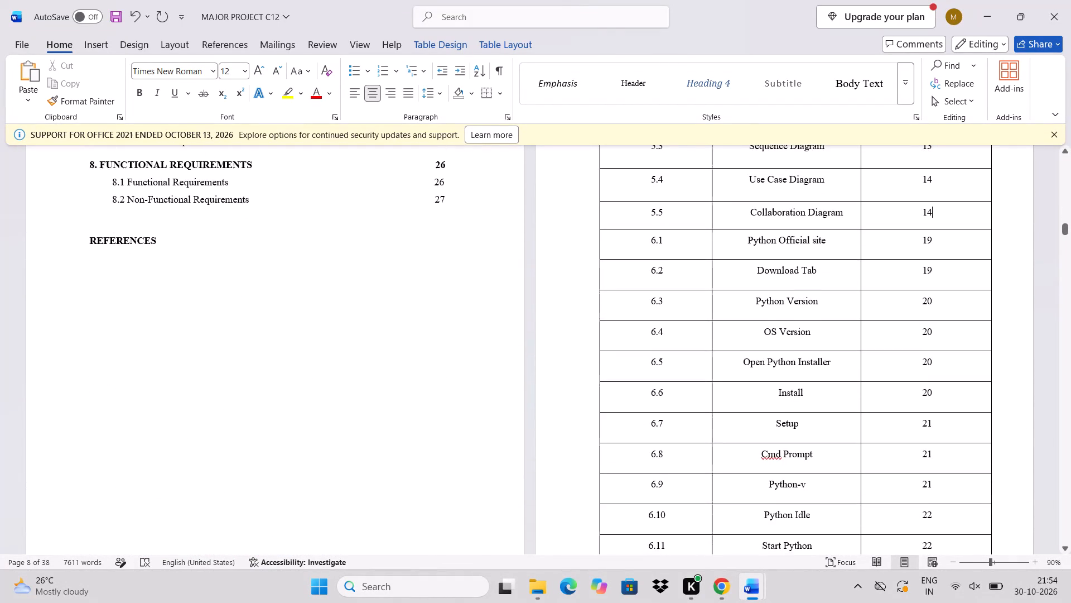
scroll(954, 404, "down", 1)
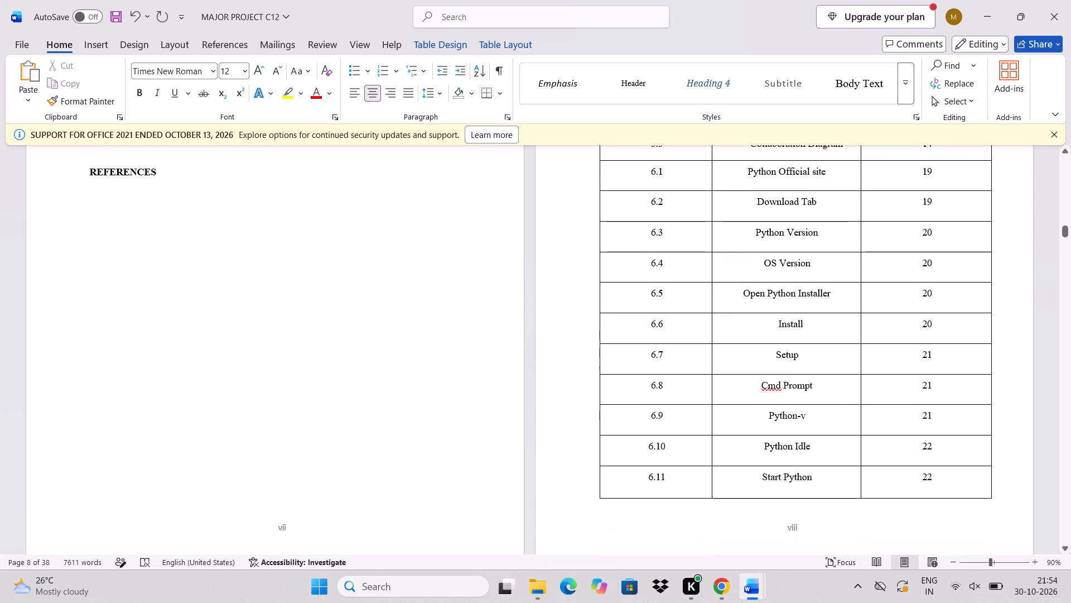
scroll(954, 404, "down", 2)
scroll(954, 404, "up", 1)
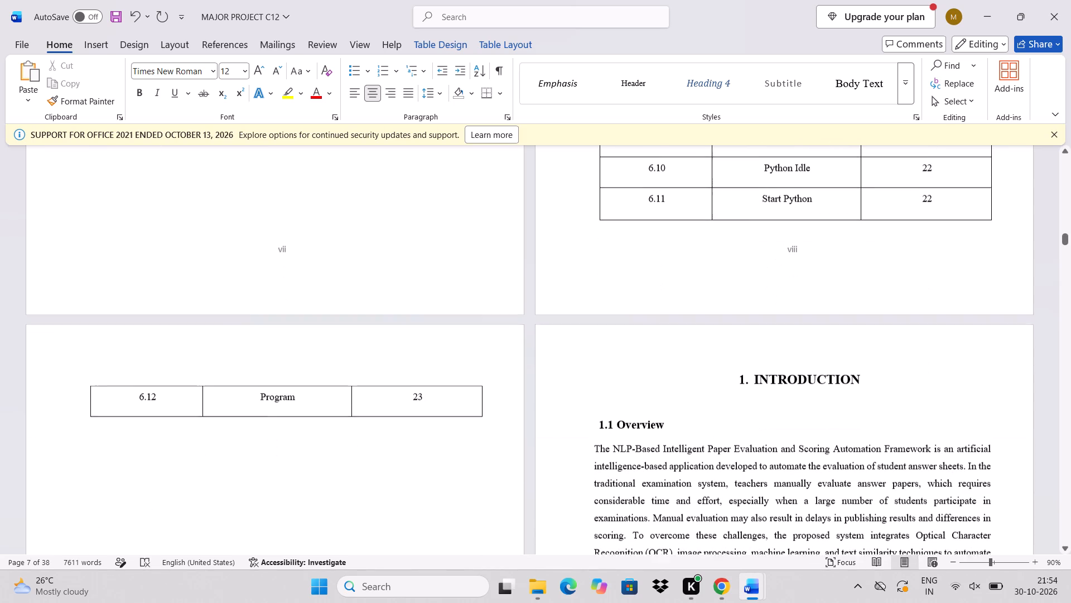
scroll(954, 404, "up", 6)
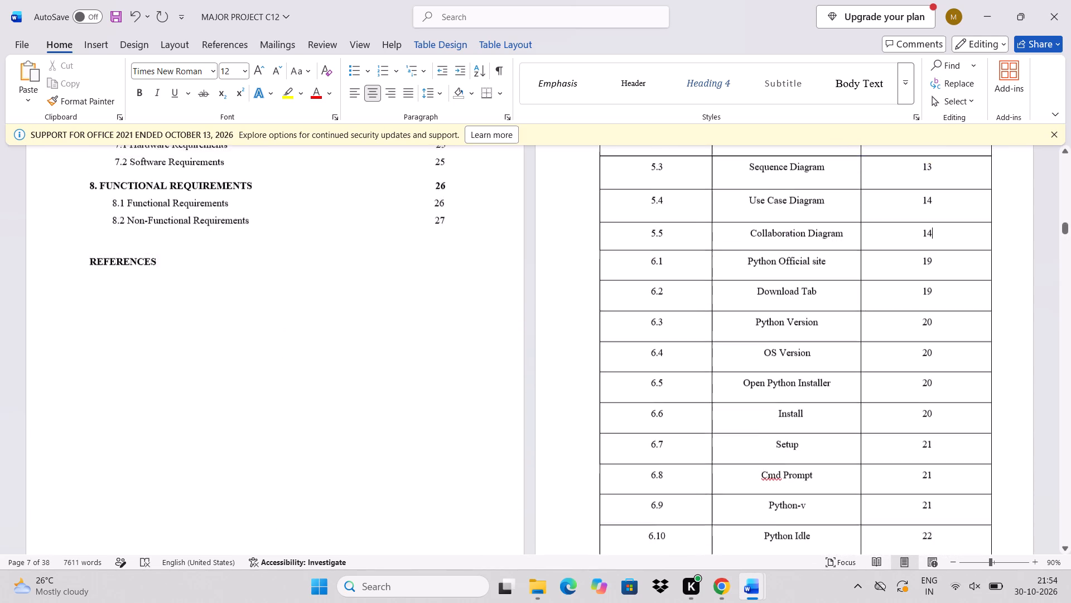
scroll(954, 404, "up", 2)
scroll(954, 404, "down", 1)
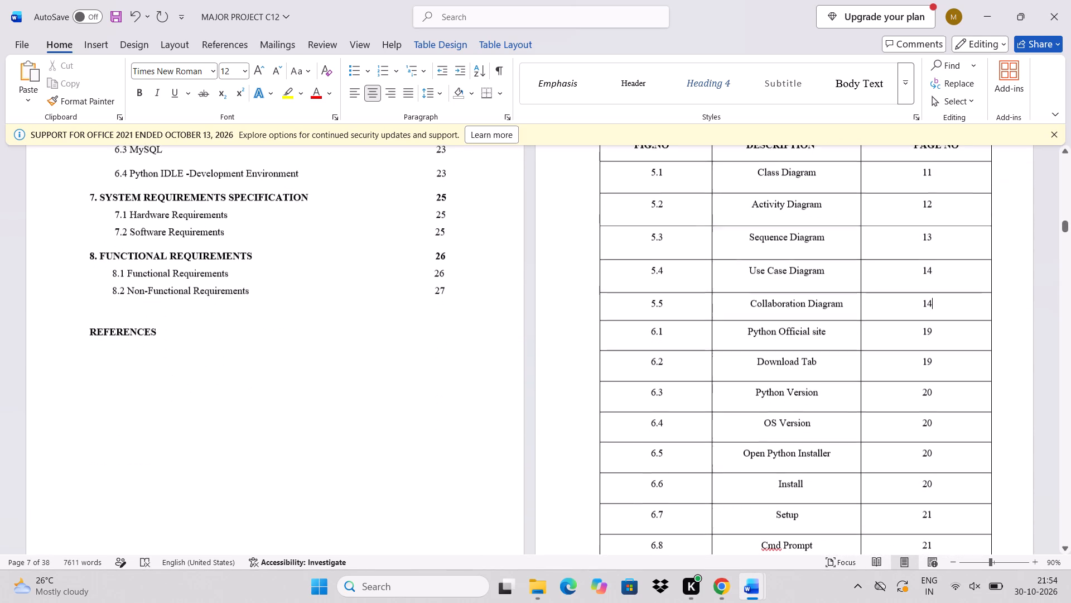
left_click(941, 336)
key("BackSpace")
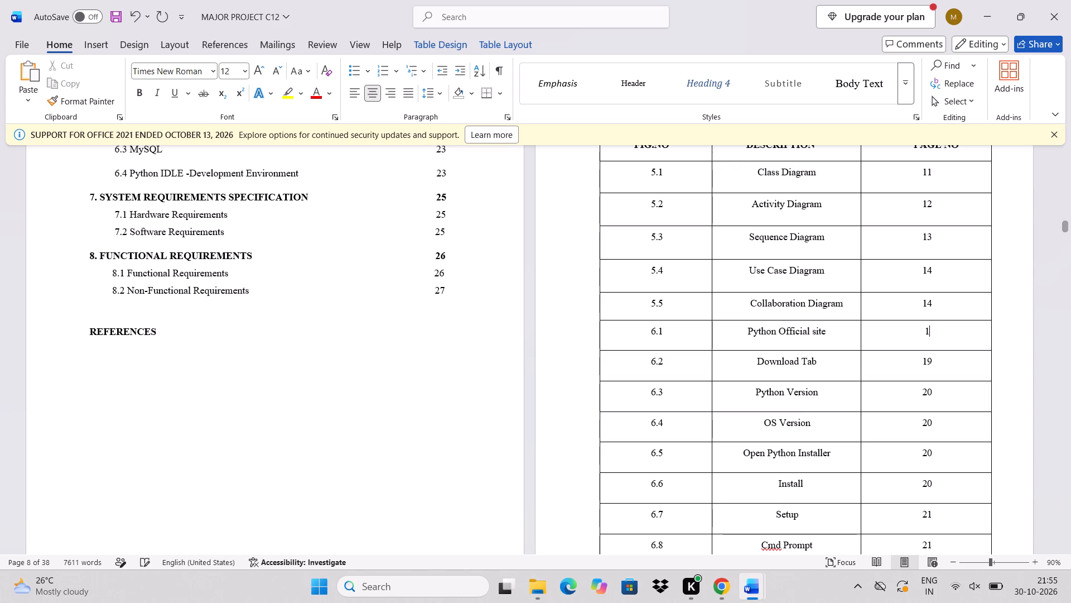
key("7")
left_click(943, 365)
key("BackSpace")
key("7")
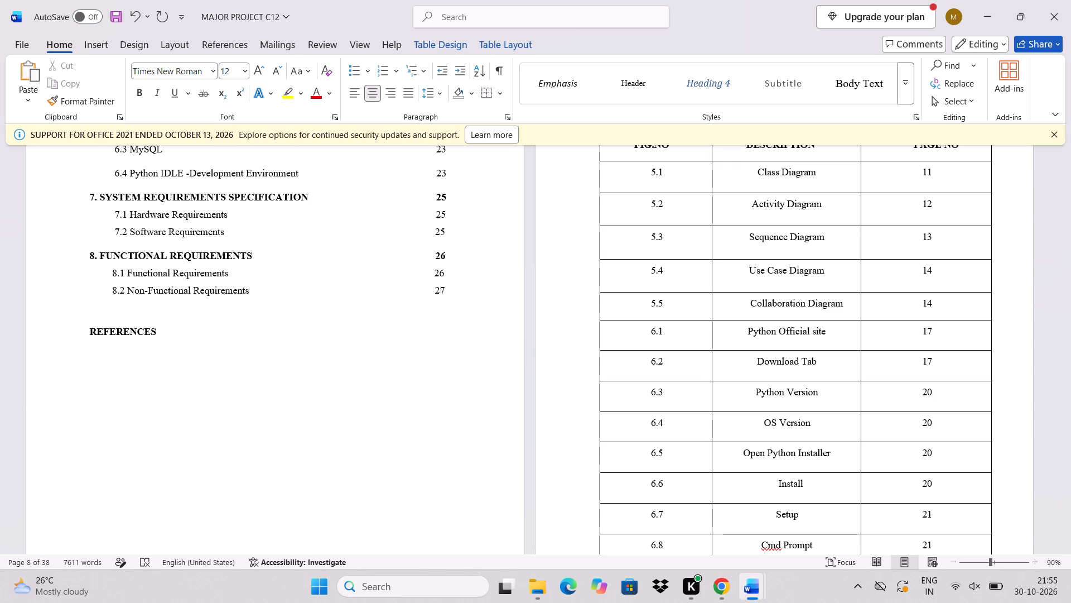
Set the page numbers of figures 6.3, Python Version, and 6.4, OS Version, to 18 in the List of Figures.
left_click(944, 399)
key("BackSpace")
key("BackSpace")
type("18")
left_click(946, 423)
key("BackSpace")
key("BackSpace")
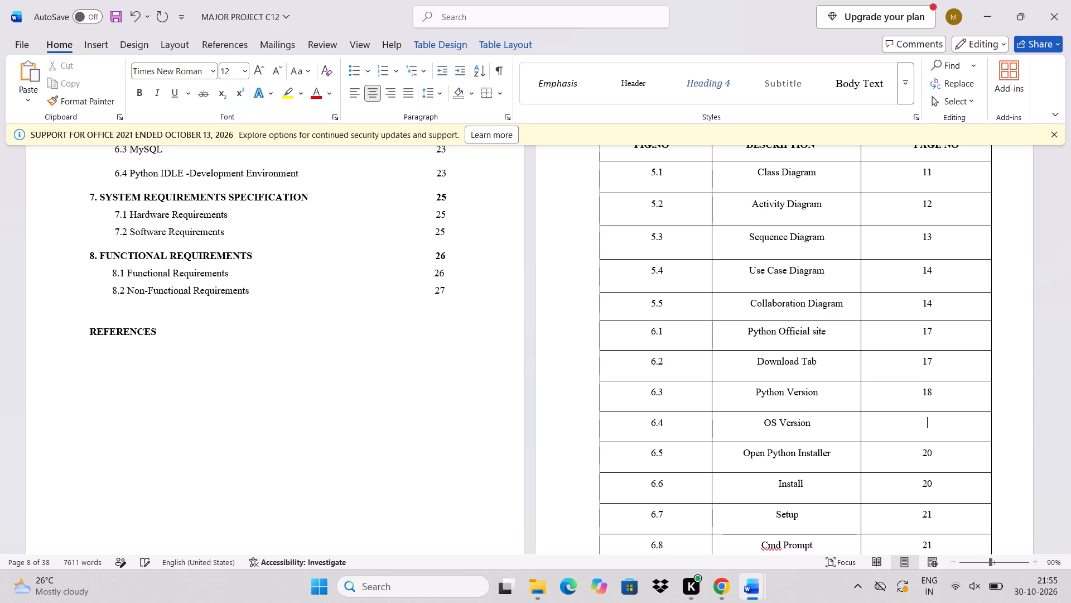
type("18")
Set the page numbers of figures 6.5, Open Python Installer, 6.6, Install, and 6.7, Setup, to 19 in the List of Figures.
left_click(948, 457)
key("BackSpace")
key("BackSpace")
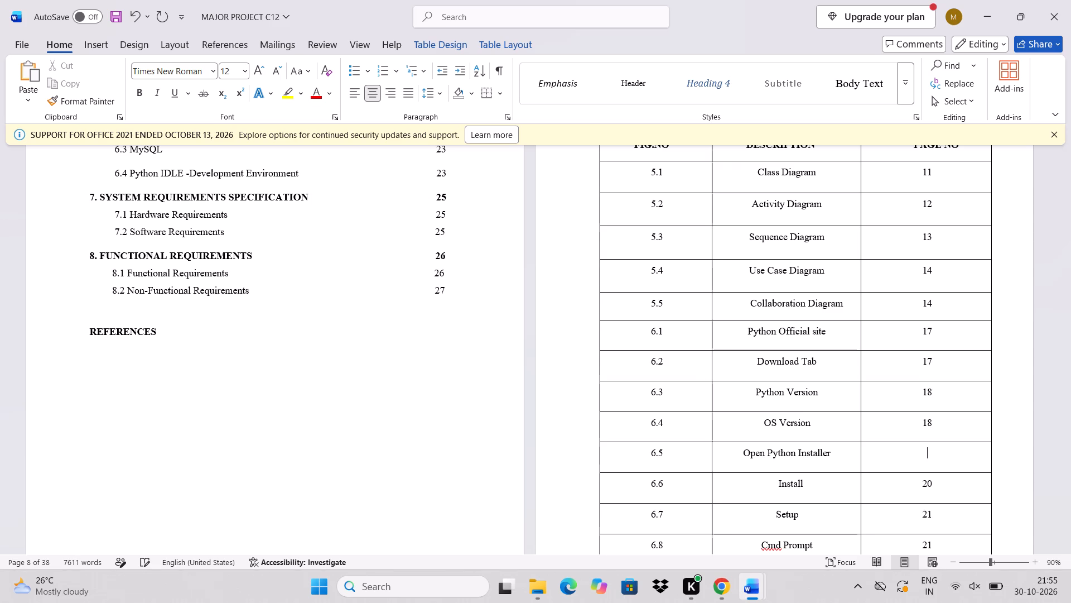
type("19")
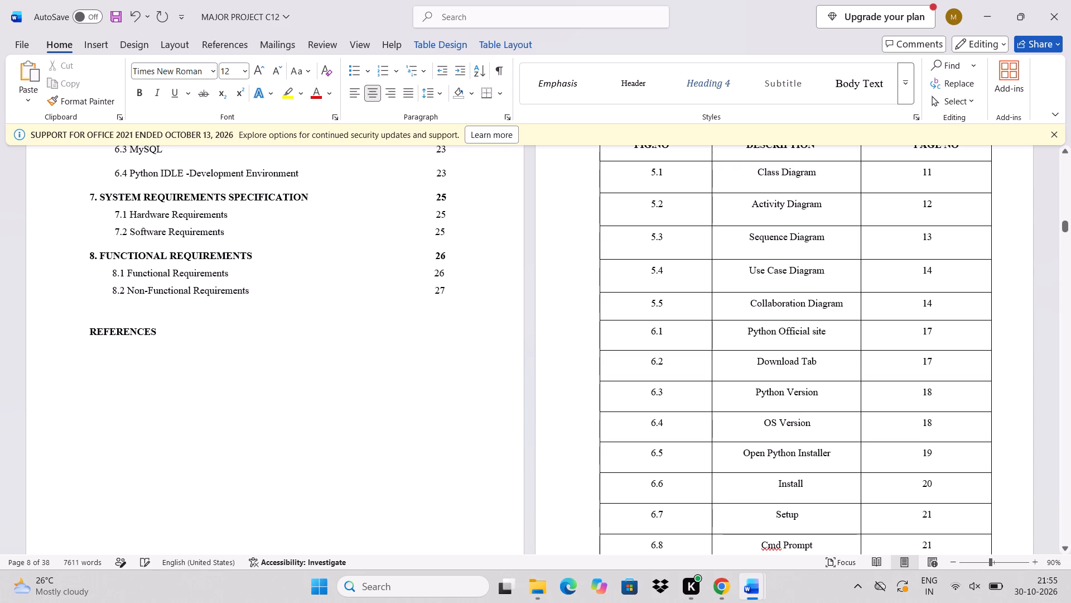
left_click(949, 489)
key("BackSpace")
key("BackSpace")
type("19")
left_click(947, 511)
key("BackSpace")
key("BackSpace")
type("19")
Set the page numbers of figures 6.8, Cmd Prompt, 6.9, Python-v, and 6.10, Python Idle, to 20 in the List of Figures.
scroll(947, 511, "down", 8)
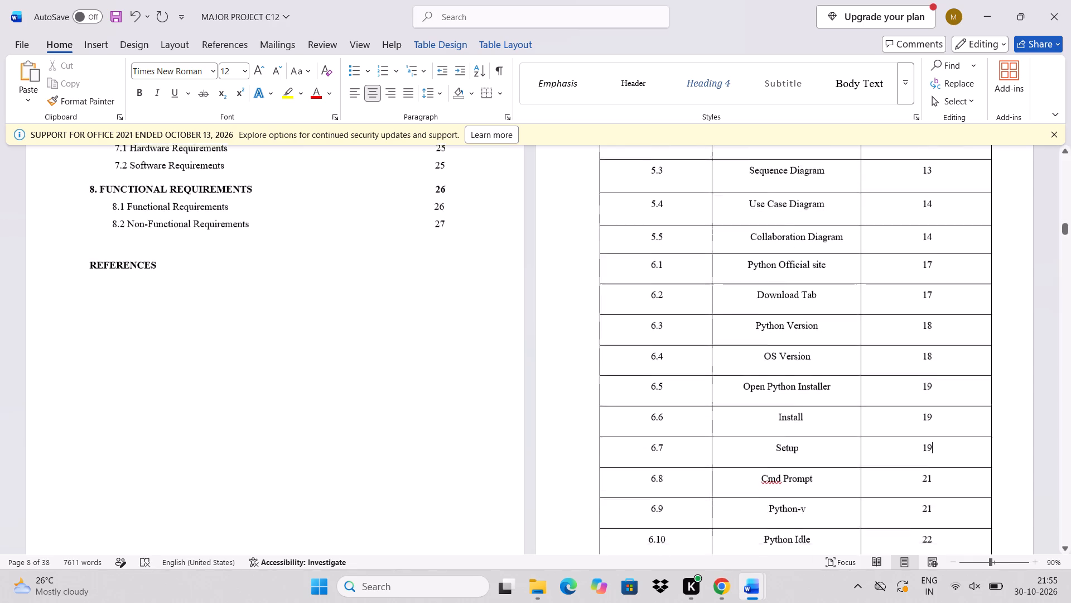
scroll(947, 511, "down", 8)
scroll(947, 511, "up", 4)
scroll(950, 484, "down", 1)
left_click(942, 211)
key("BackSpace")
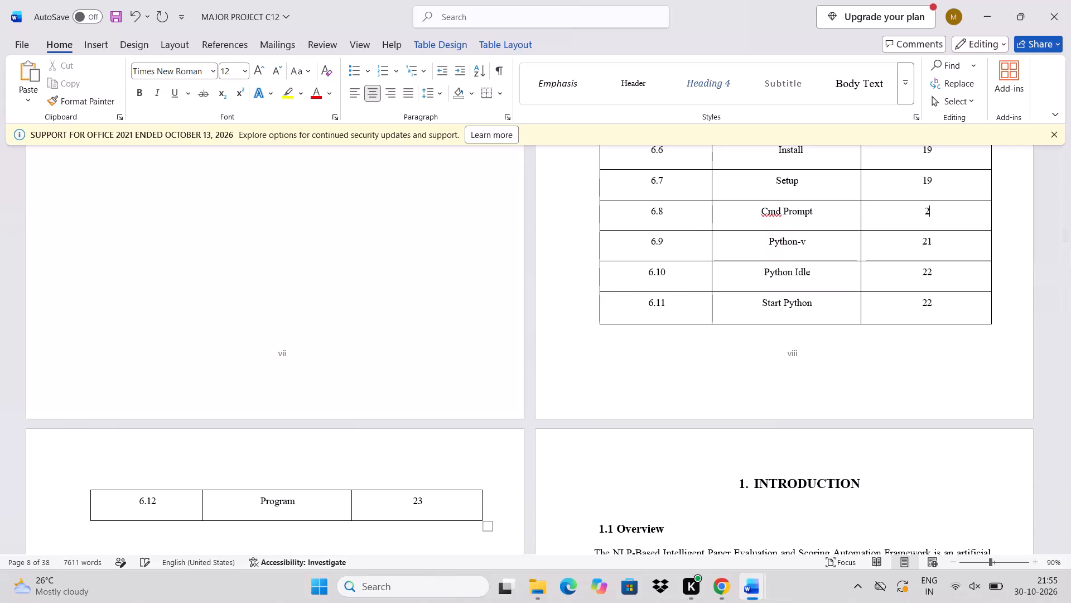
key("0")
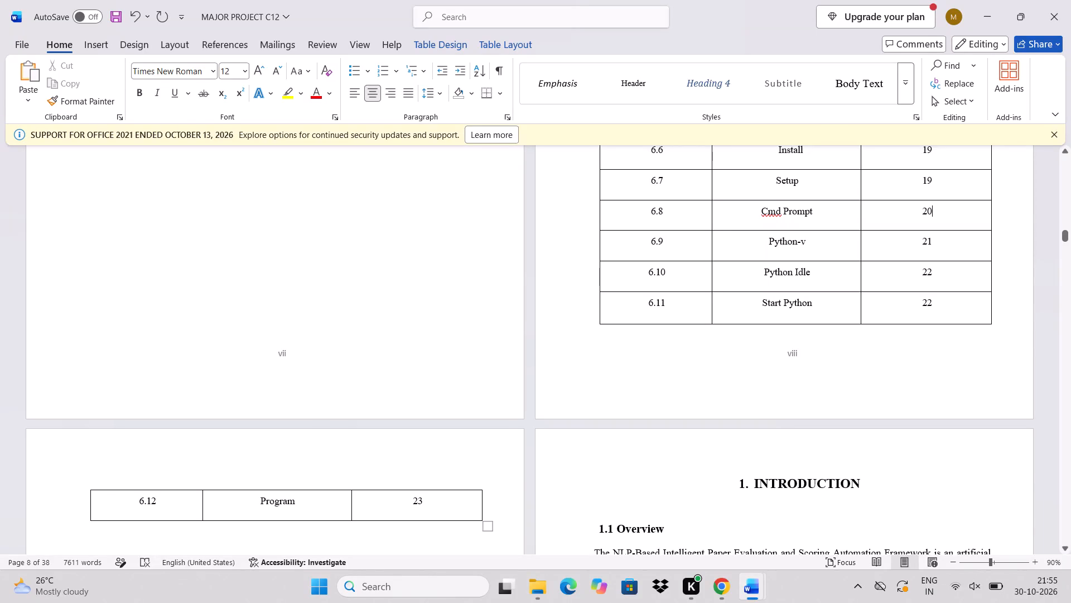
left_click(945, 242)
key("BackSpace")
key("0")
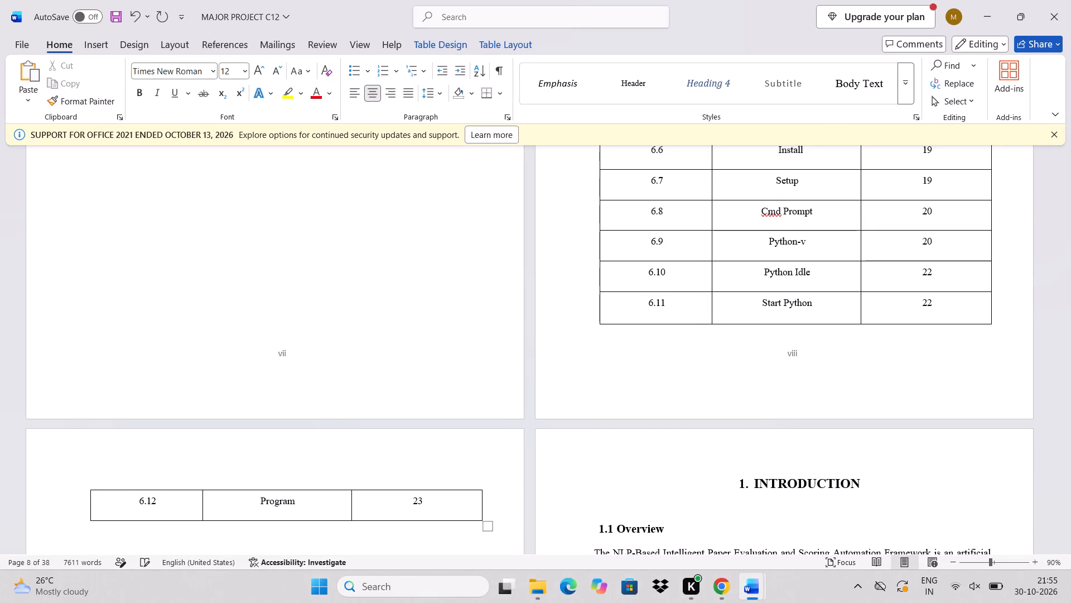
left_click(951, 280)
key("BackSpace")
key("0")
Set the page numbers of figures 6.11, Start Python, and 6.12, Program, to 21 in the List of Figures.
left_click(953, 298)
key("BackSpace")
key("1")
scroll(953, 298, "down", 1)
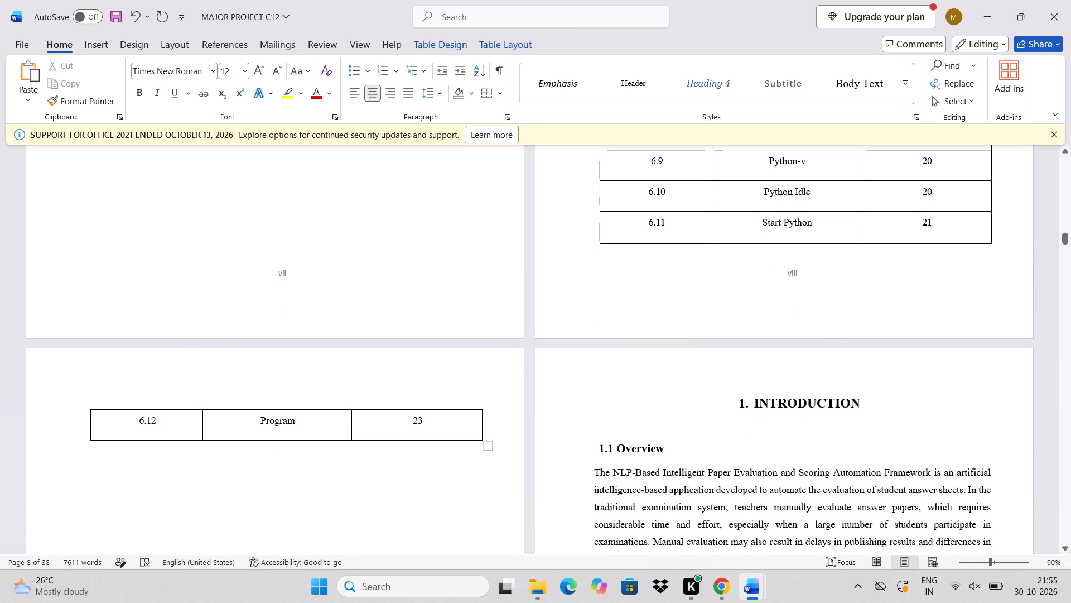
left_click(451, 418)
key("BackSpace")
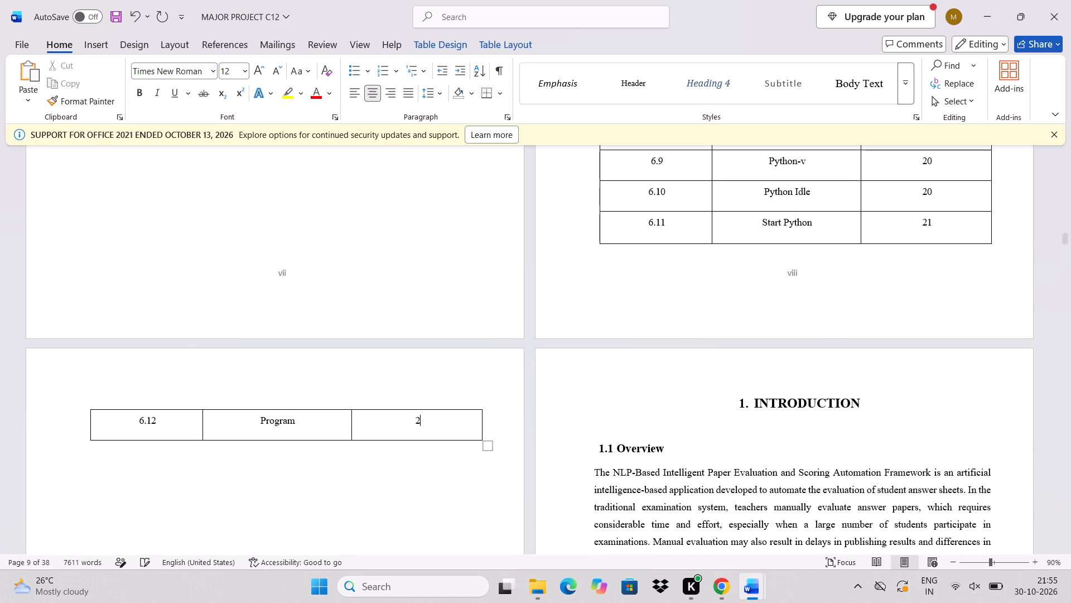
key("1")
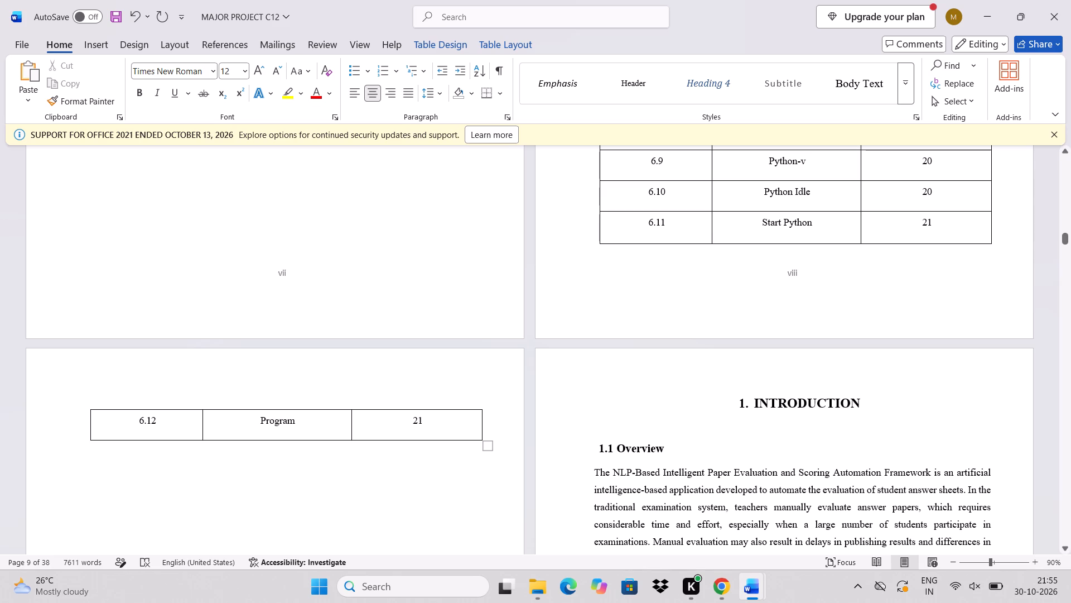
Change figure 6.9's description in the List of Figures to Python--version.
scroll(623, 395, "up", 1)
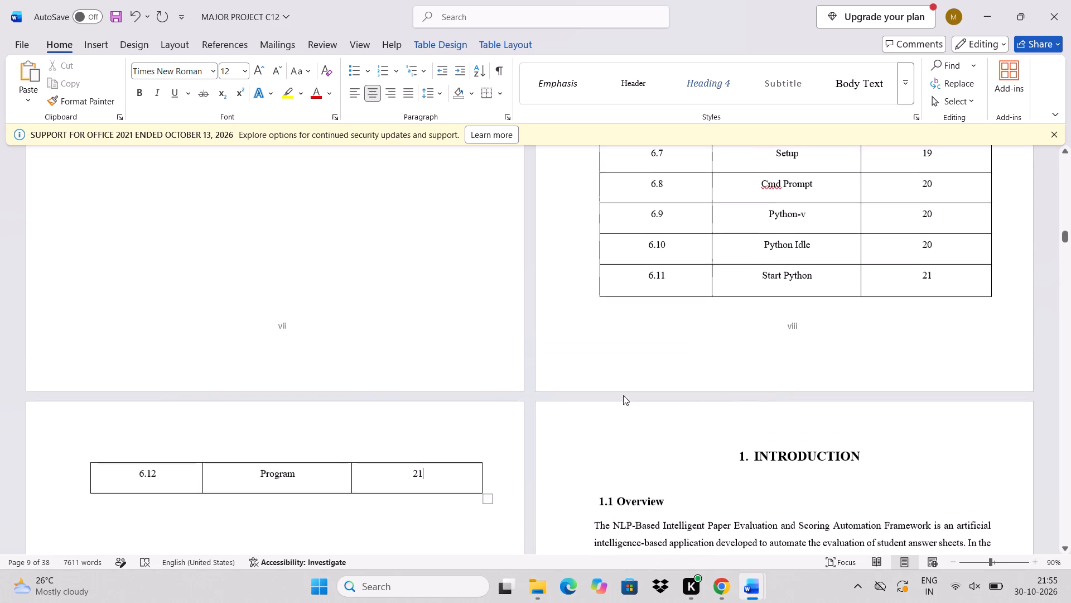
scroll(623, 395, "up", 1)
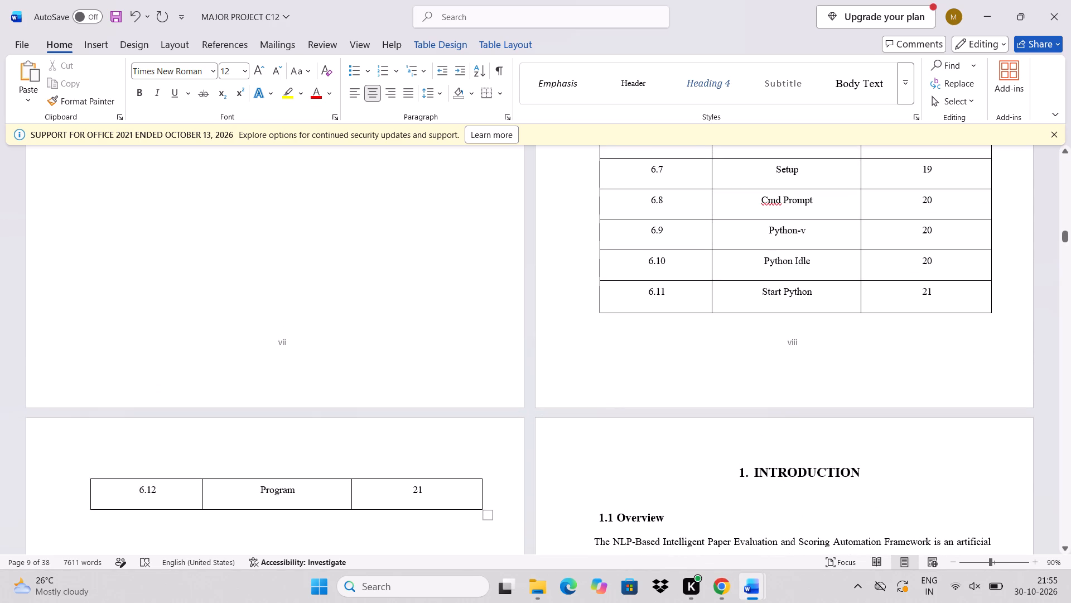
left_click(811, 234)
key("BackSpace")
key("BackSpace")
type("--")
type("version")
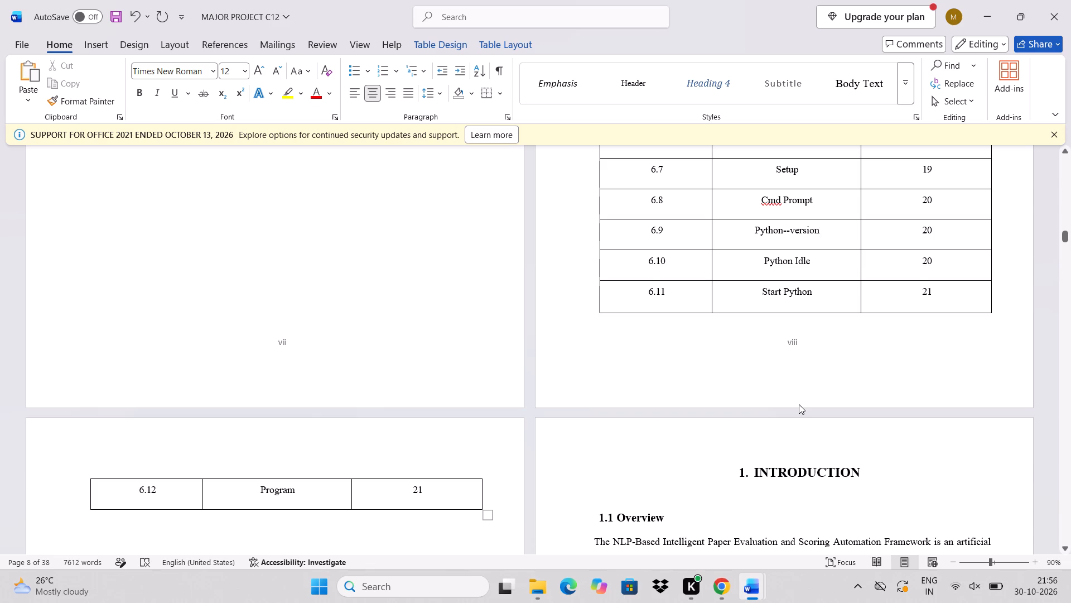
Look through the report body from the List of Figures to the references on the last pages.
scroll(799, 404, "down", 20)
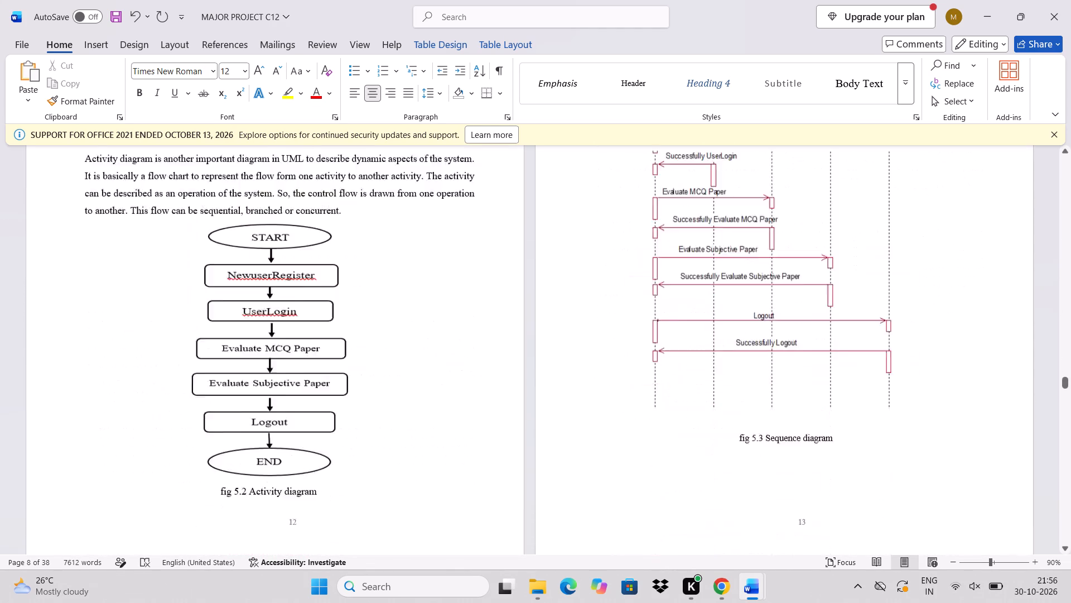
scroll(799, 404, "down", 16)
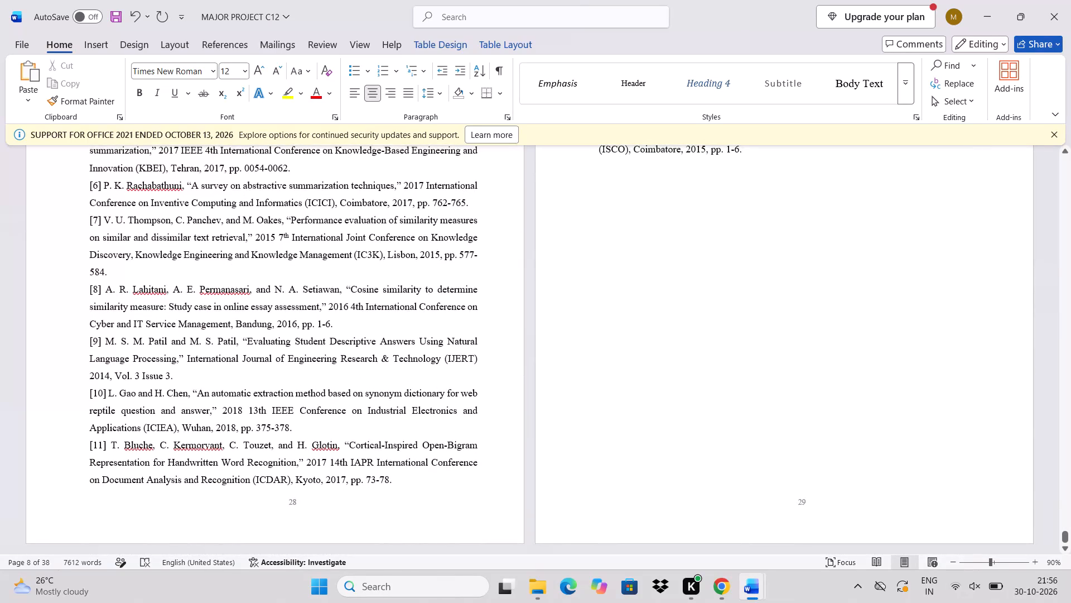
scroll(799, 404, "down", 2)
Return from the references to the Declaration page and check the paragraph indents of its body text.
scroll(799, 404, "up", 6)
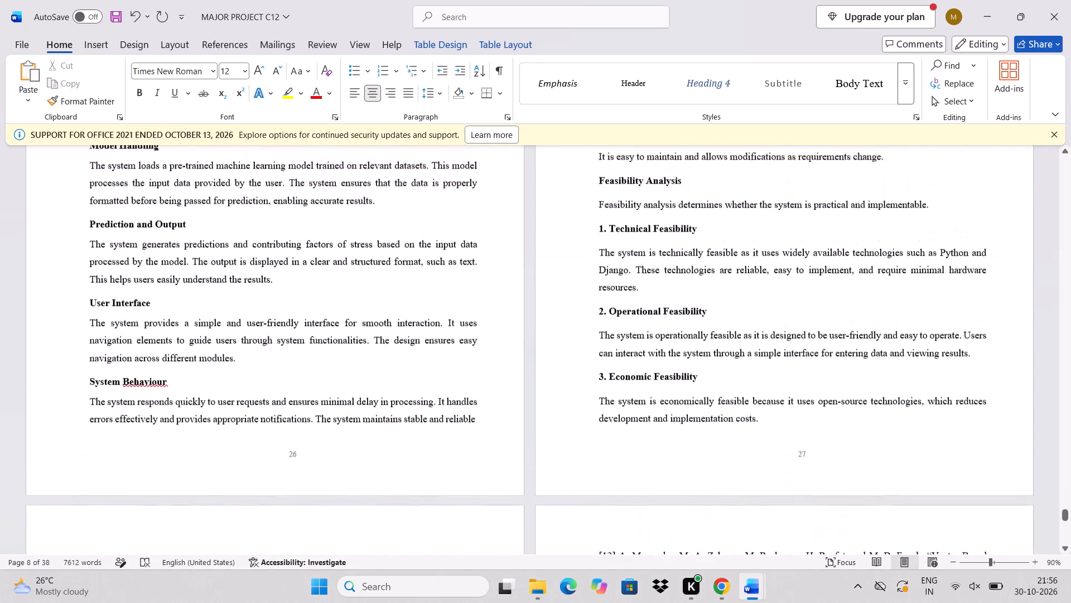
scroll(799, 404, "up", 9)
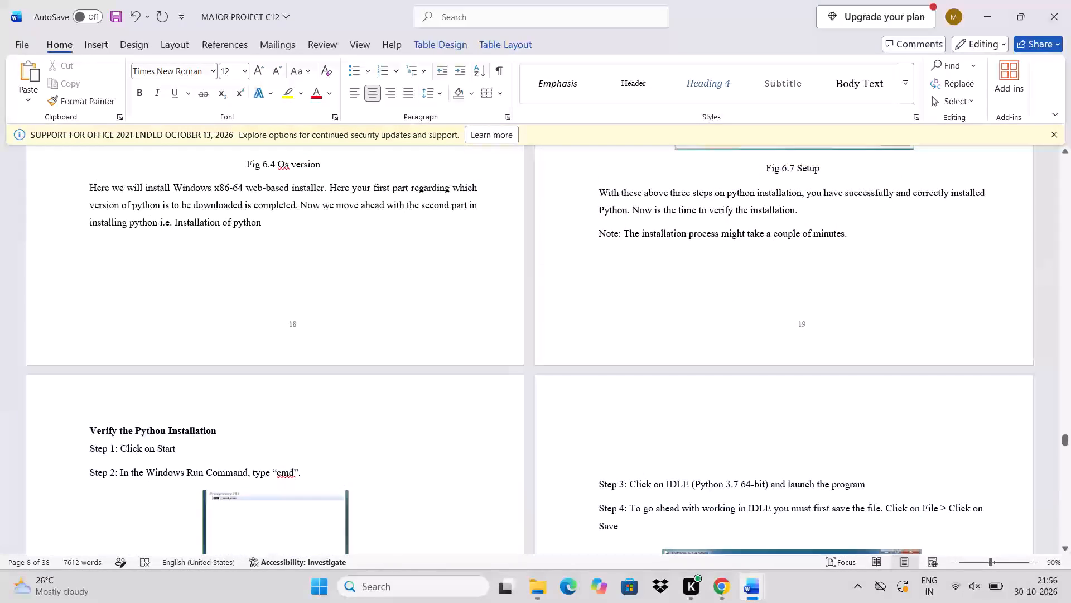
scroll(799, 404, "up", 11)
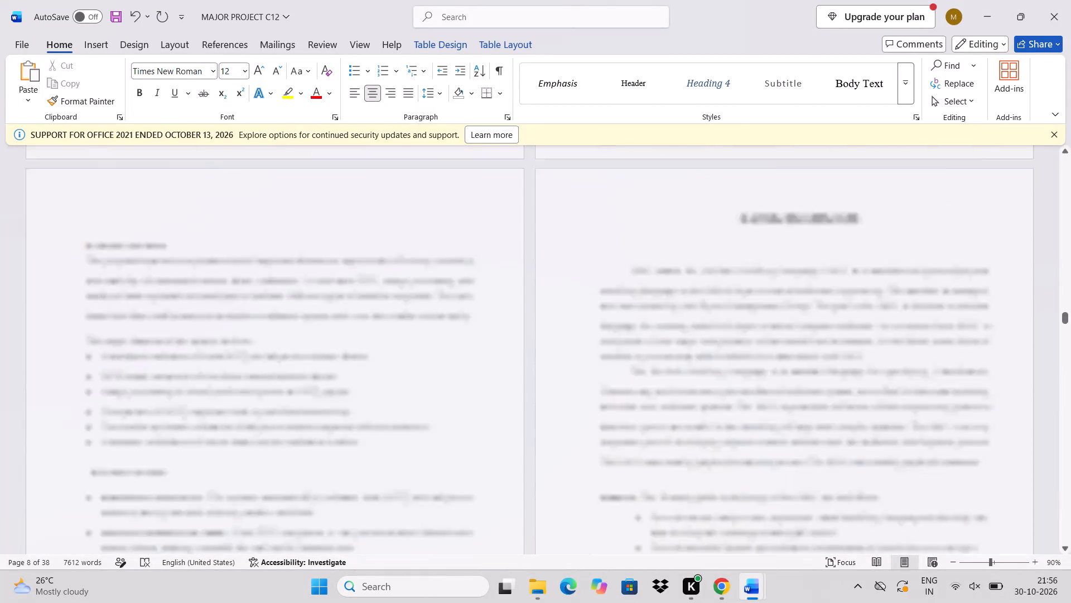
scroll(799, 404, "up", 7)
scroll(799, 404, "down", 4)
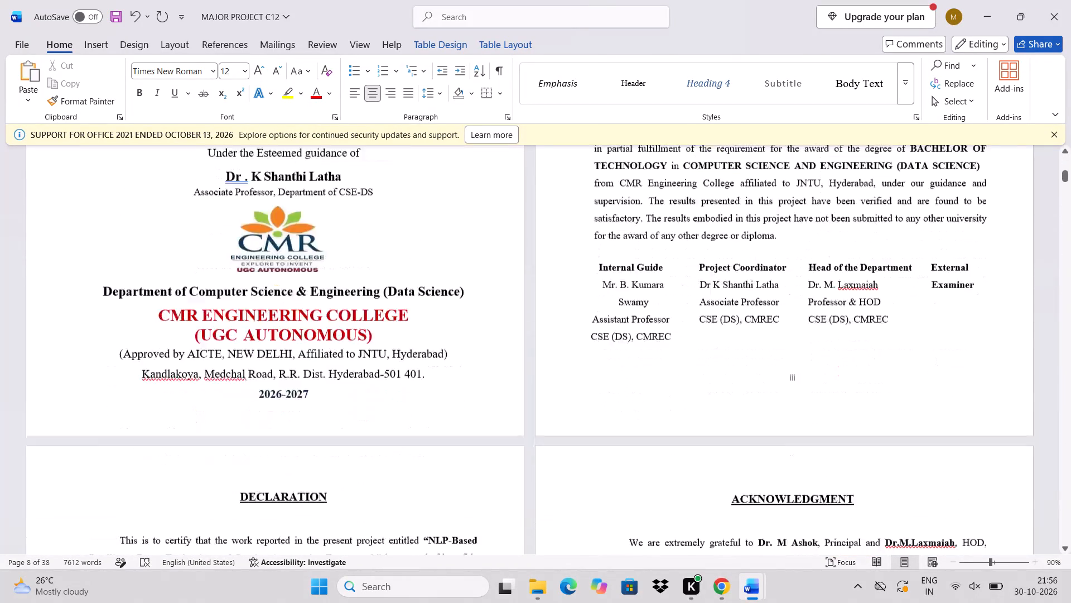
scroll(799, 404, "down", 2)
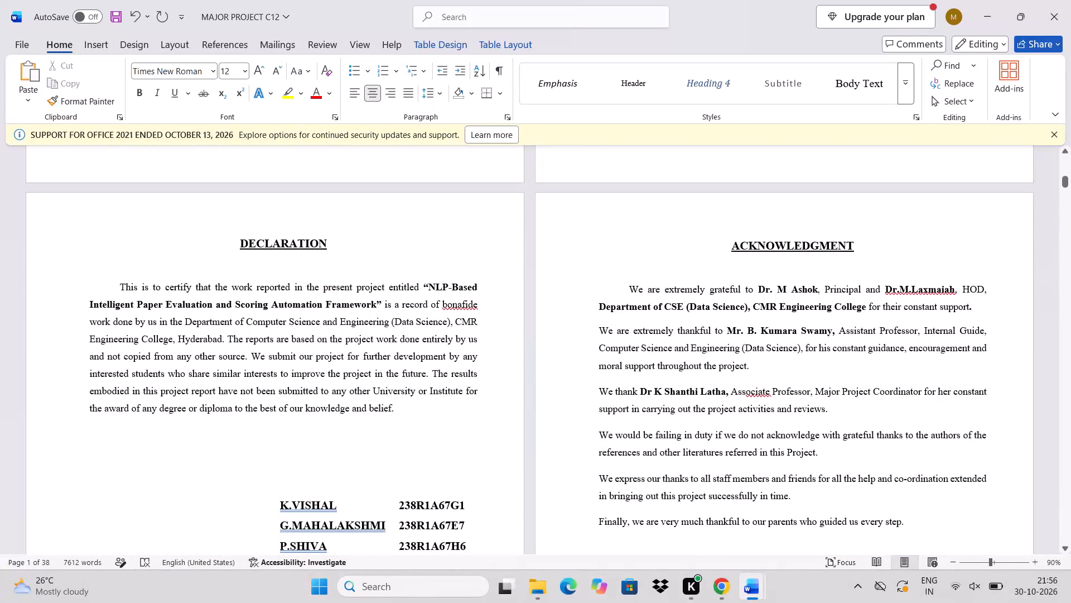
scroll(799, 404, "down", 1)
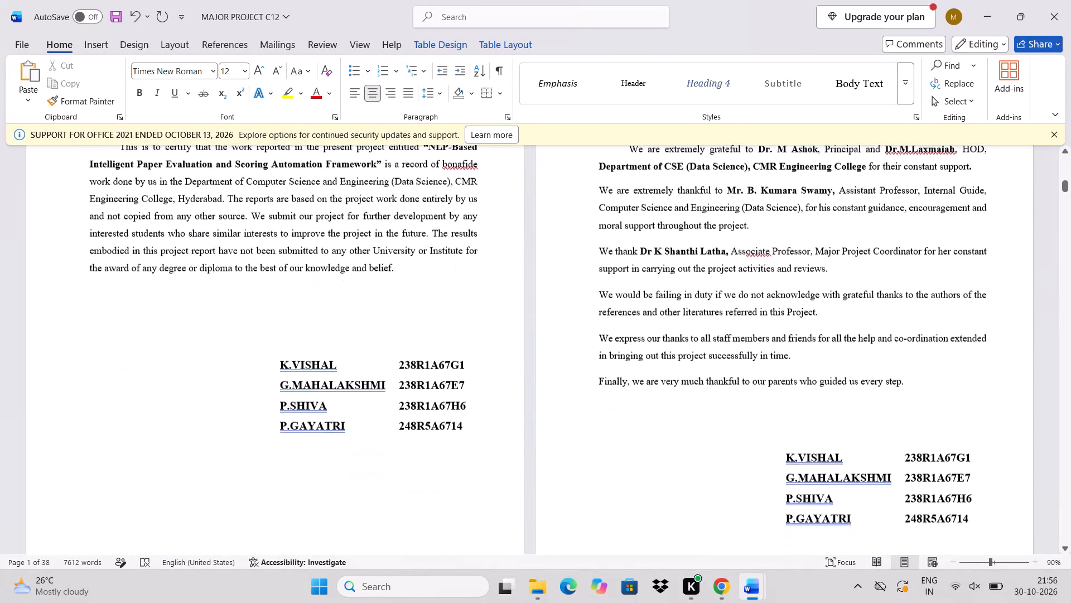
scroll(799, 404, "up", 1)
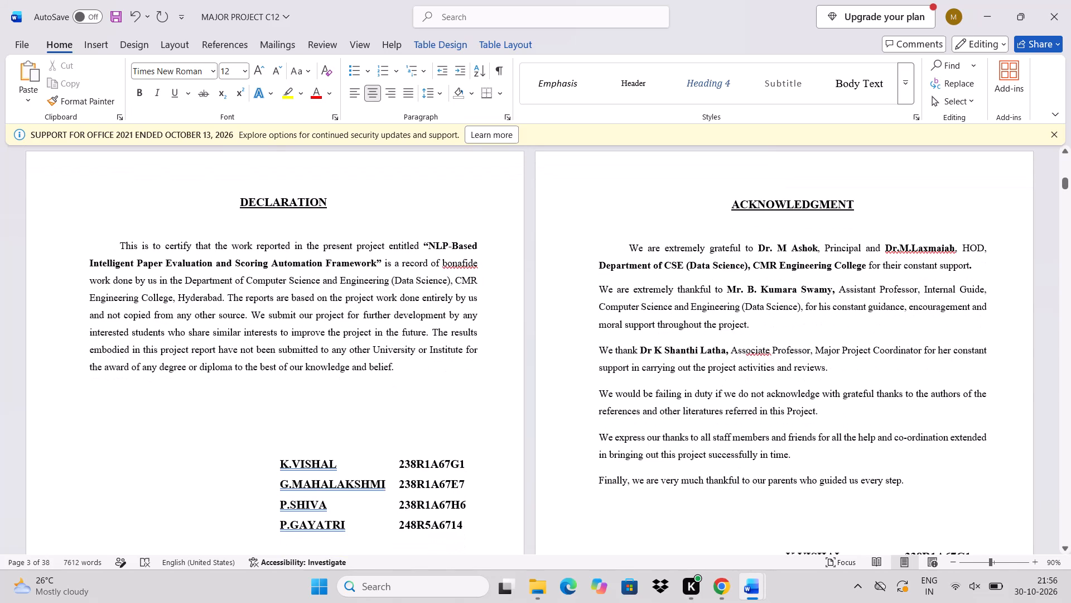
left_click_drag(112, 243, 375, 386)
left_click(173, 37)
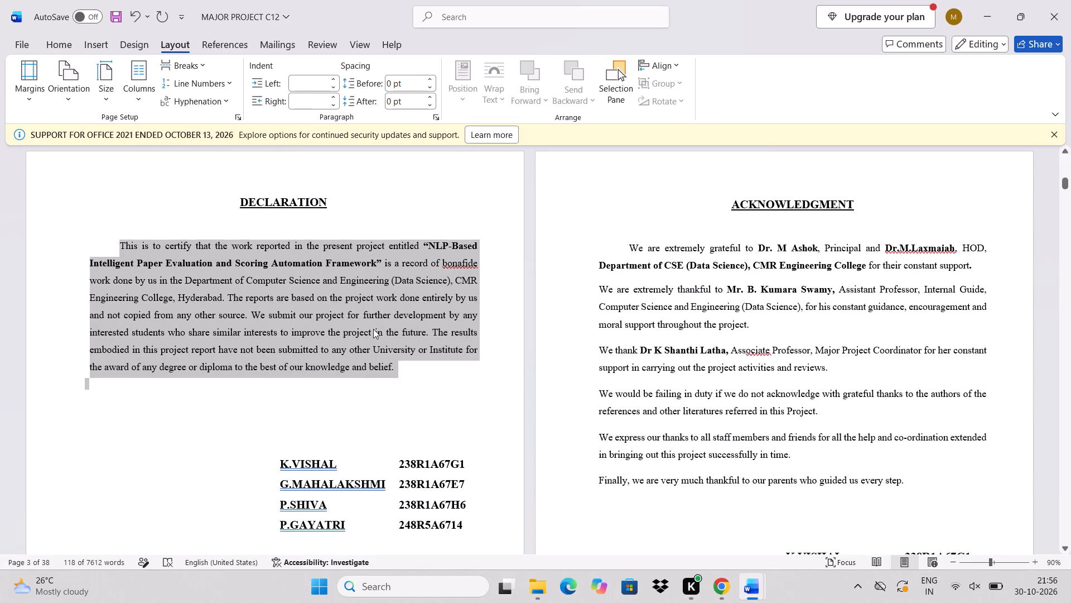
left_click(426, 422)
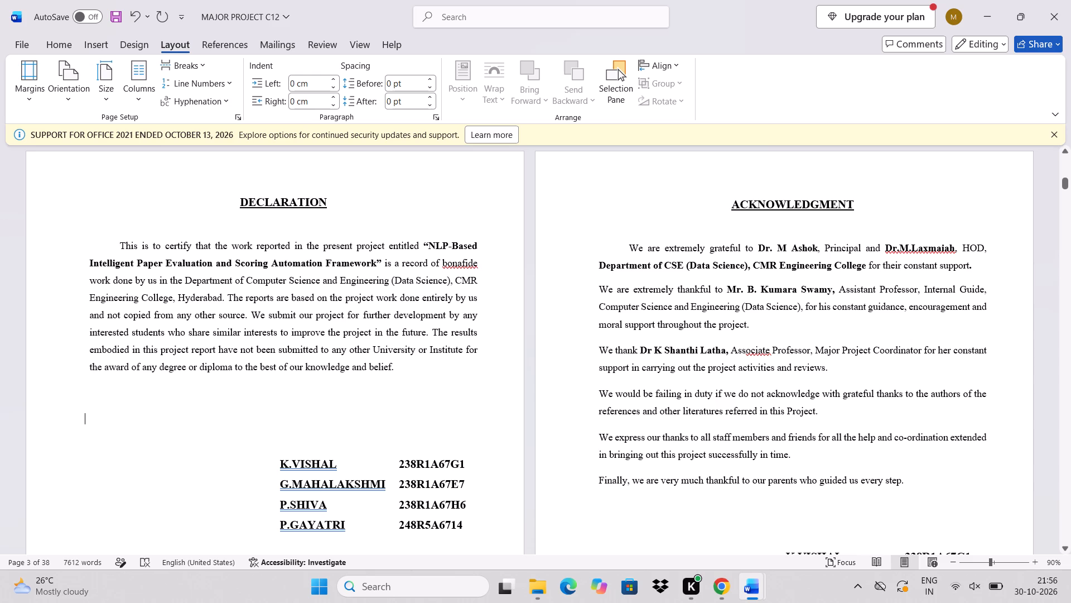
Set the right indent of all the Acknowledgment body paragraphs to 0.97 cm.
left_click_drag(626, 246, 916, 466)
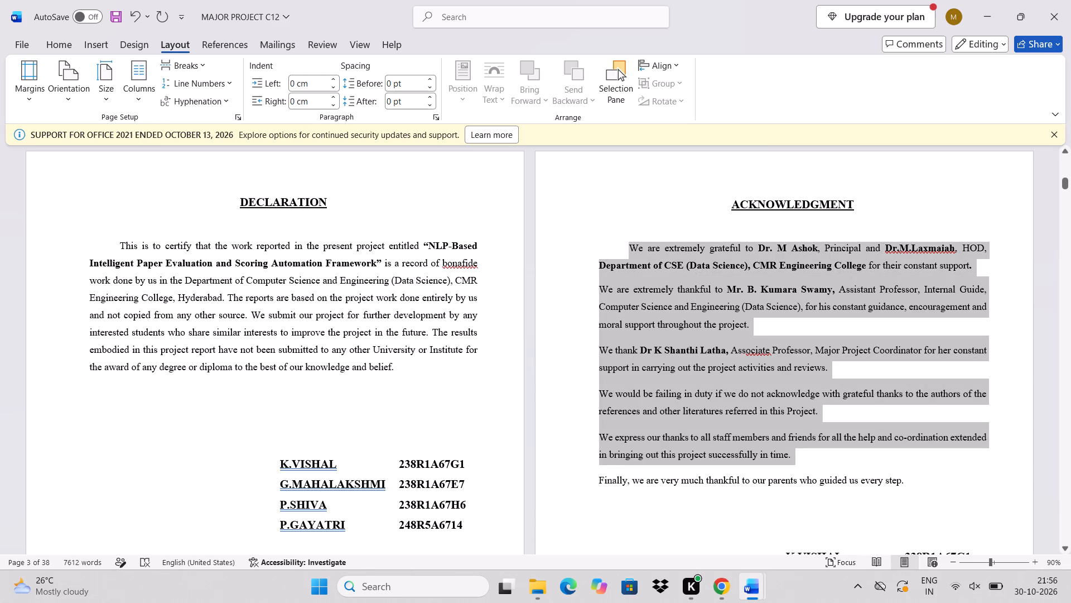
left_click_drag(916, 466, 935, 467)
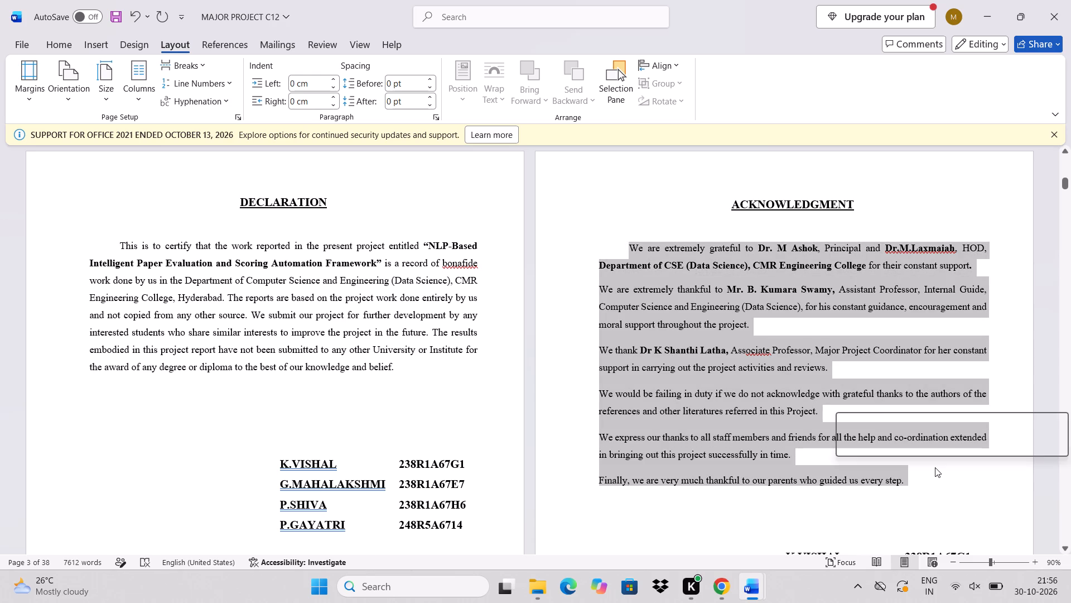
left_click(812, 514)
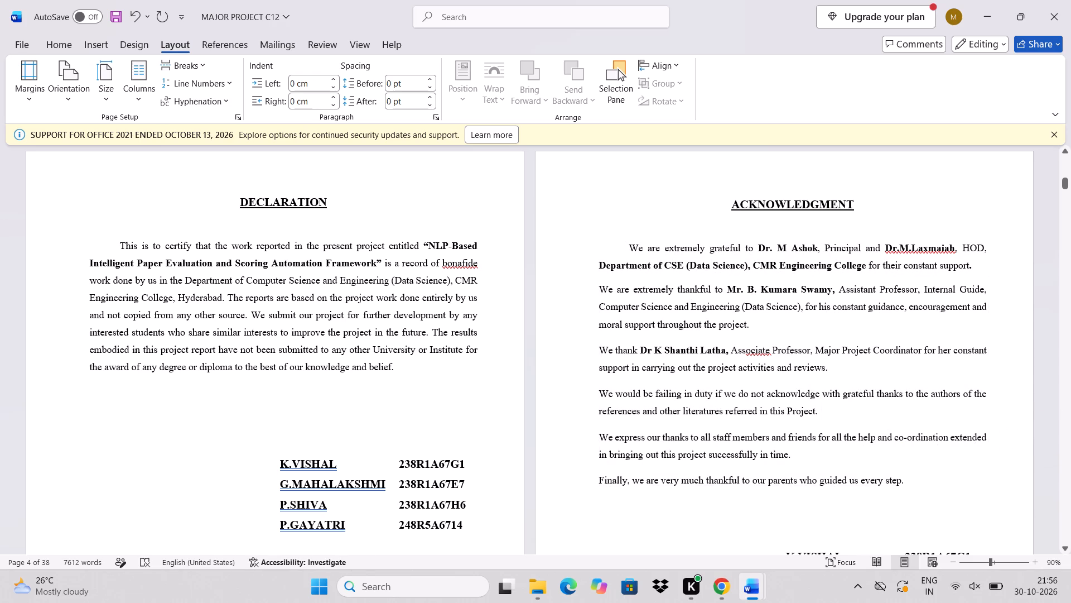
left_click_drag(625, 246, 919, 474)
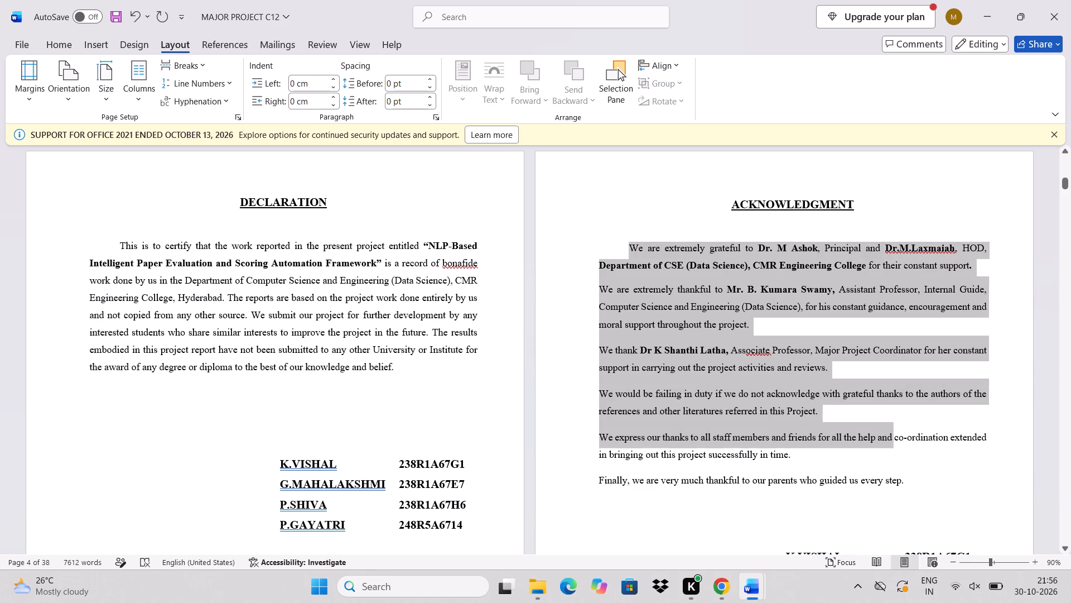
left_click_drag(919, 474, 924, 478)
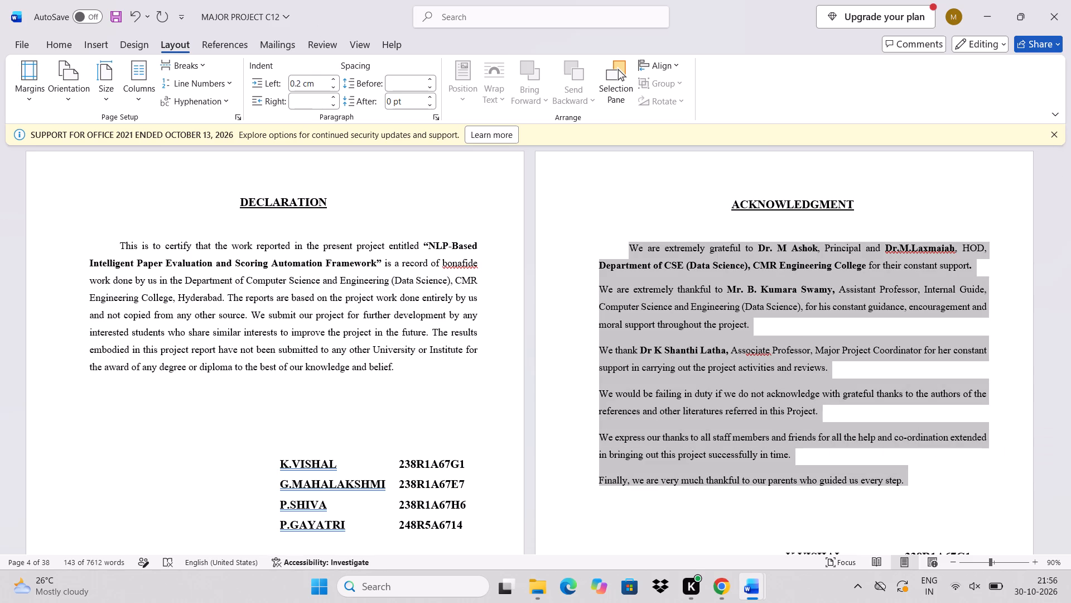
left_click(297, 100)
type("0.9")
key("7")
key("Return")
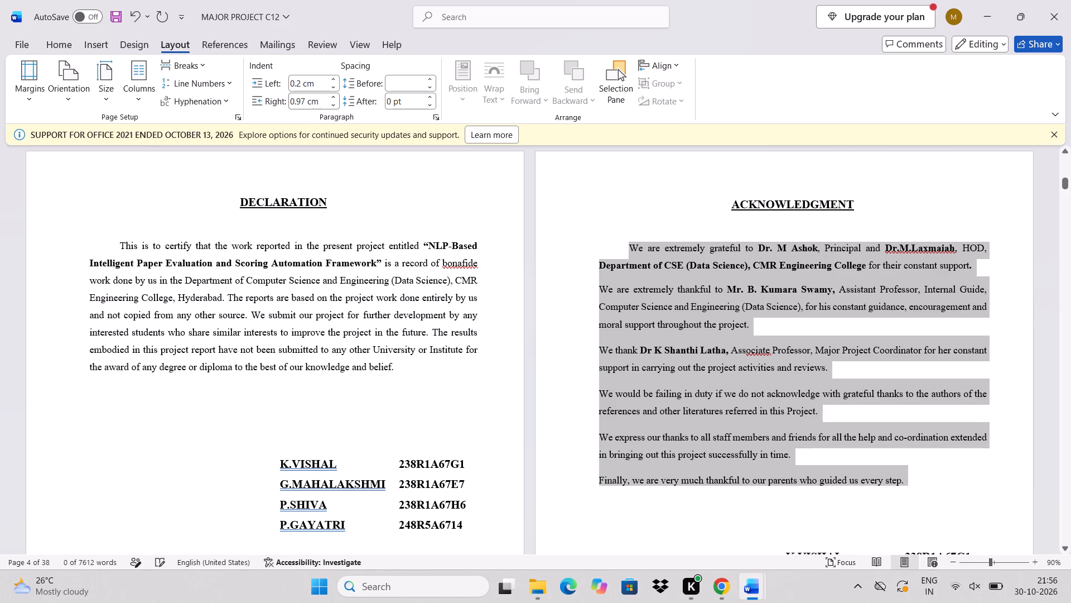
left_click(568, 370)
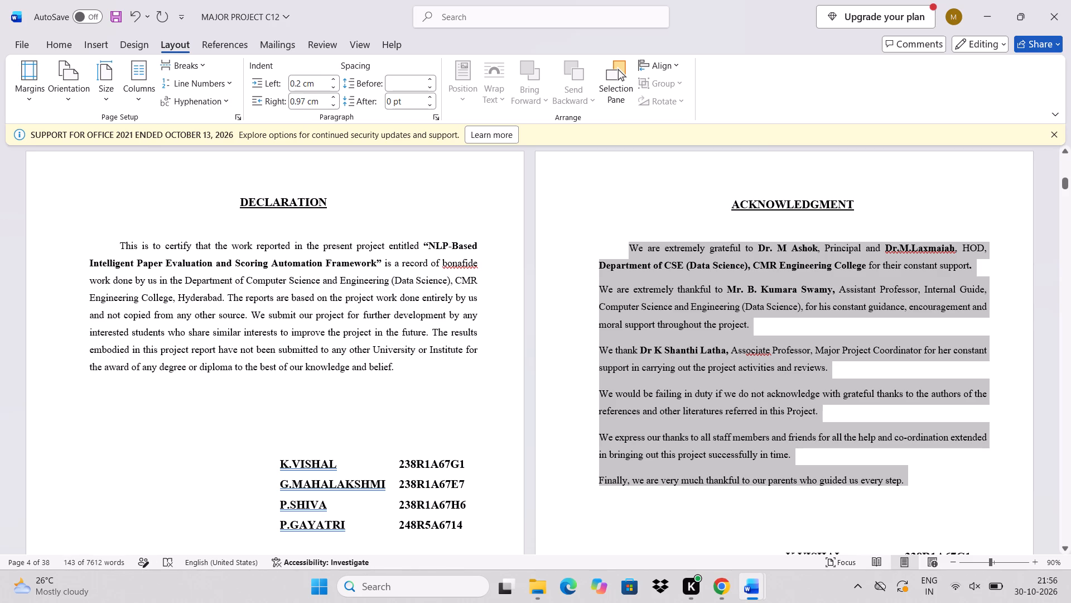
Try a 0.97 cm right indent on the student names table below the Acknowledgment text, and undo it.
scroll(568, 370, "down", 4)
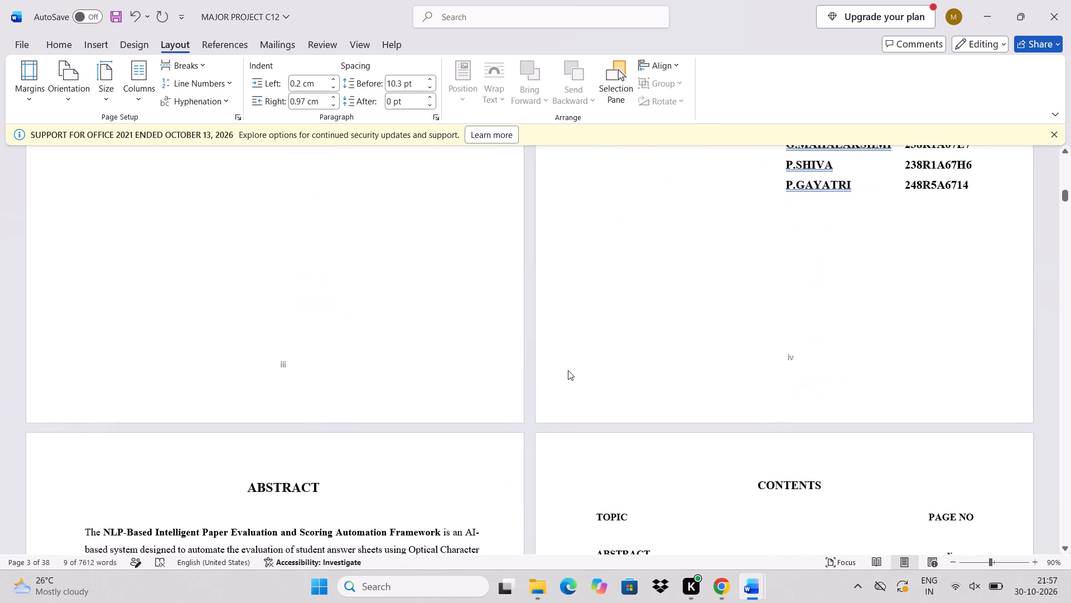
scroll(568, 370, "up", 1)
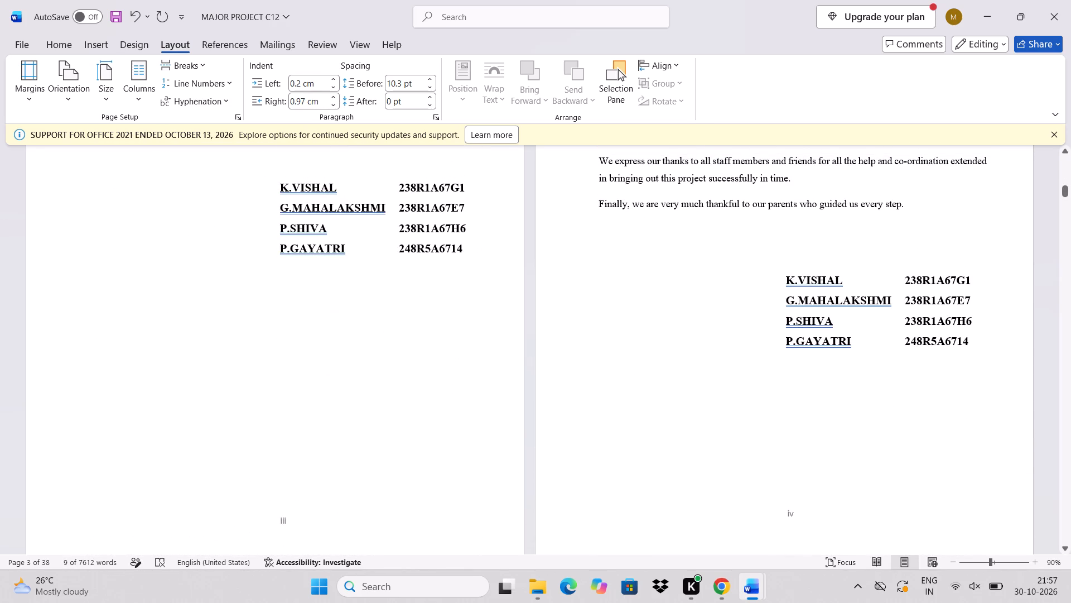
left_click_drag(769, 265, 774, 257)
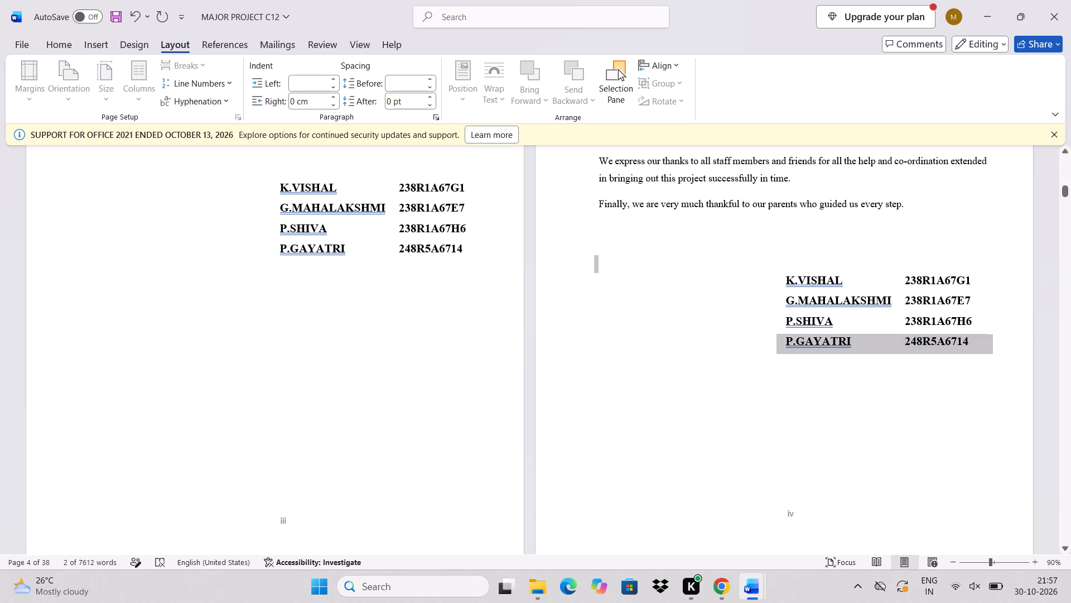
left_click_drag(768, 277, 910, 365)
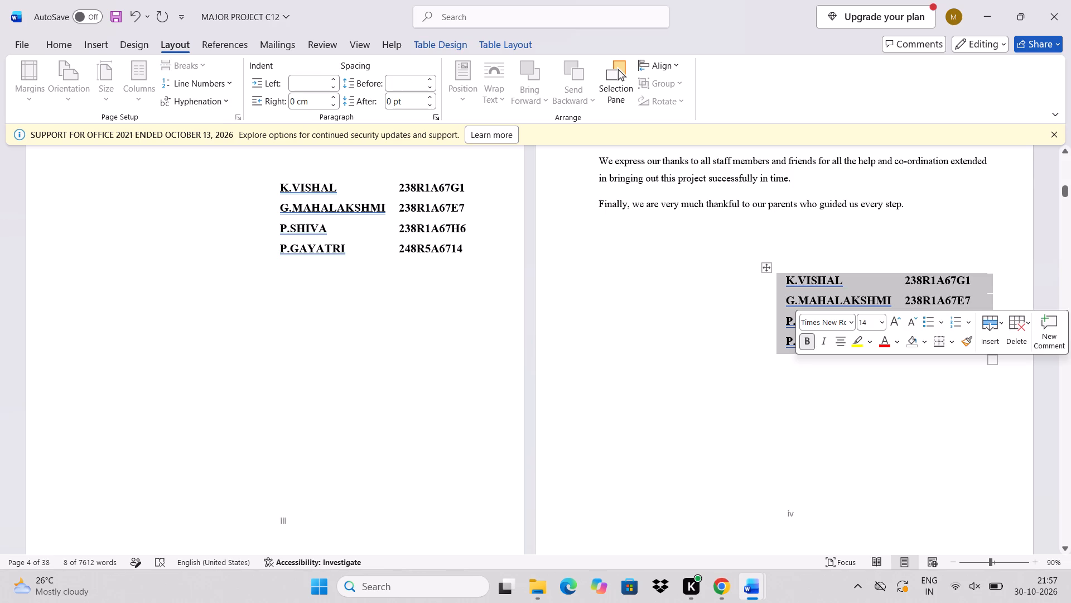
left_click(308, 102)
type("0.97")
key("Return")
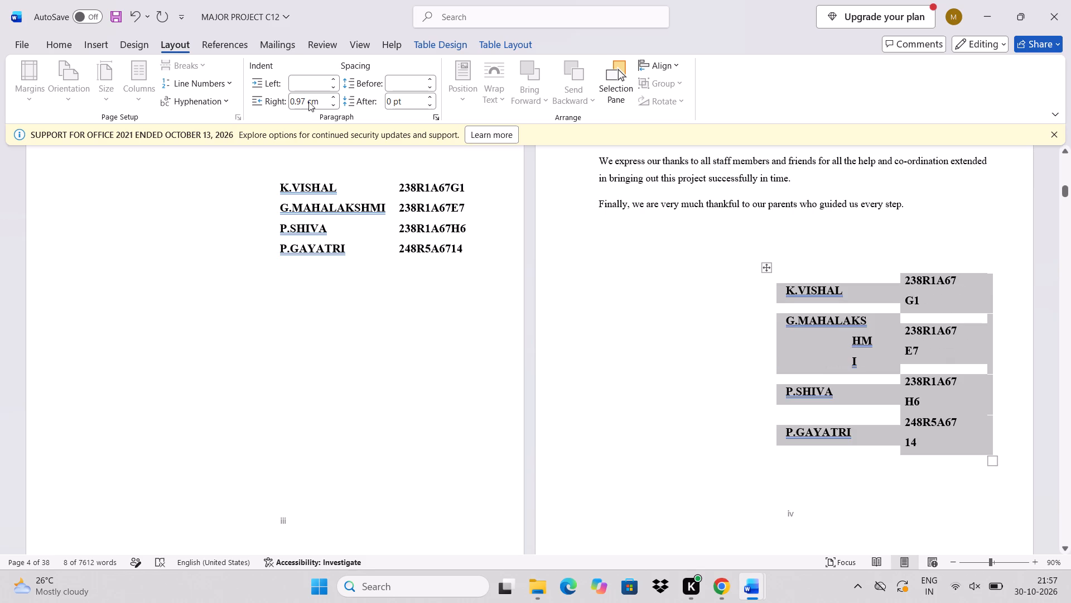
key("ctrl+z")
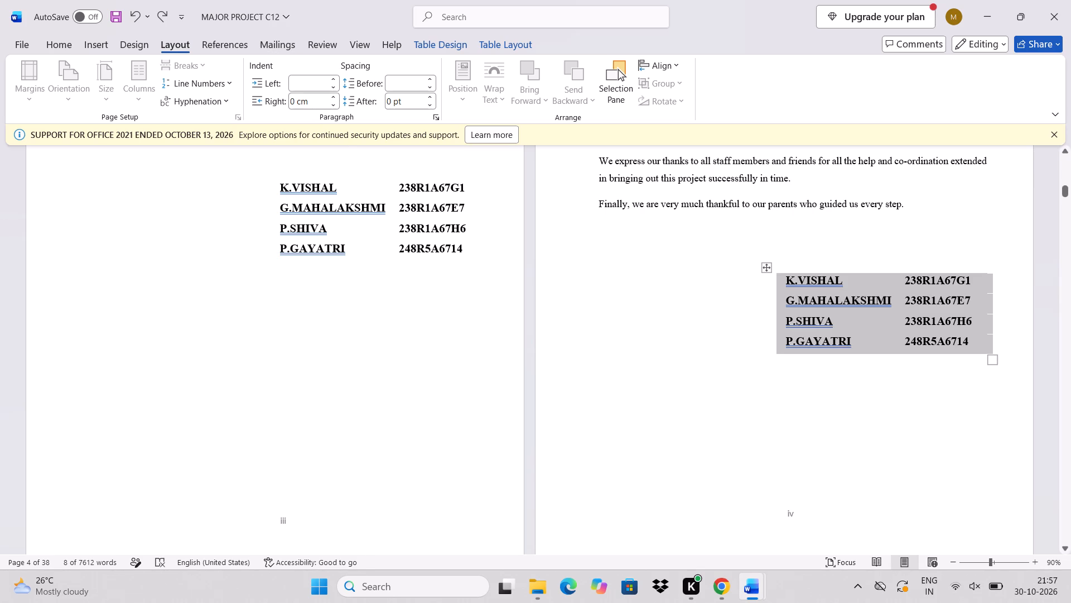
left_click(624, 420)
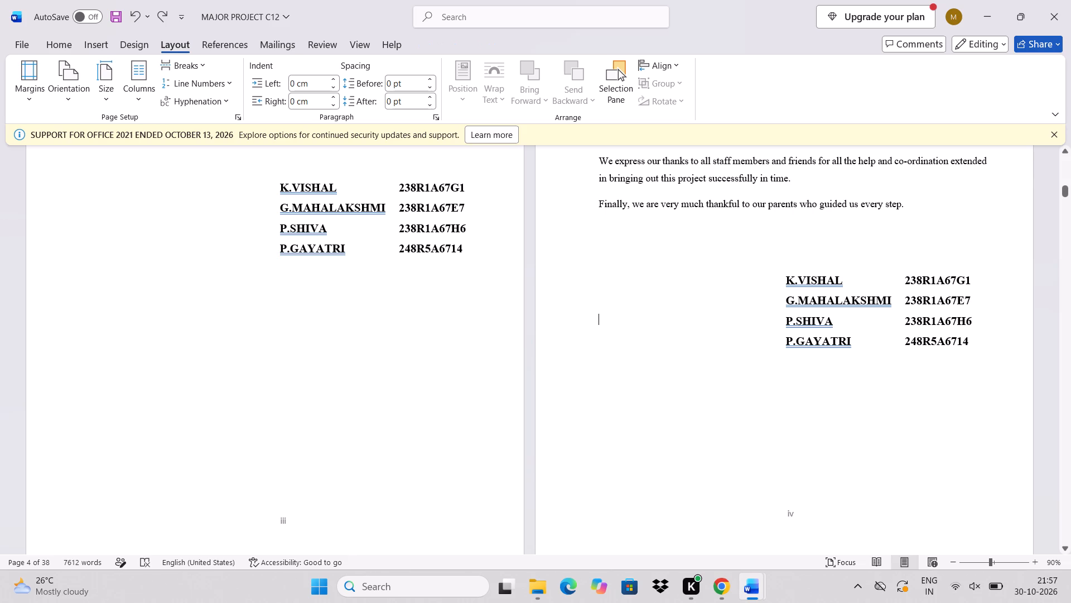
Set the left indent of all the Abstract text, from the first paragraph through the Keywords, to 0 cm after trying 0.2 cm.
scroll(624, 420, "down", 2)
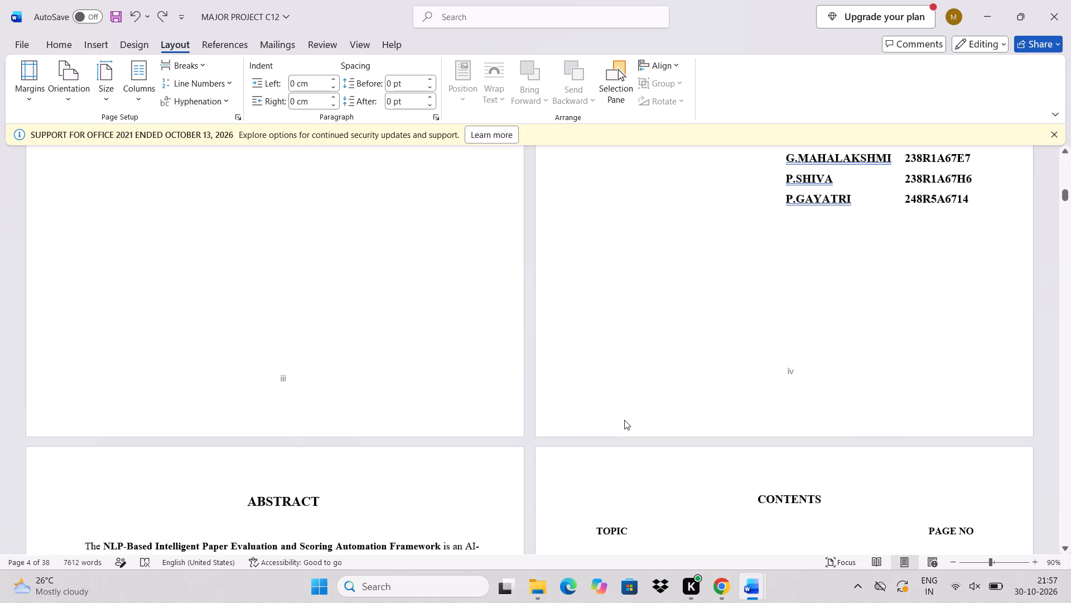
scroll(624, 420, "down", 3)
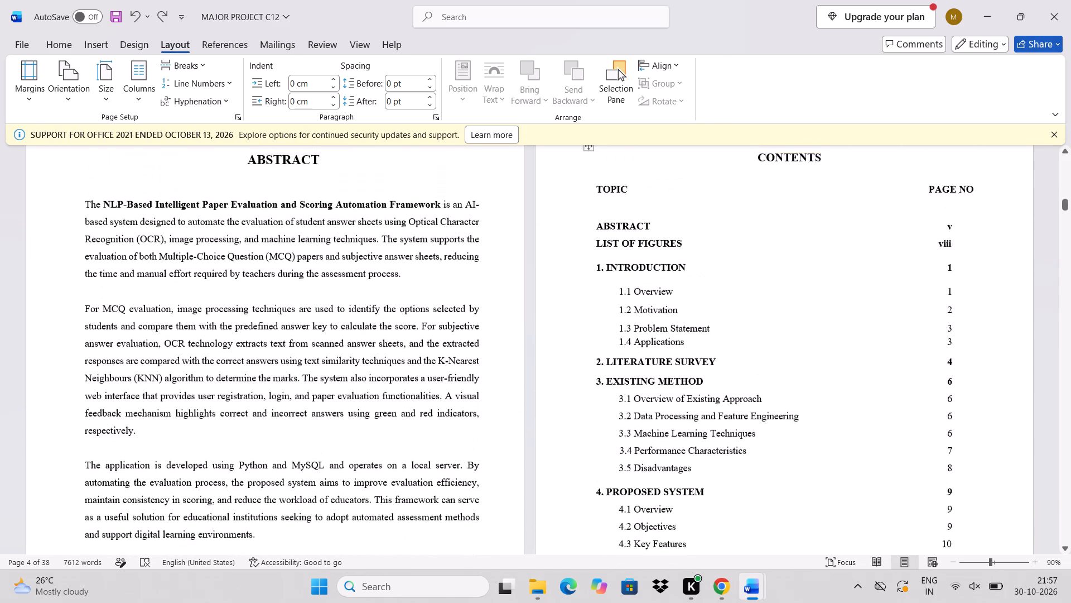
scroll(624, 420, "down", 1)
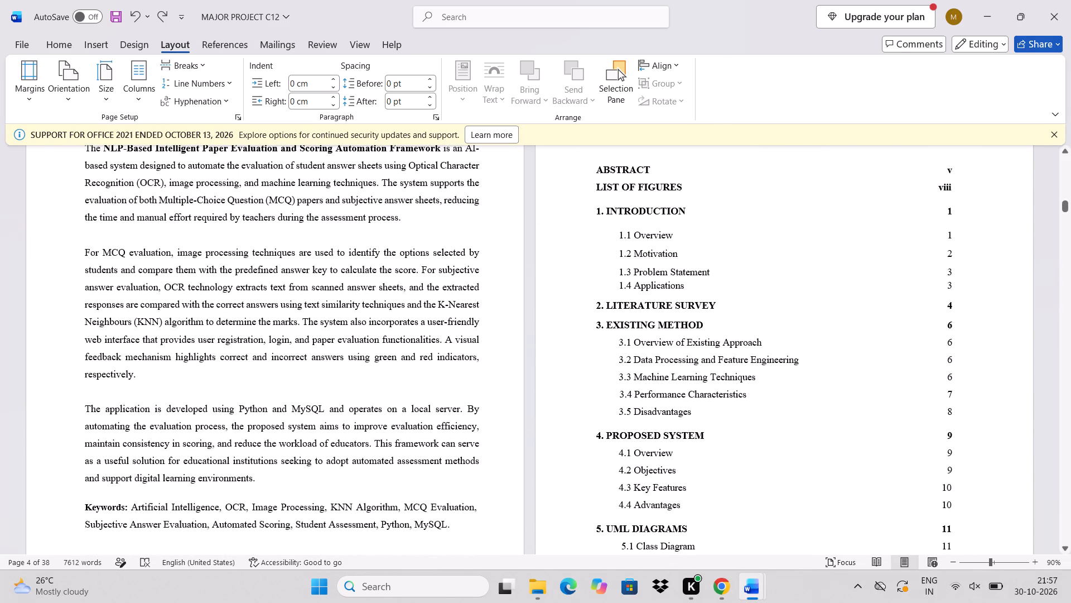
left_click_drag(74, 245, 181, 368)
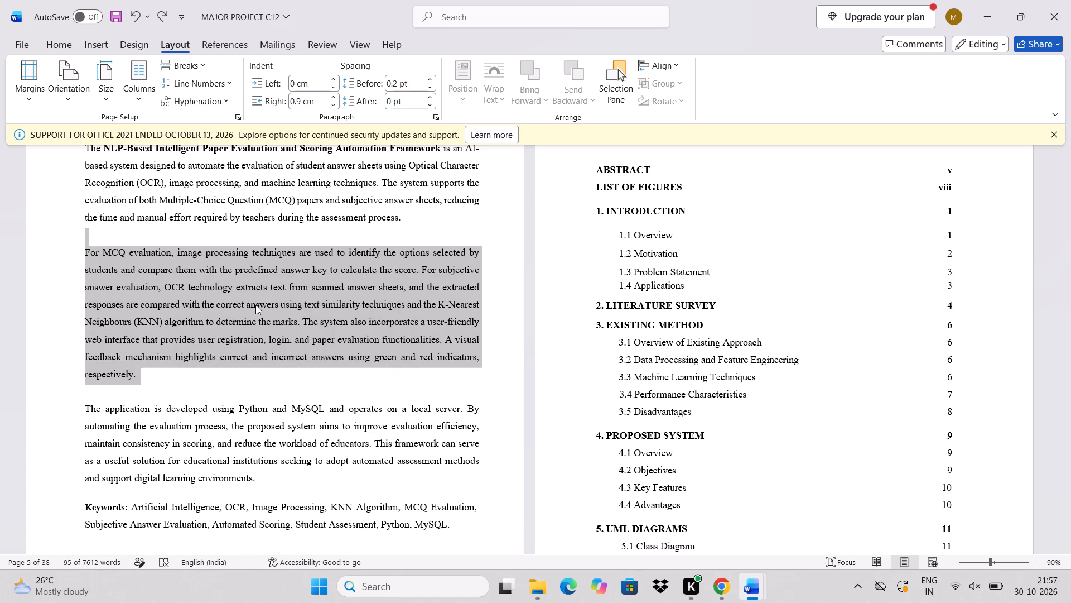
scroll(260, 251, "up", 1)
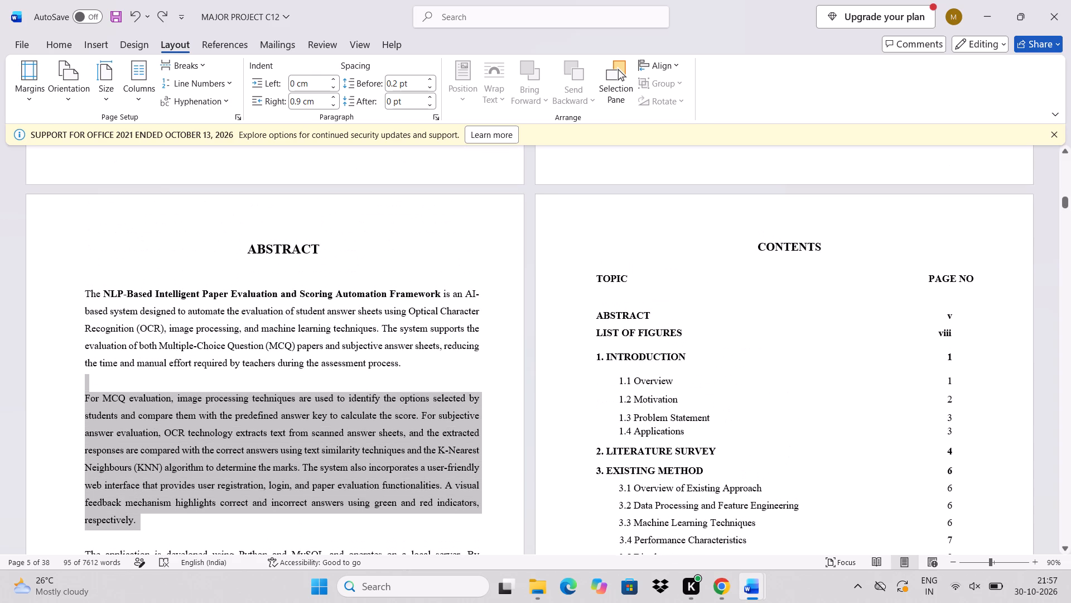
left_click_drag(86, 294, 283, 602)
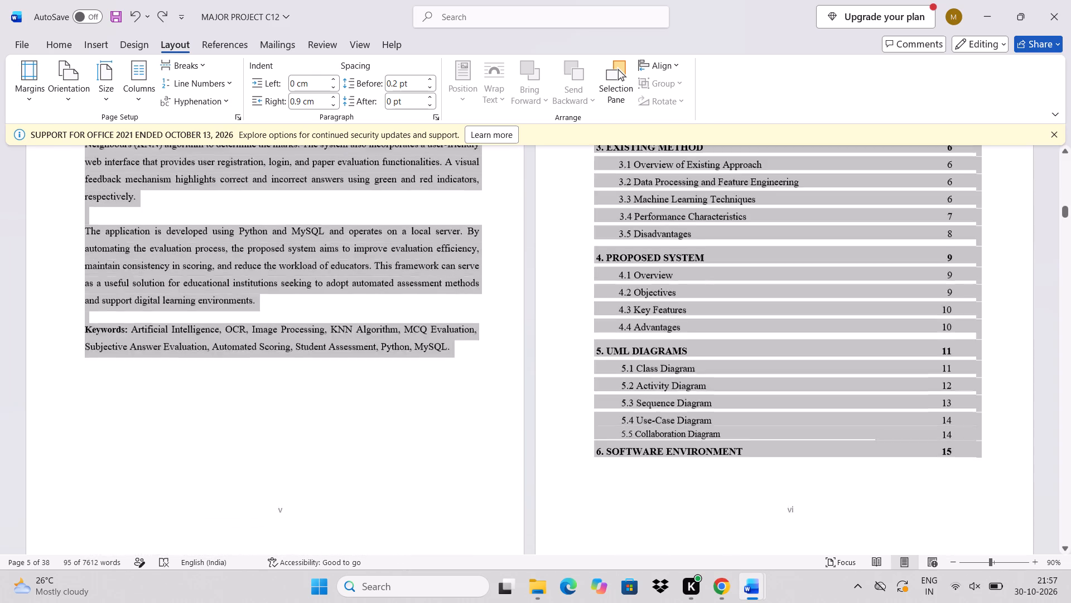
left_click_drag(283, 602, 451, 248)
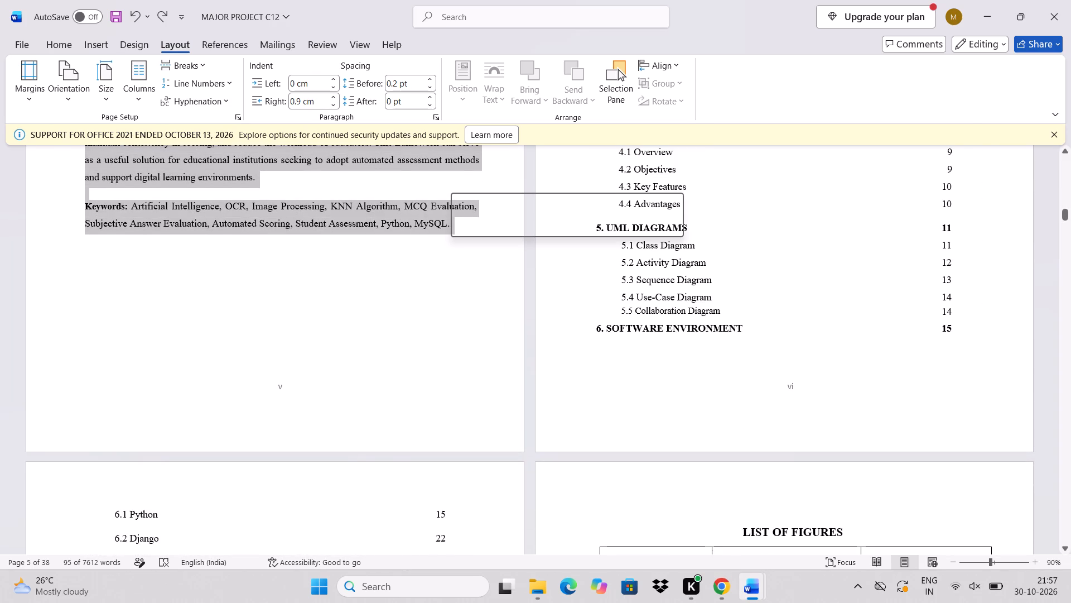
left_click(312, 84)
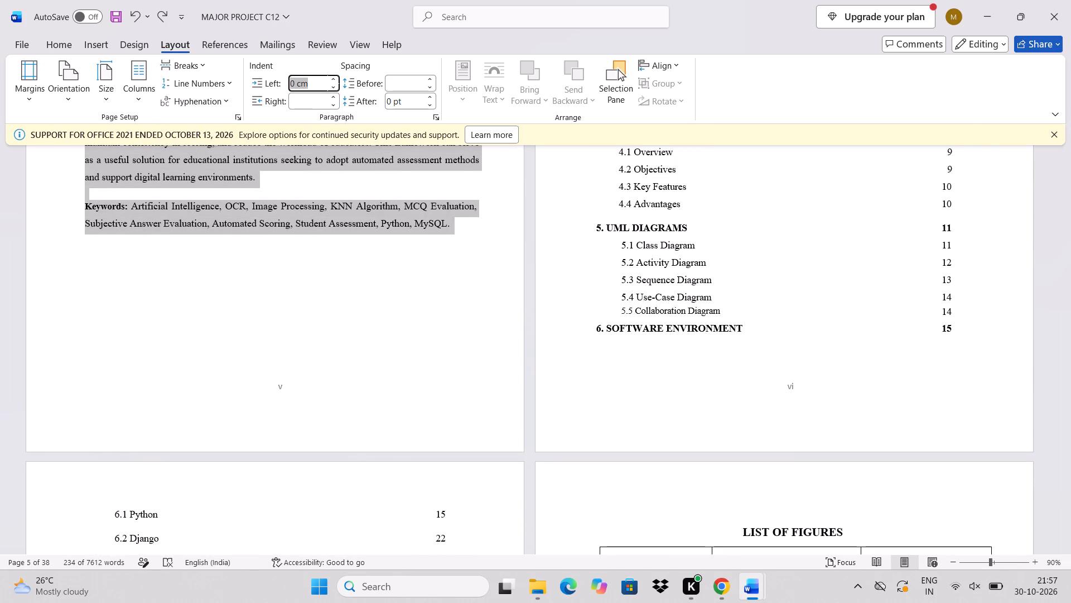
type("0.2")
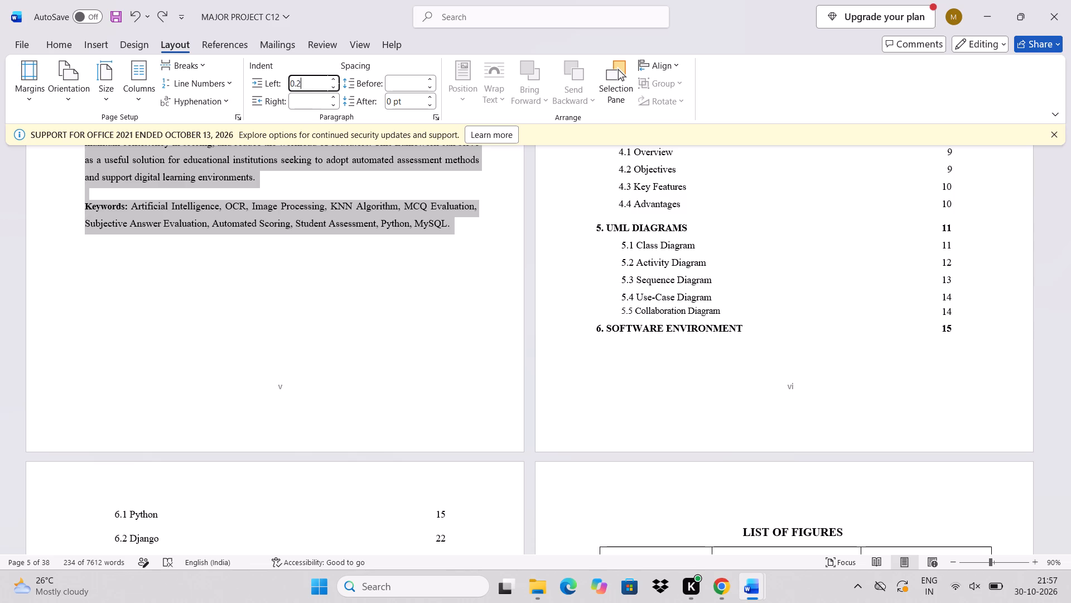
left_click(305, 96)
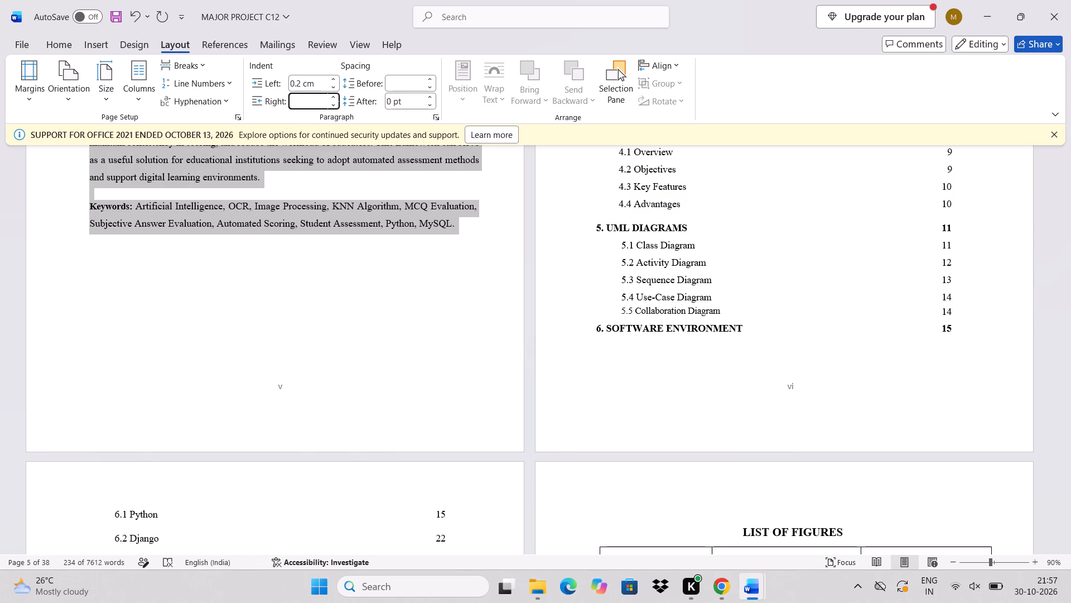
left_click(314, 86)
key("BackSpace")
key("0")
key("Return")
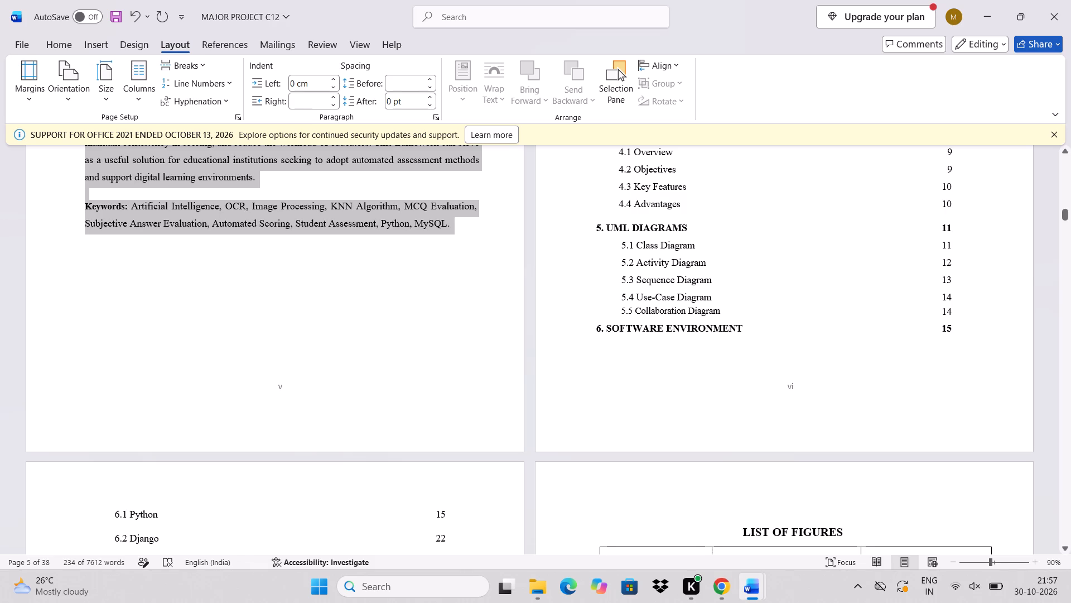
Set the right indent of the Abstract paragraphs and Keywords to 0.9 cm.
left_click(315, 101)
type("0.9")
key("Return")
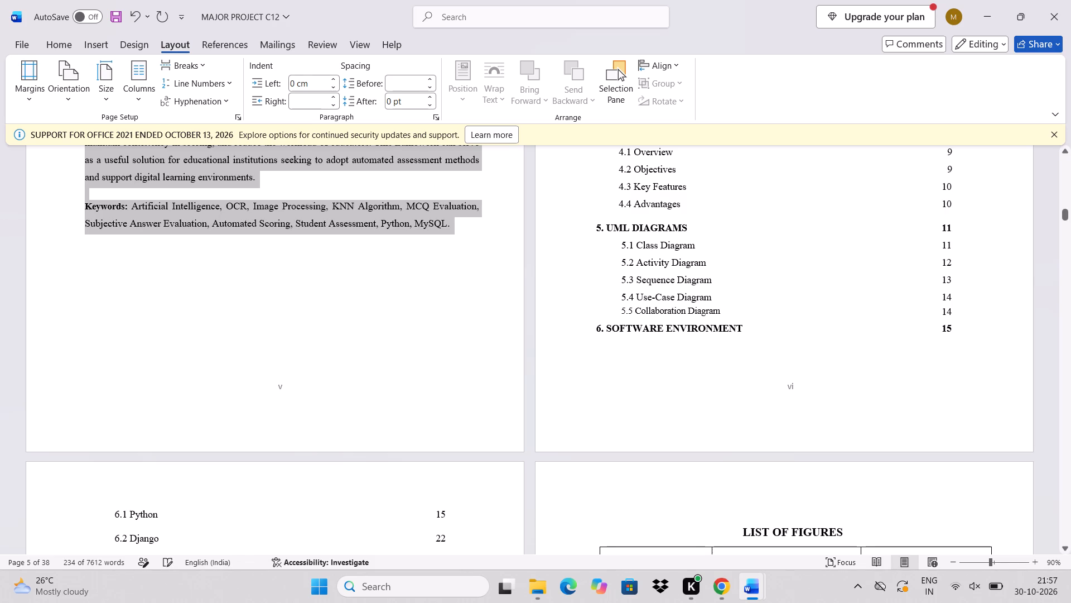
Set the right indent of all the Abstract paragraphs and Keywords to 0.97 cm.
scroll(356, 266, "up", 1)
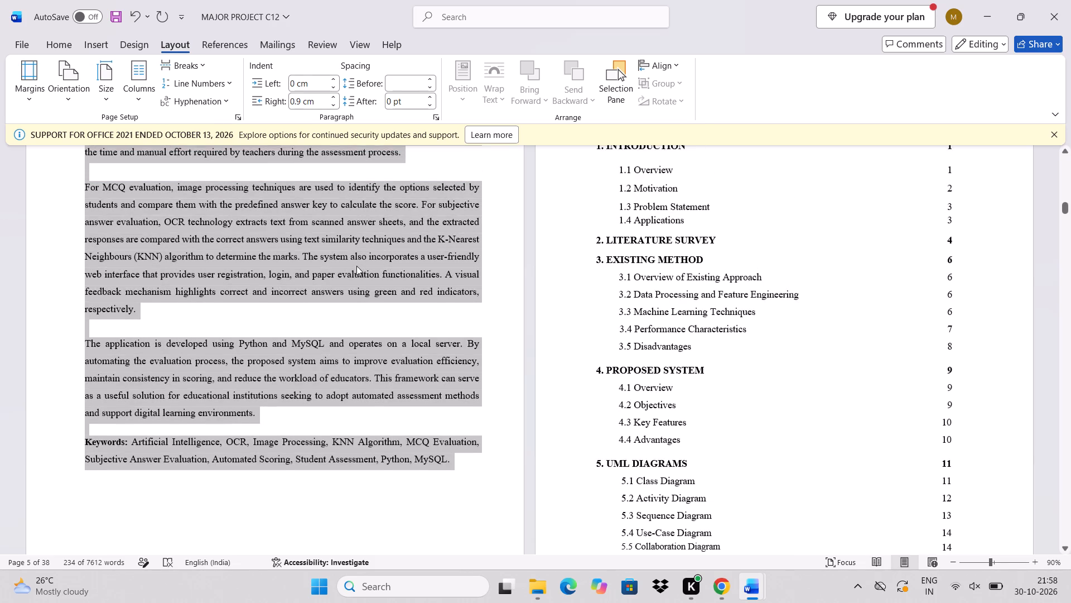
scroll(356, 266, "up", 2)
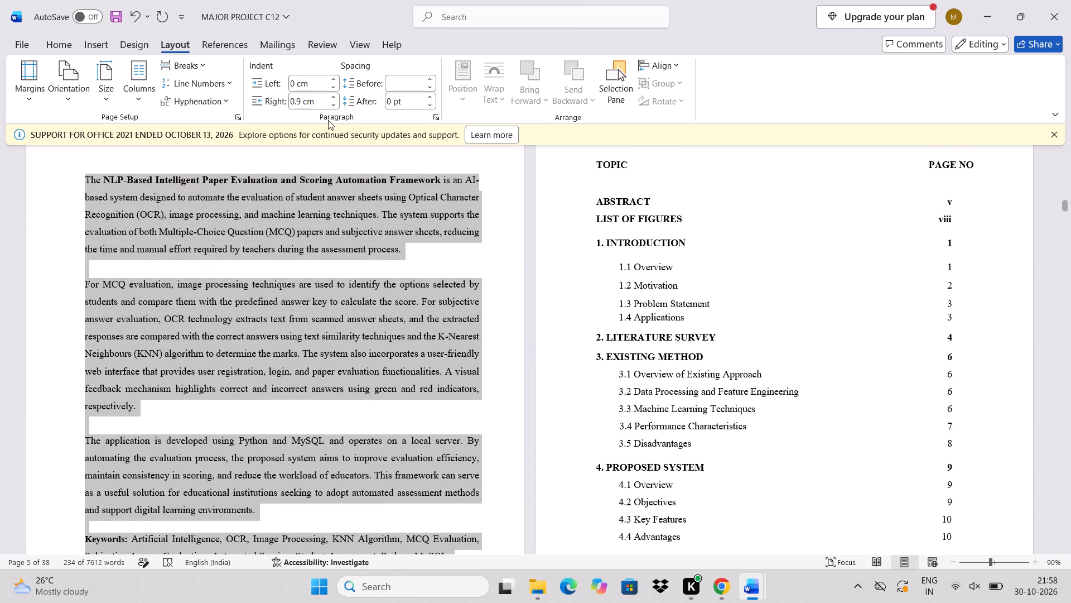
left_click(302, 100)
type("0.97")
key("Return")
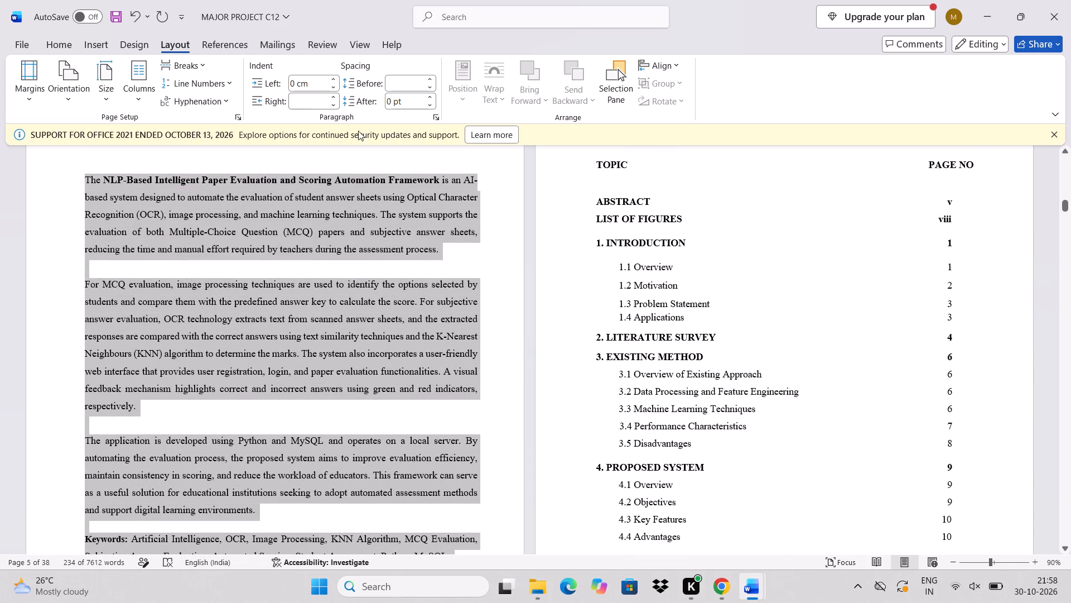
Set the right indent of the 1.1 Overview paragraphs on page 1 of the Introduction to 0.97 cm.
scroll(472, 282, "down", 6)
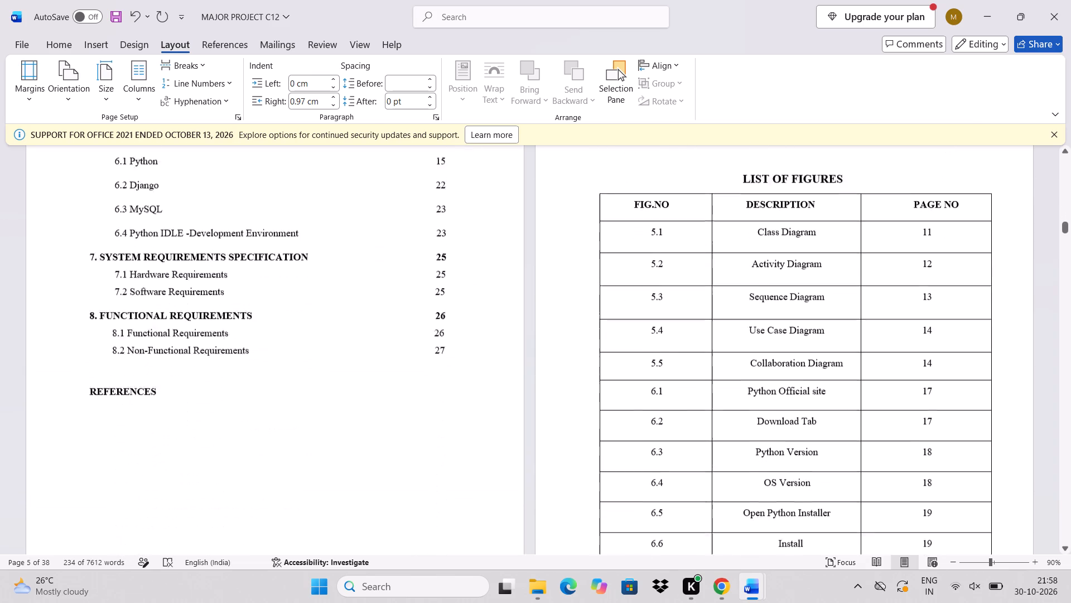
scroll(472, 282, "down", 6)
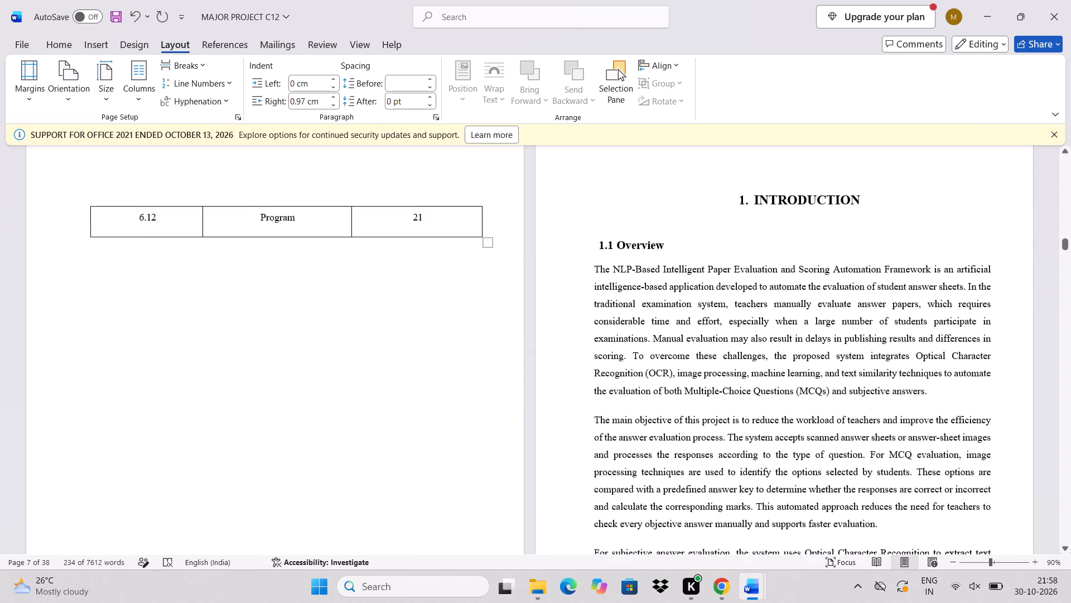
scroll(472, 282, "down", 1)
left_click_drag(595, 197, 765, 304)
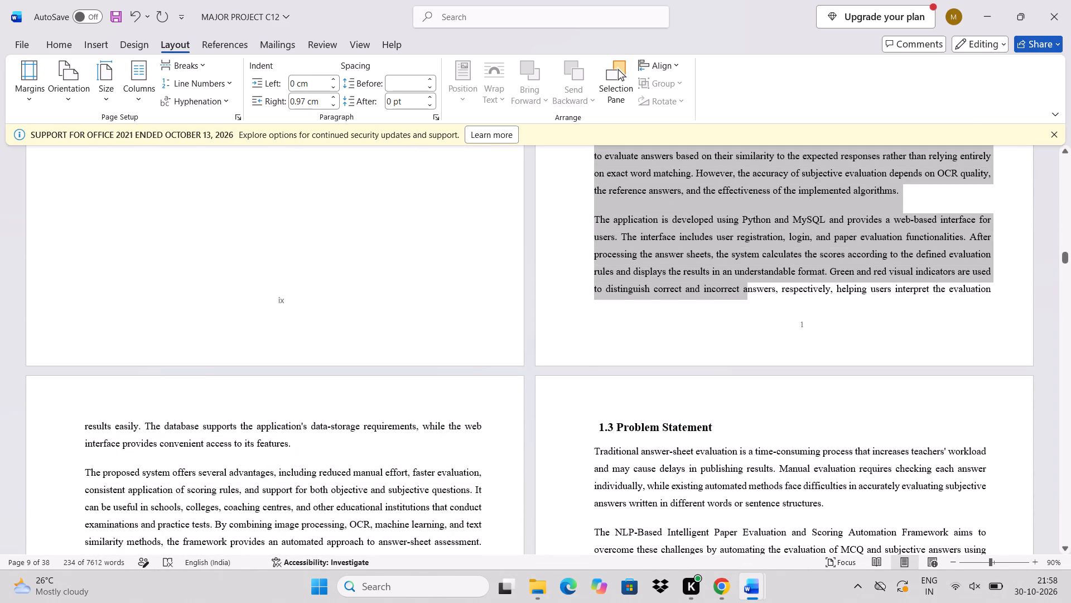
left_click_drag(765, 304, 1000, 296)
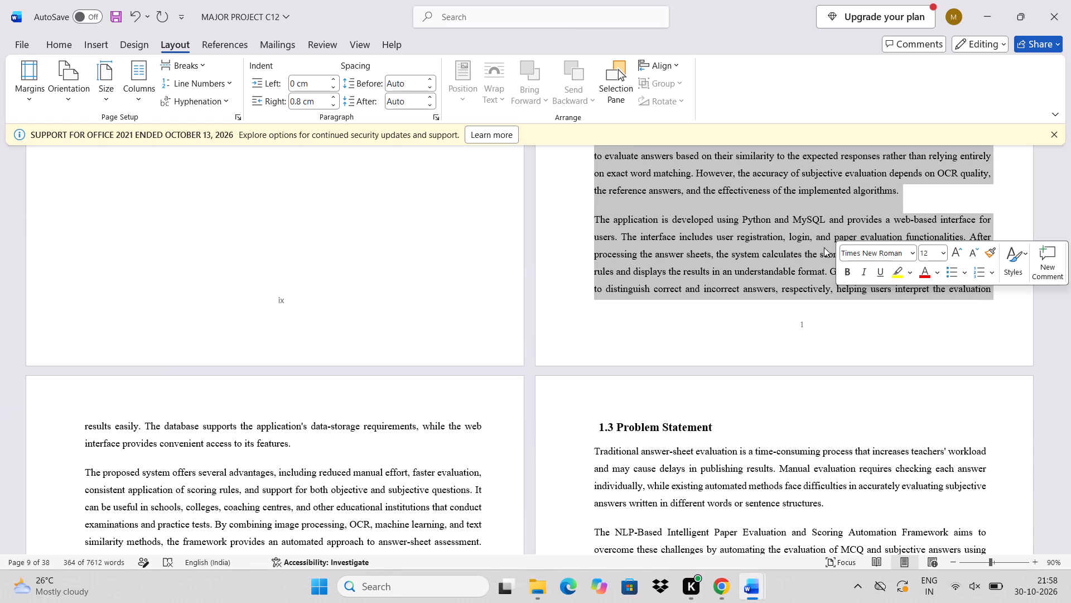
left_click(302, 102)
type("0.97")
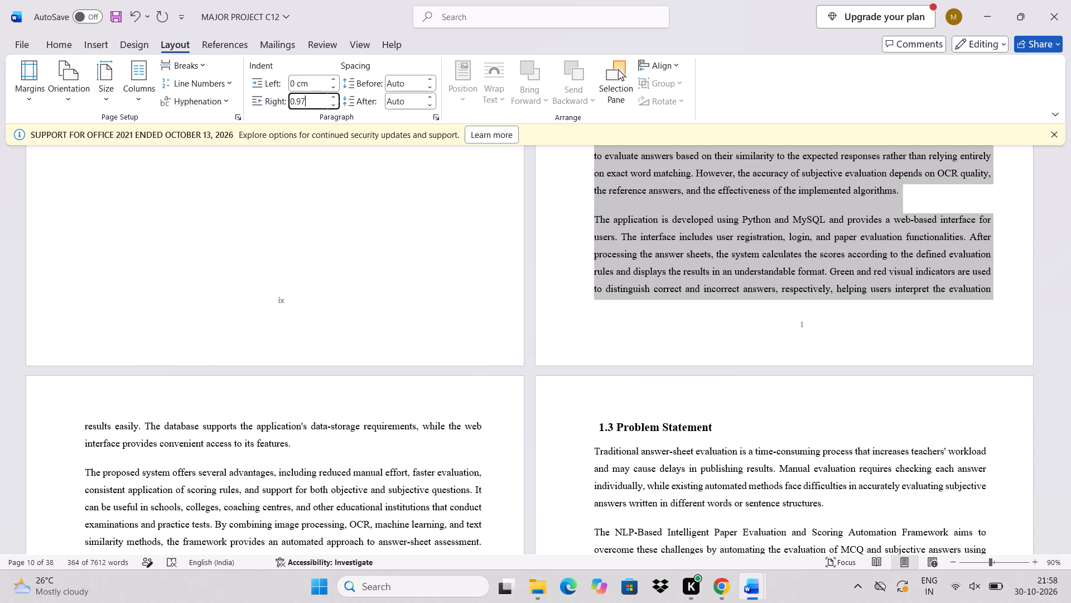
key("Return")
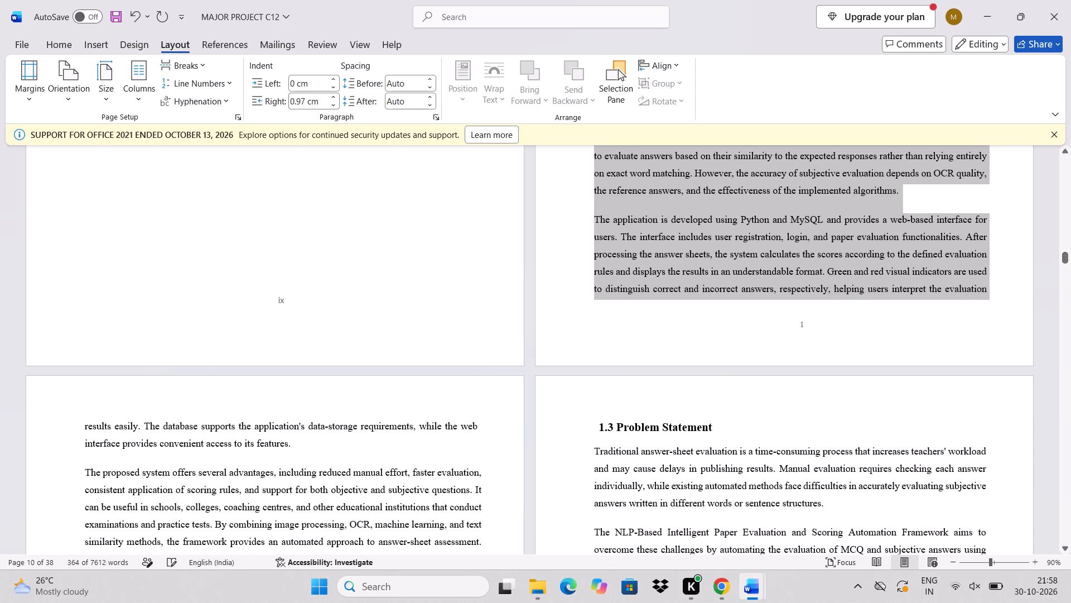
Set all the text on page 2, including the 1.2 Motivation section, to a 0 cm left and 0.97 cm right indent.
scroll(404, 337, "down", 2)
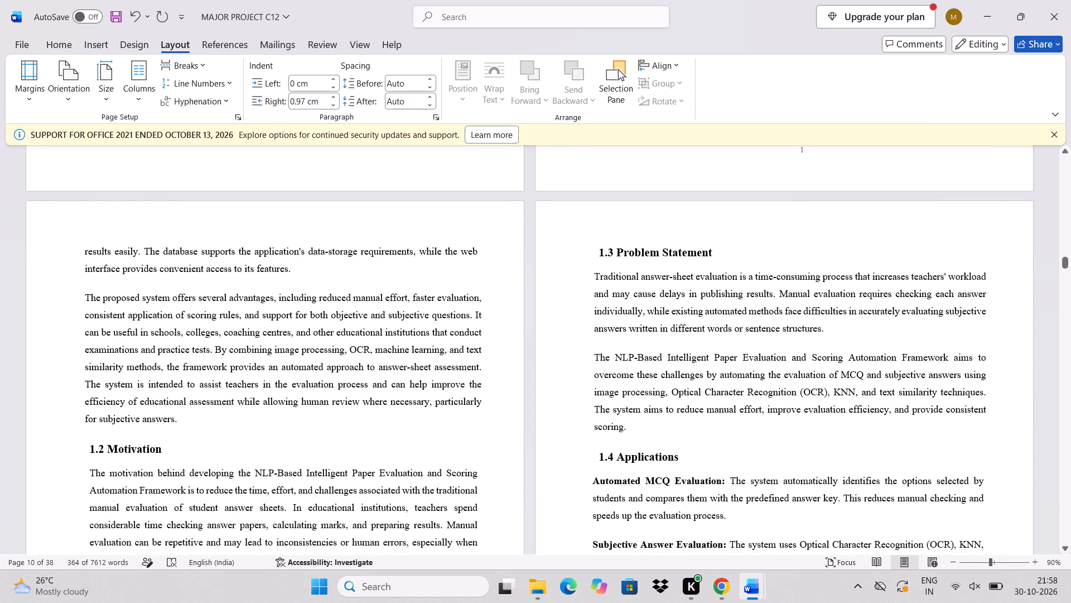
left_click_drag(81, 252, 189, 470)
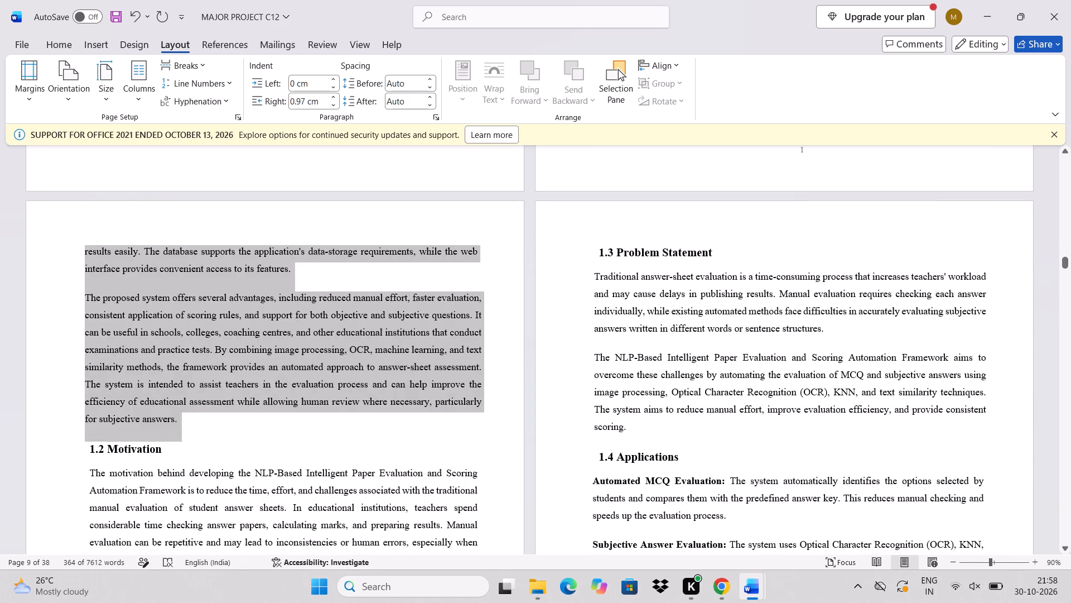
left_click_drag(189, 470, 432, 245)
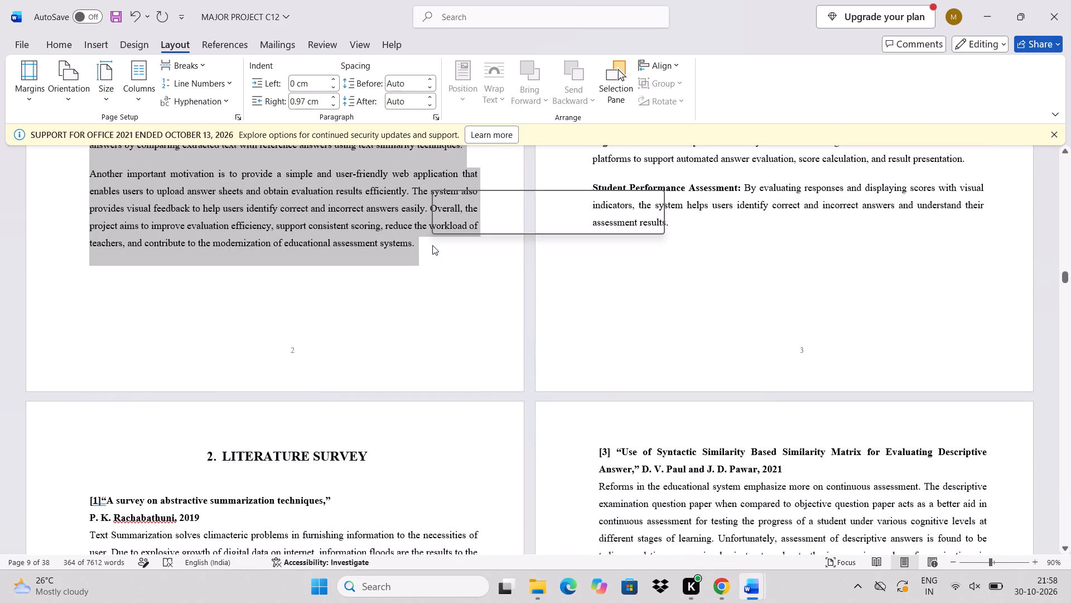
left_click(307, 80)
key("0")
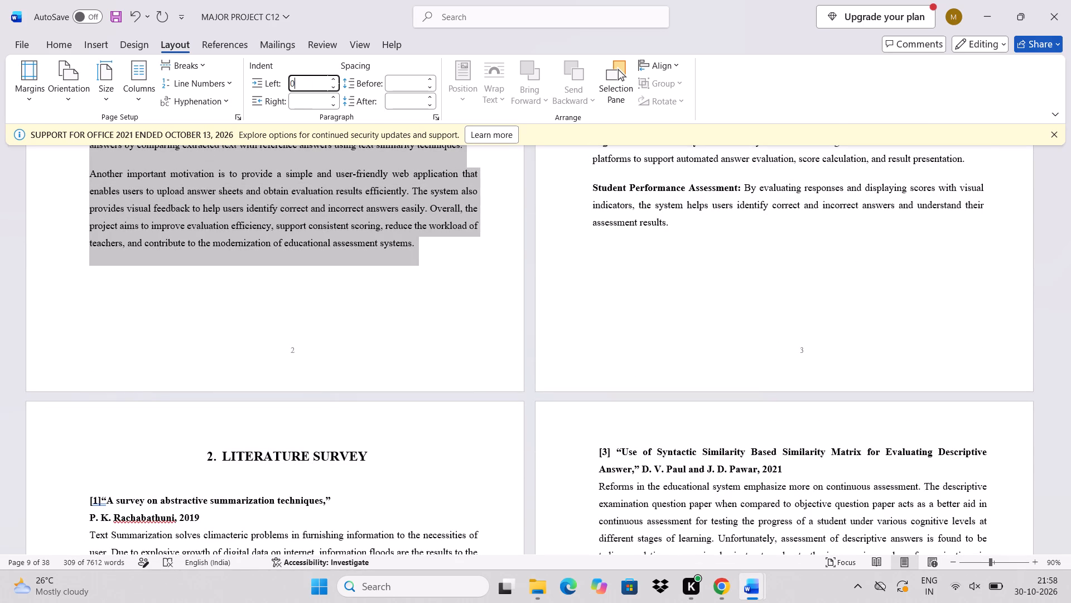
key("Return")
left_click(305, 106)
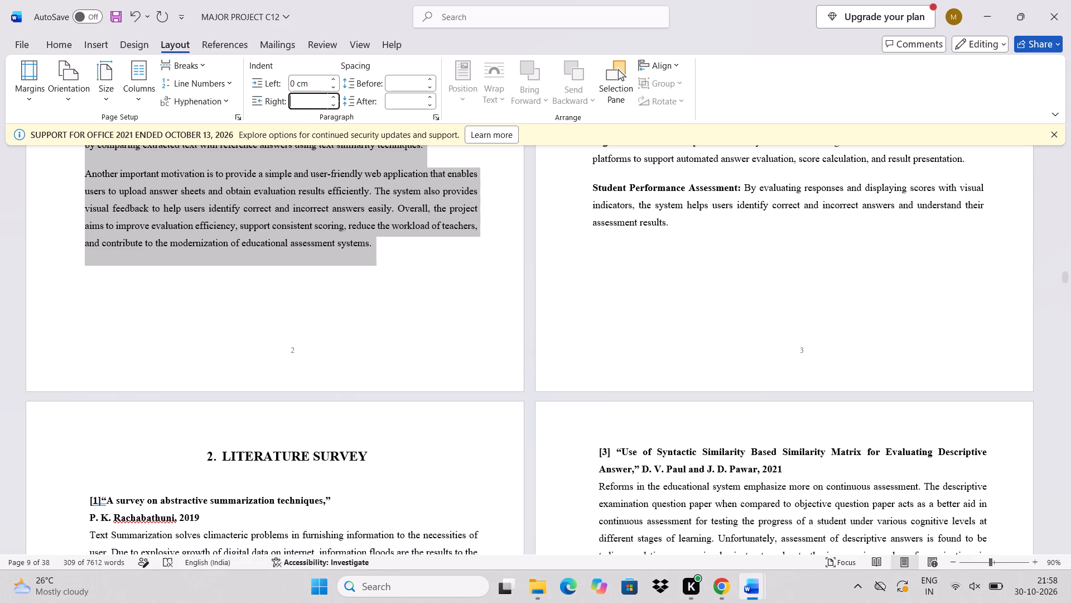
type("0.97")
key("Return")
Set all the text on page 3, sections 1.3 Problem Statement and 1.4 Applications, to a 0 cm left and 0.97 cm right indent.
scroll(380, 309, "up", 2)
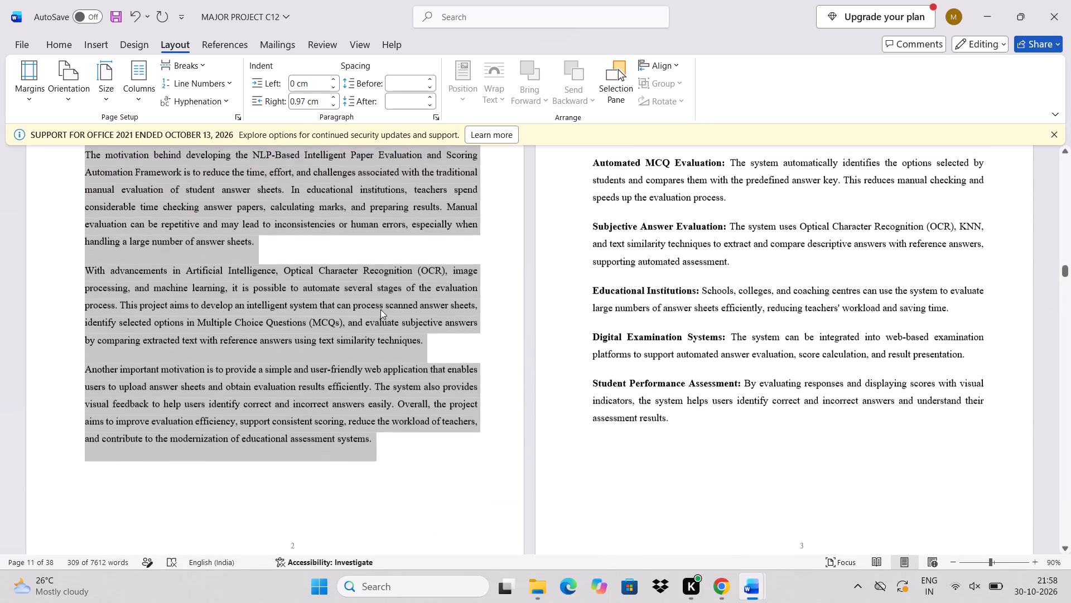
scroll(380, 309, "up", 3)
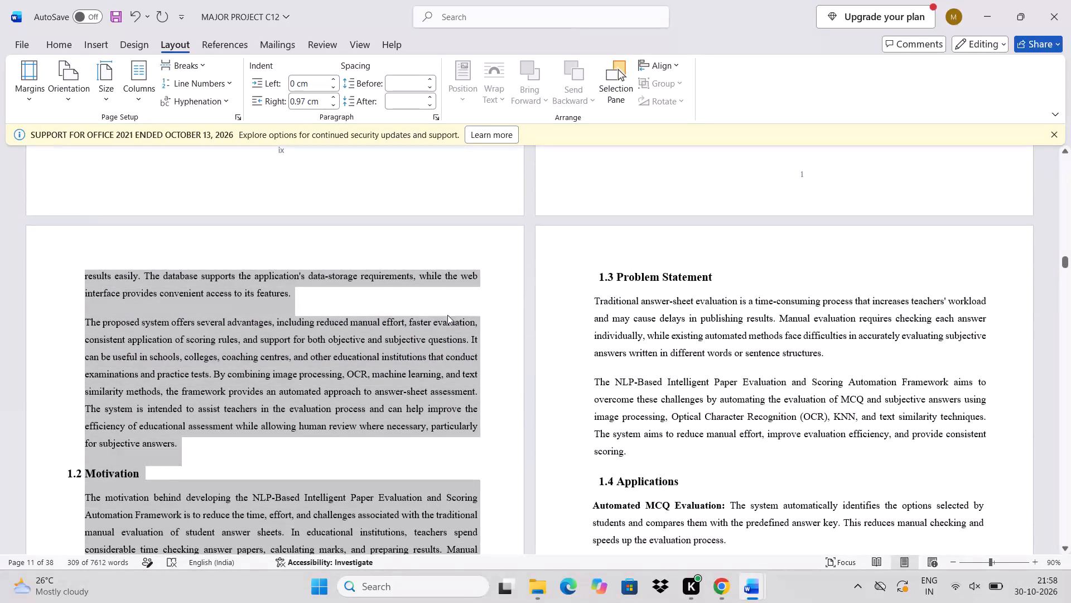
left_click_drag(597, 280, 599, 282)
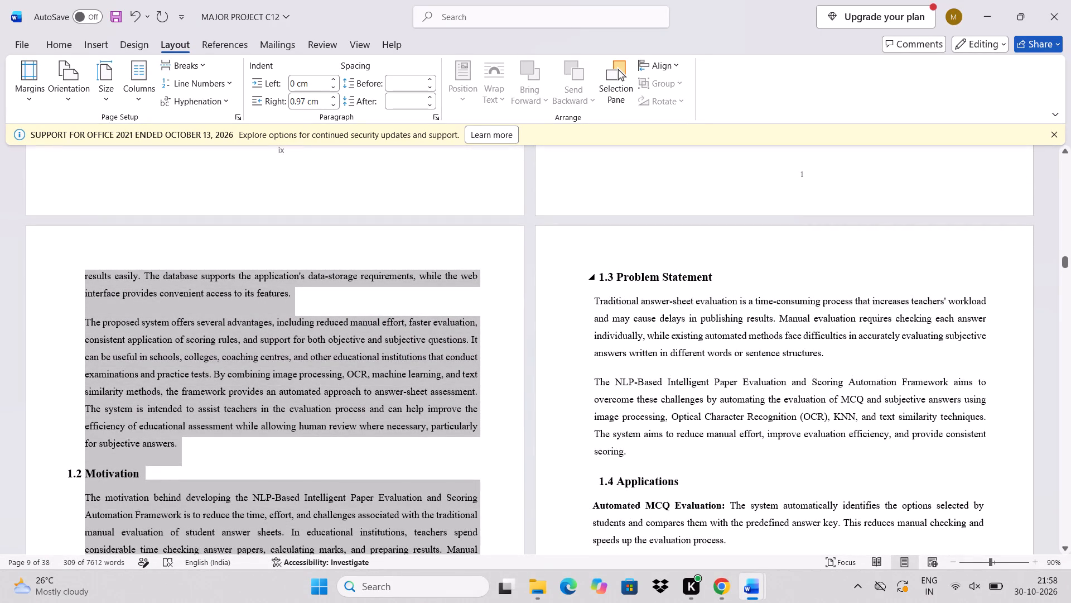
left_click_drag(599, 282, 726, 380)
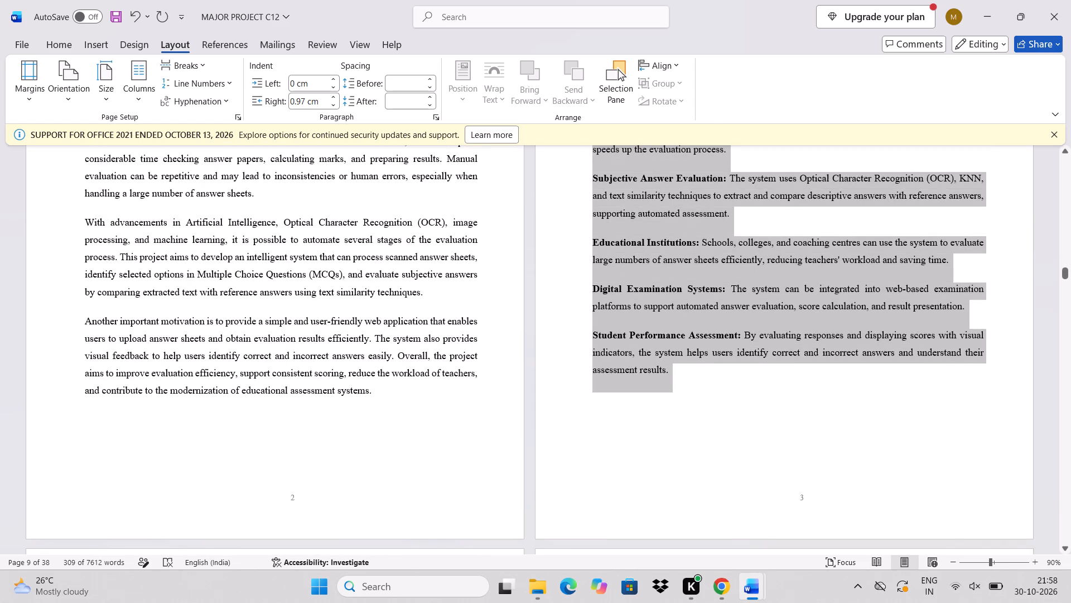
left_click_drag(726, 380, 726, 380)
left_click(305, 88)
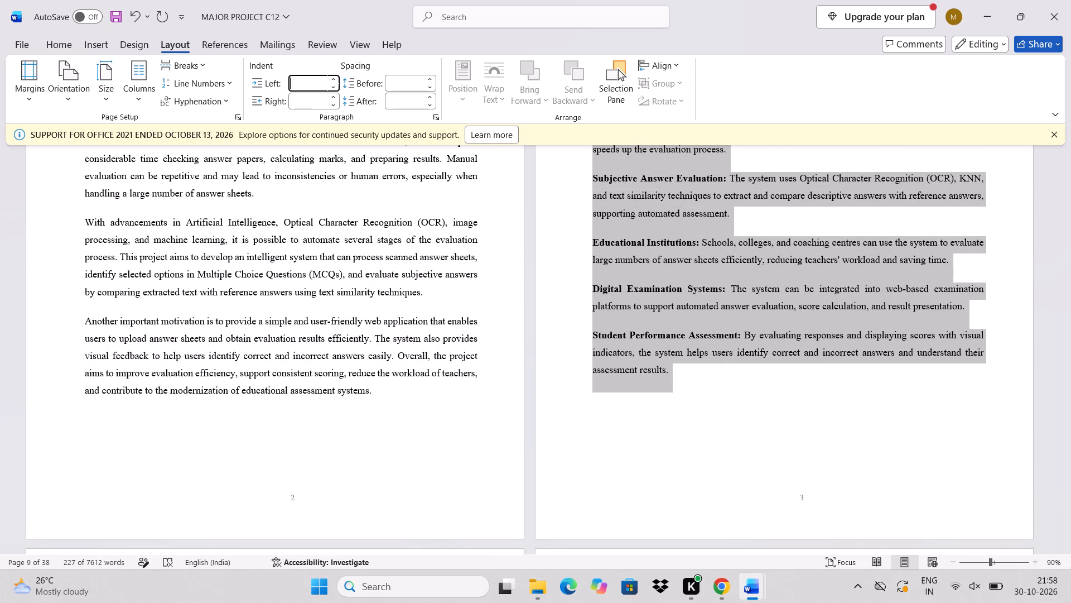
key("0")
key("Return")
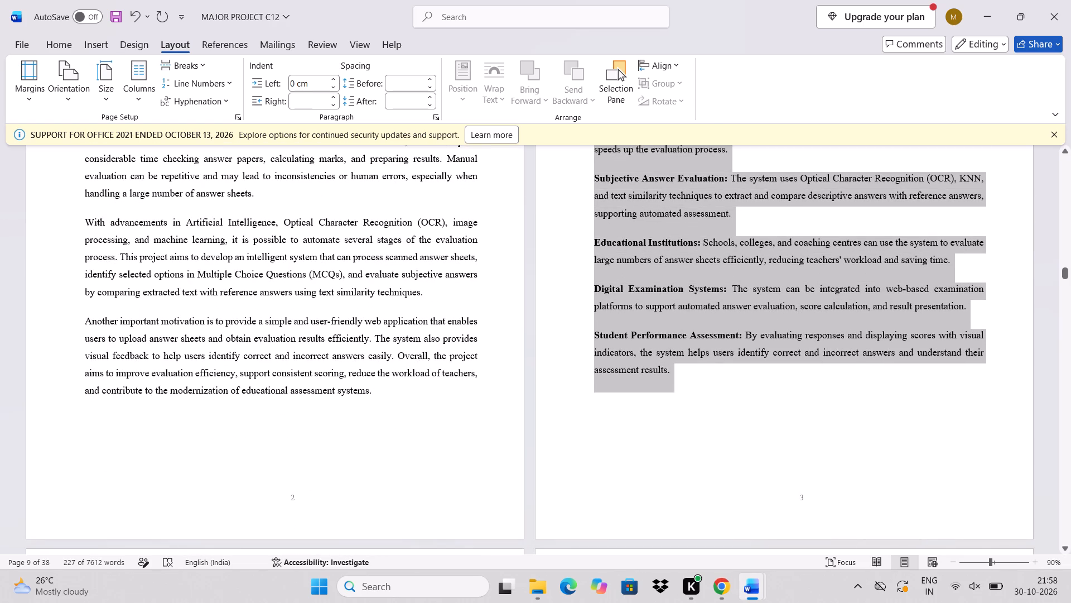
left_click(297, 100)
type("0.97")
key("Return")
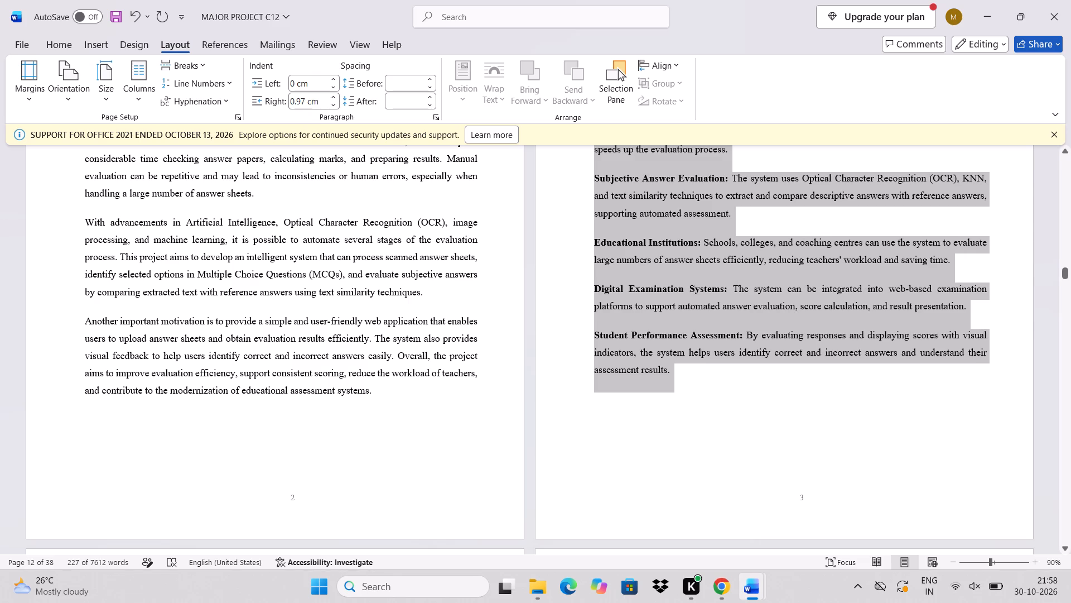
Set the left indent of Literature Survey entries [1] and [2] on page 4 to 0 cm.
scroll(625, 302, "up", 4)
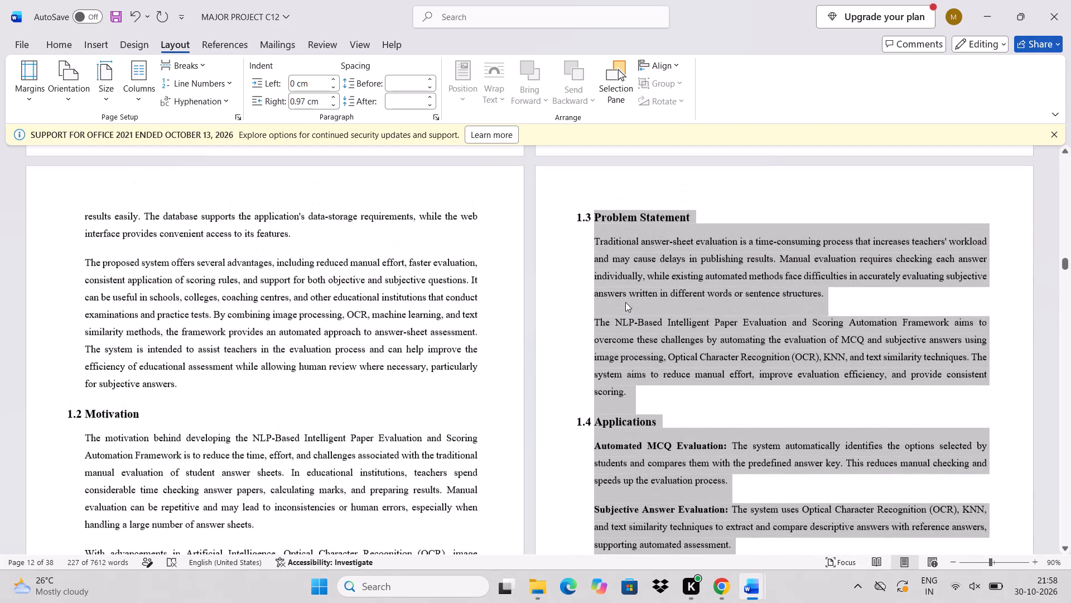
scroll(625, 302, "down", 4)
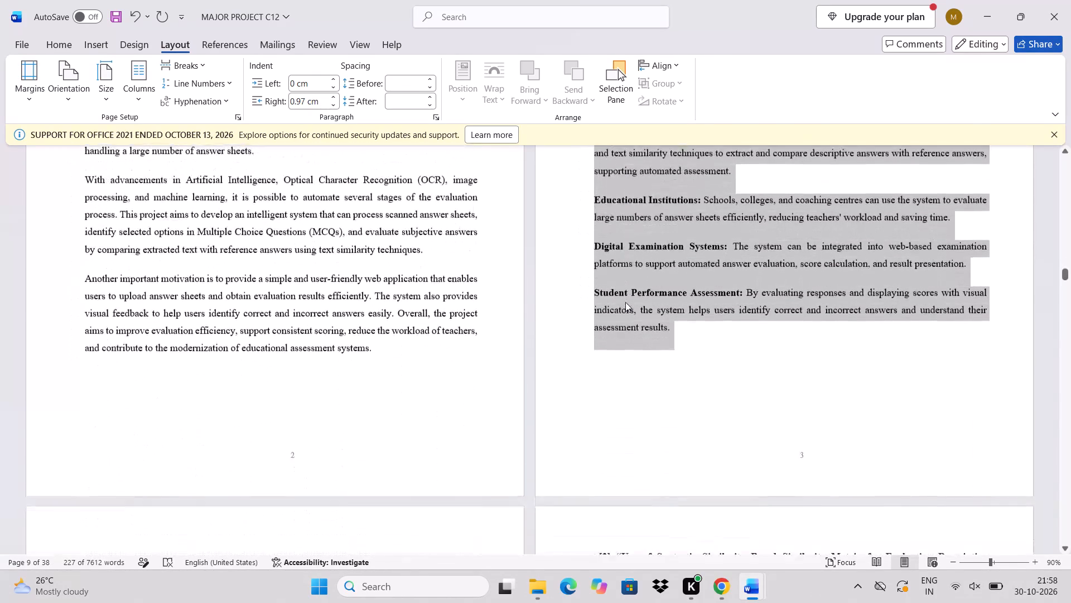
scroll(625, 302, "down", 2)
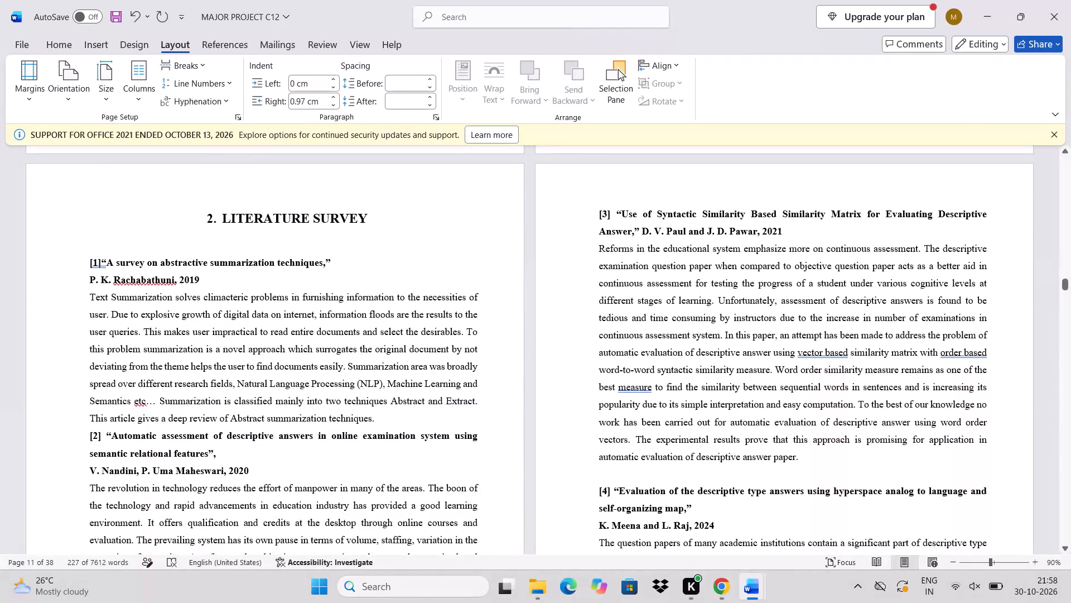
left_click_drag(90, 259, 224, 457)
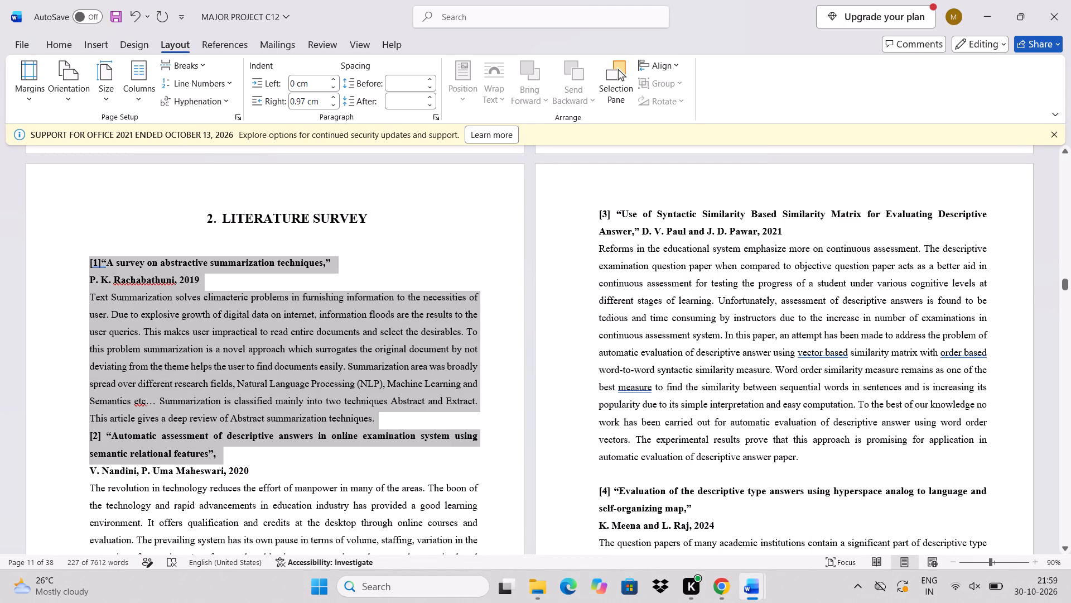
left_click_drag(224, 457, 313, 583)
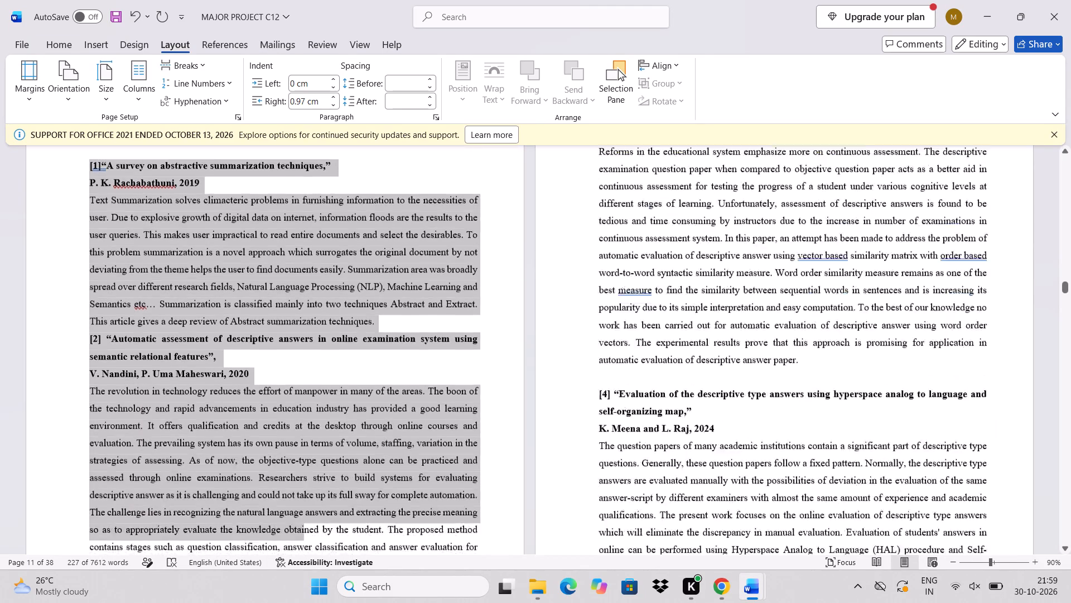
left_click_drag(313, 583, 450, 409)
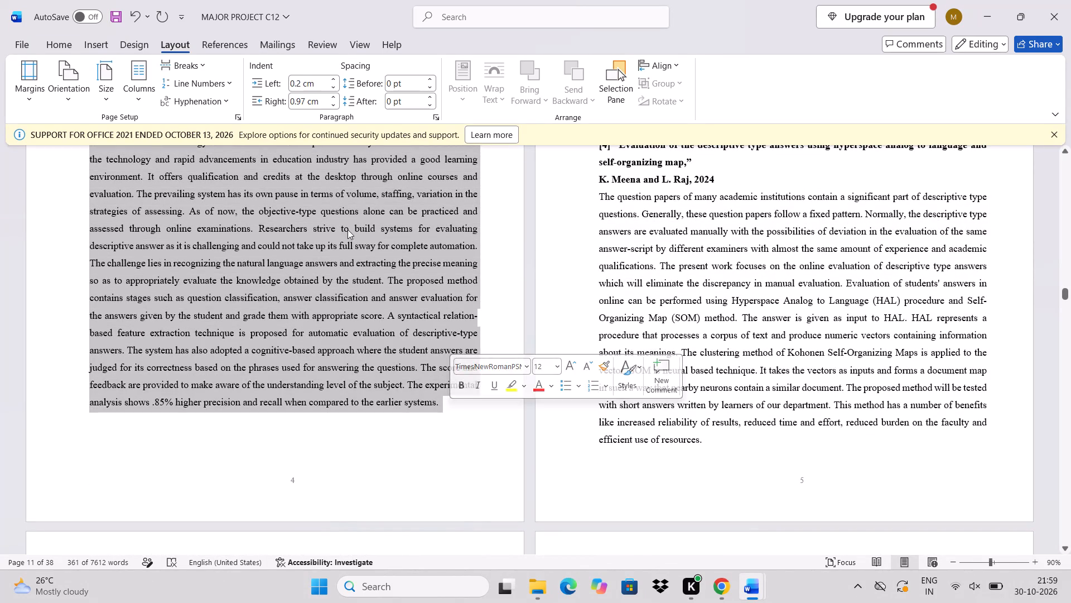
left_click(313, 82)
key("0")
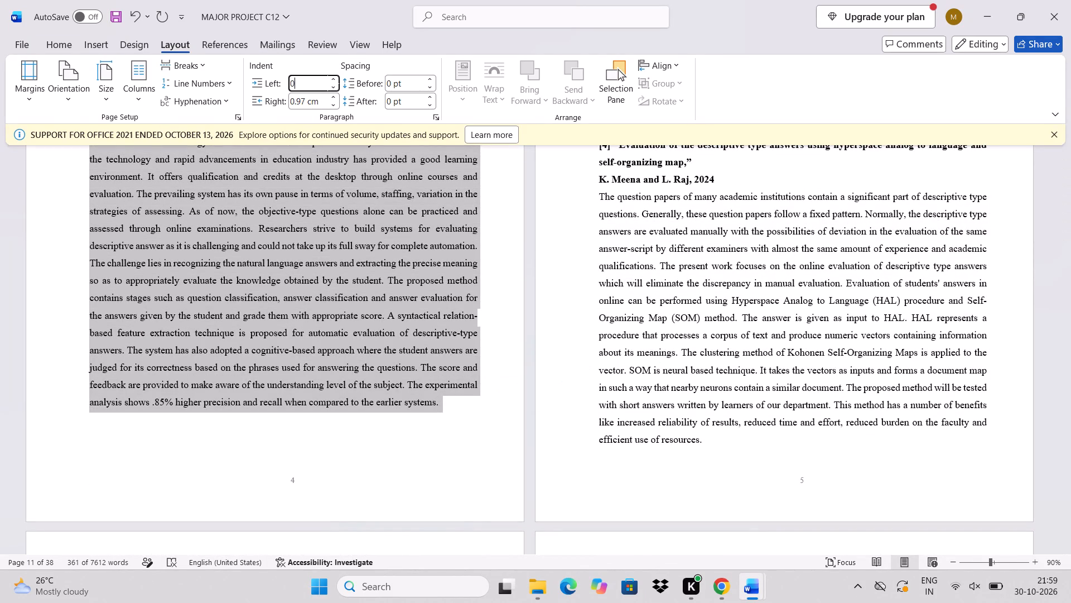
key("Return")
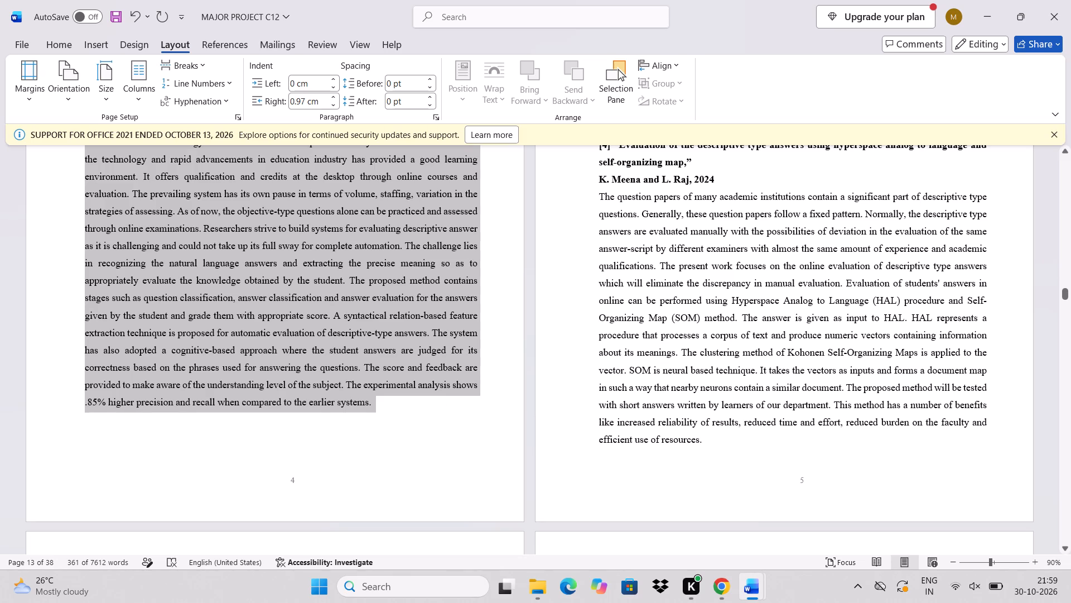
left_click(631, 332)
Set the left indent of Literature Survey entries [3] and [4] on page 5 to 0 cm.
scroll(631, 332, "up", 4)
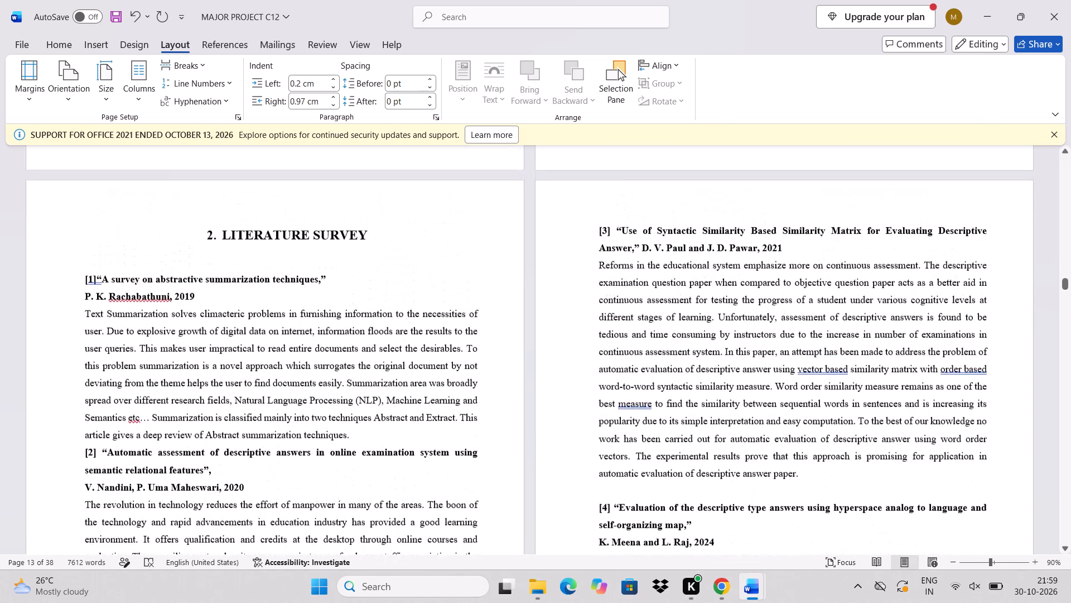
left_click_drag(591, 236, 699, 594)
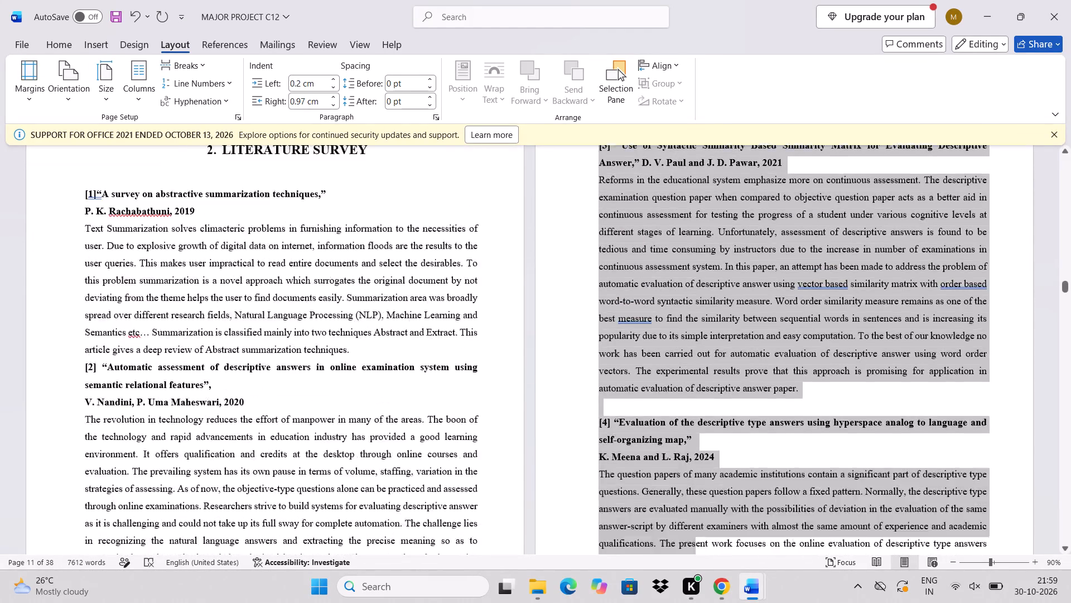
left_click_drag(699, 594, 772, 494)
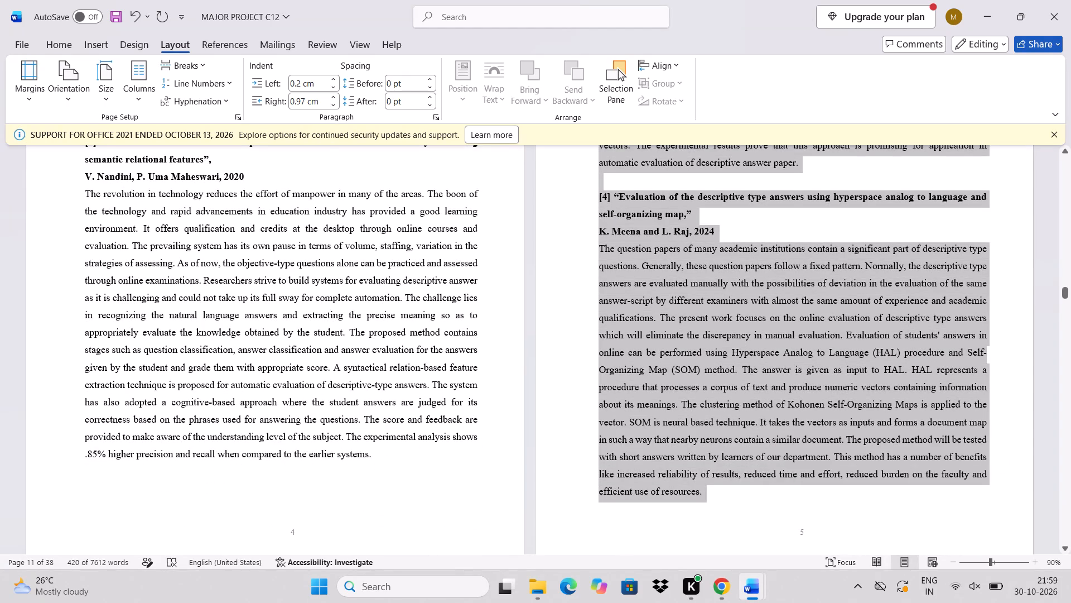
left_click(315, 80)
key("0")
key("Return")
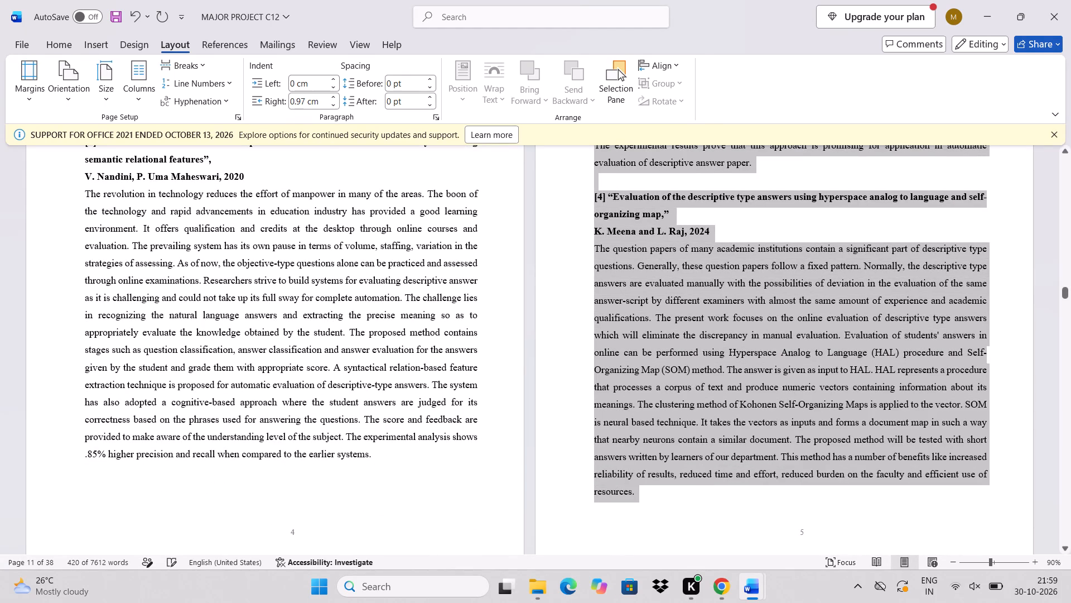
Set the page 6 text of Existing Method, sections 3.1 through 3.3, to a 0 cm left and 0.97 cm right indent.
scroll(645, 334, "up", 1)
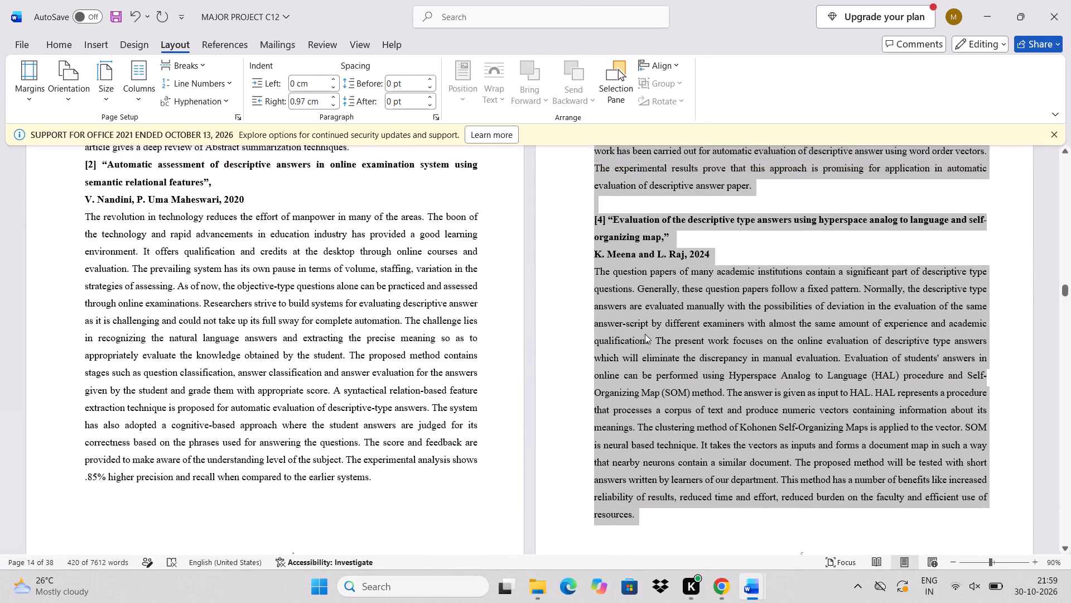
scroll(645, 334, "up", 2)
scroll(645, 334, "down", 2)
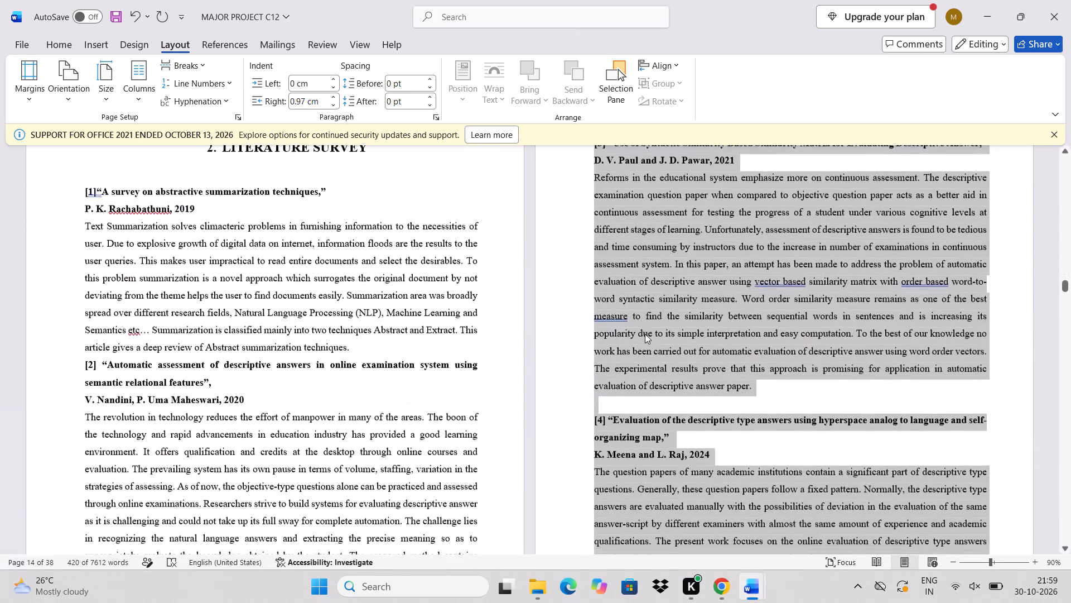
scroll(645, 334, "down", 6)
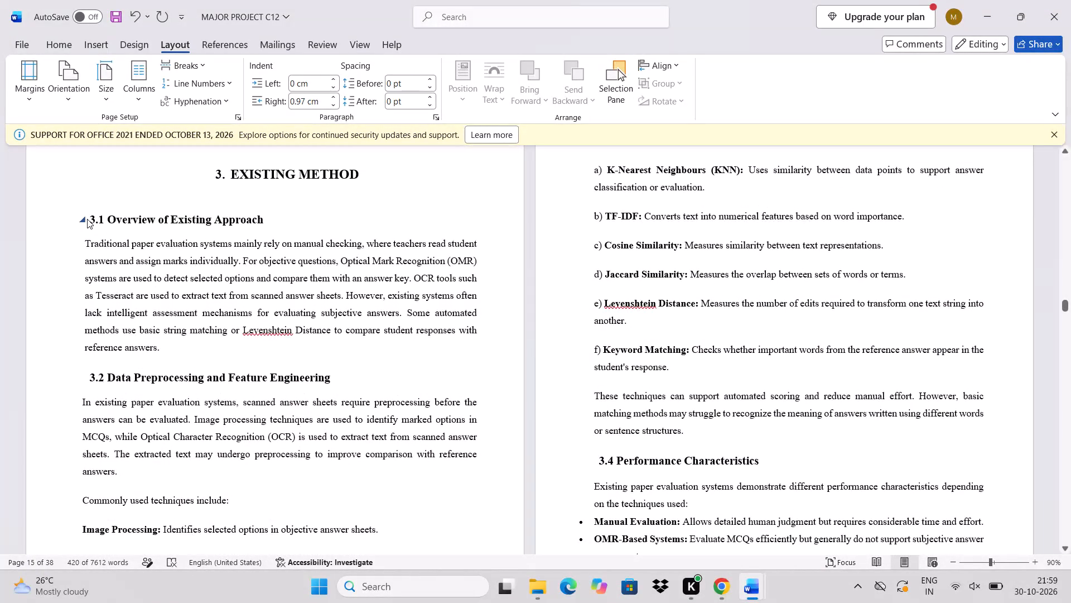
left_click_drag(90, 219, 177, 525)
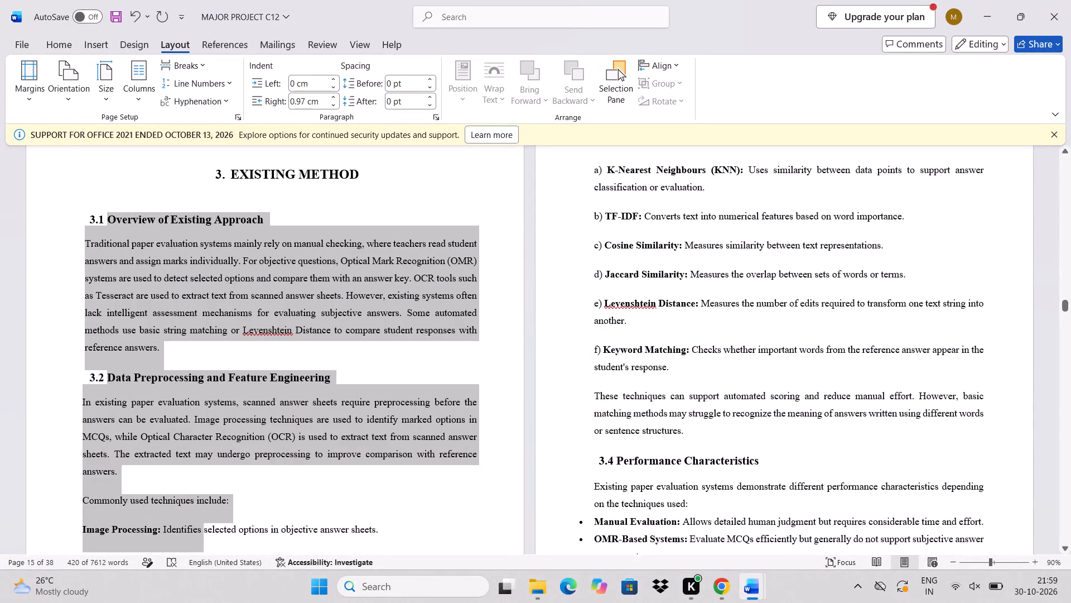
left_click_drag(177, 525, 228, 542)
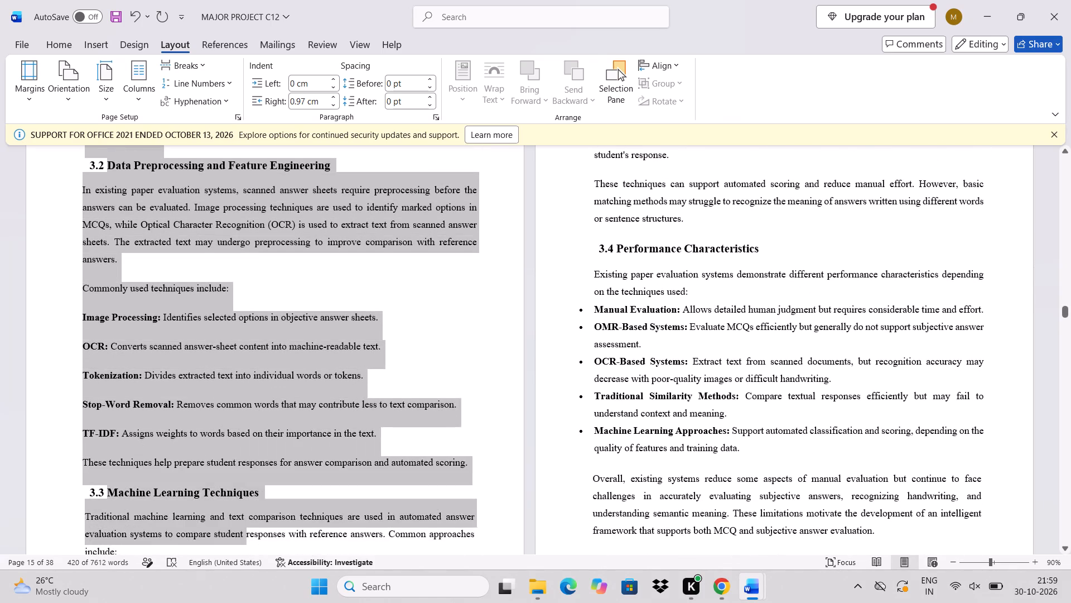
left_click_drag(228, 542, 156, 357)
left_click(303, 85)
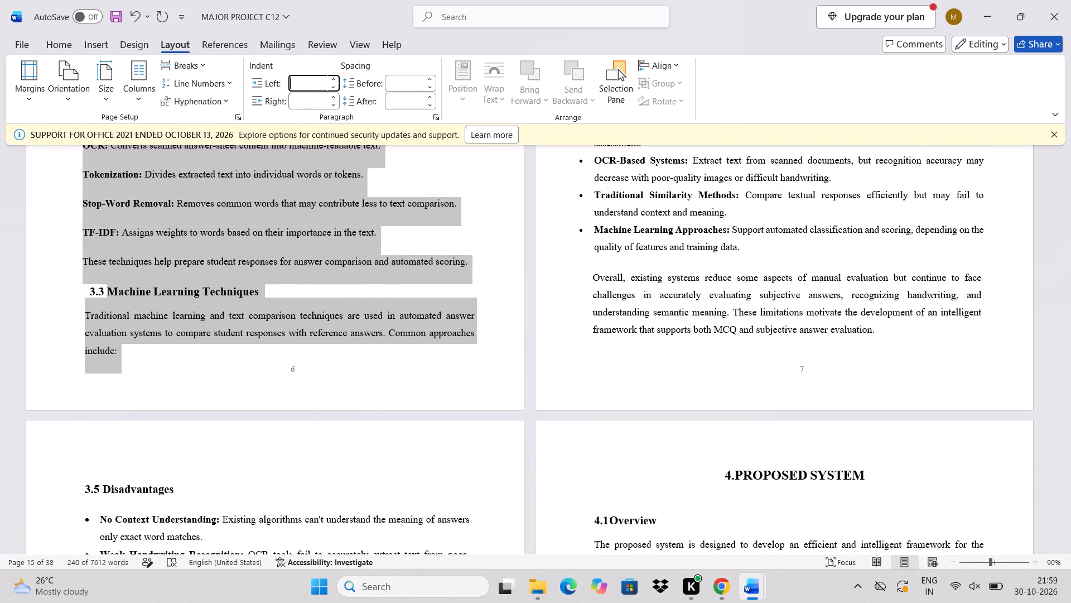
key("0")
key("Return")
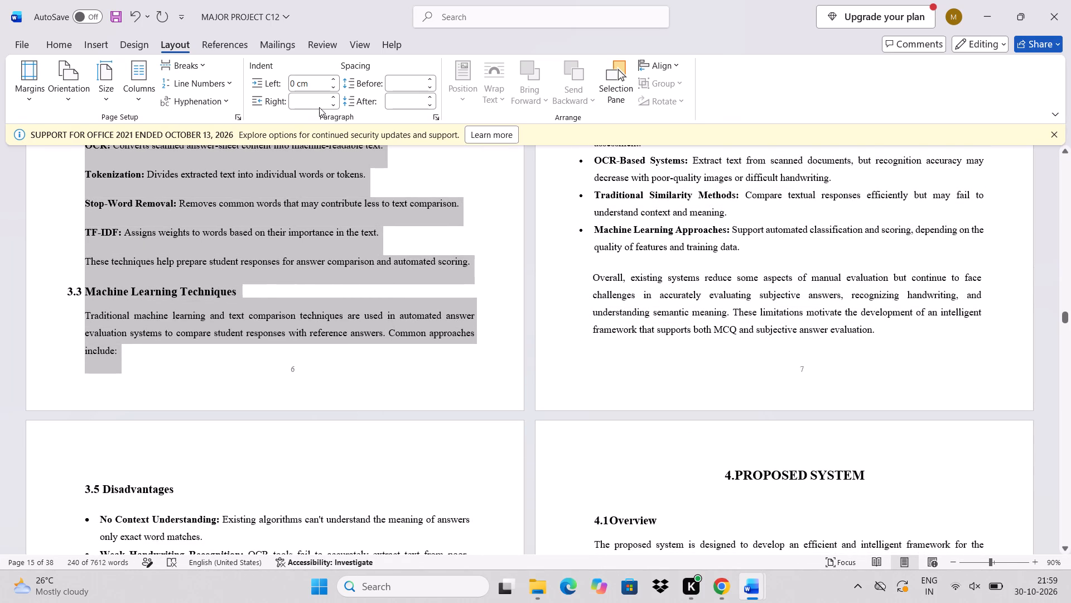
left_click(309, 100)
type("0.97")
key("Return")
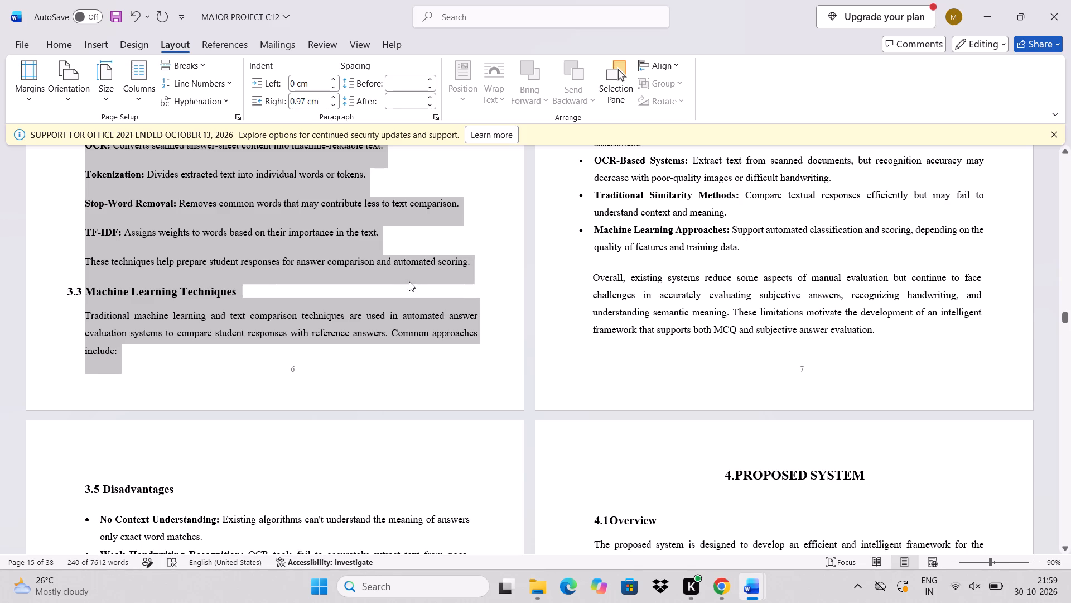
left_click(409, 281)
Set all the page 7 text, from the K-Nearest Neighbours item through section 3.4, to a 0 cm left and 0.97 cm right indent.
scroll(409, 281, "up", 3)
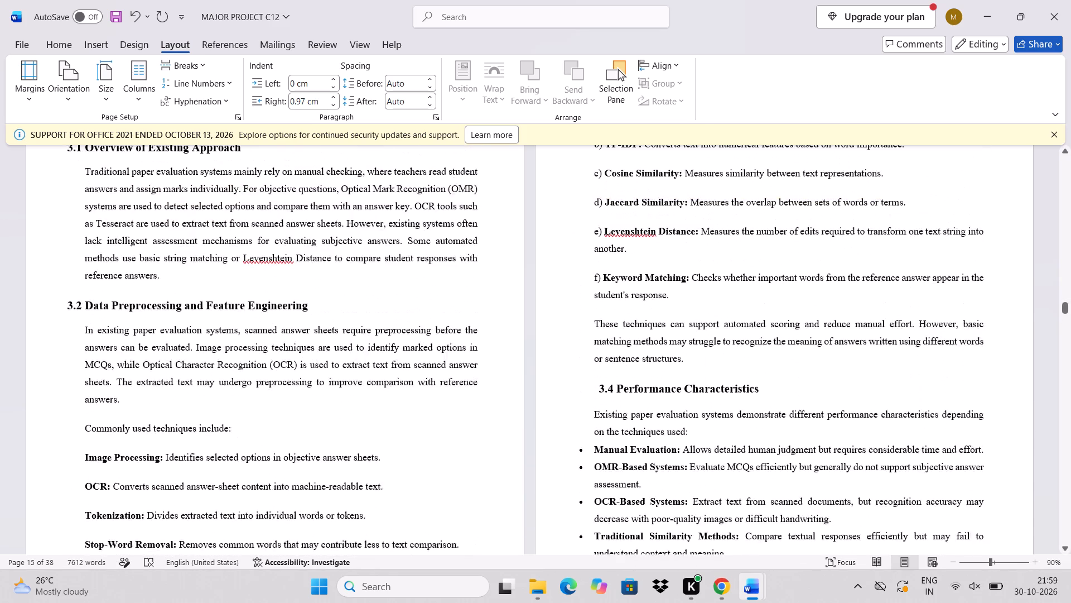
scroll(409, 281, "up", 1)
scroll(664, 269, "up", 1)
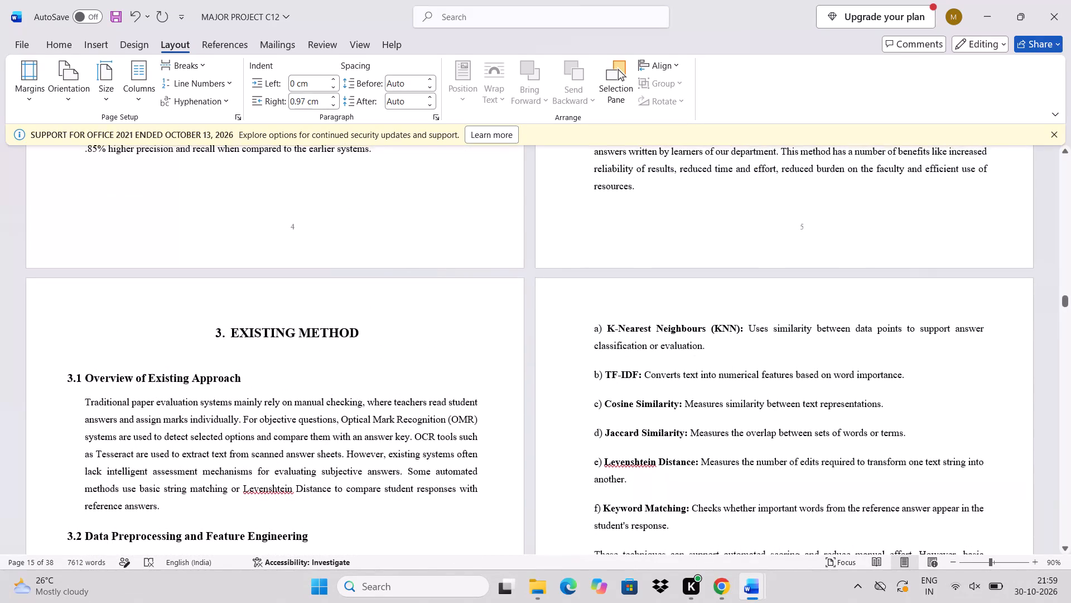
left_click_drag(588, 331, 696, 564)
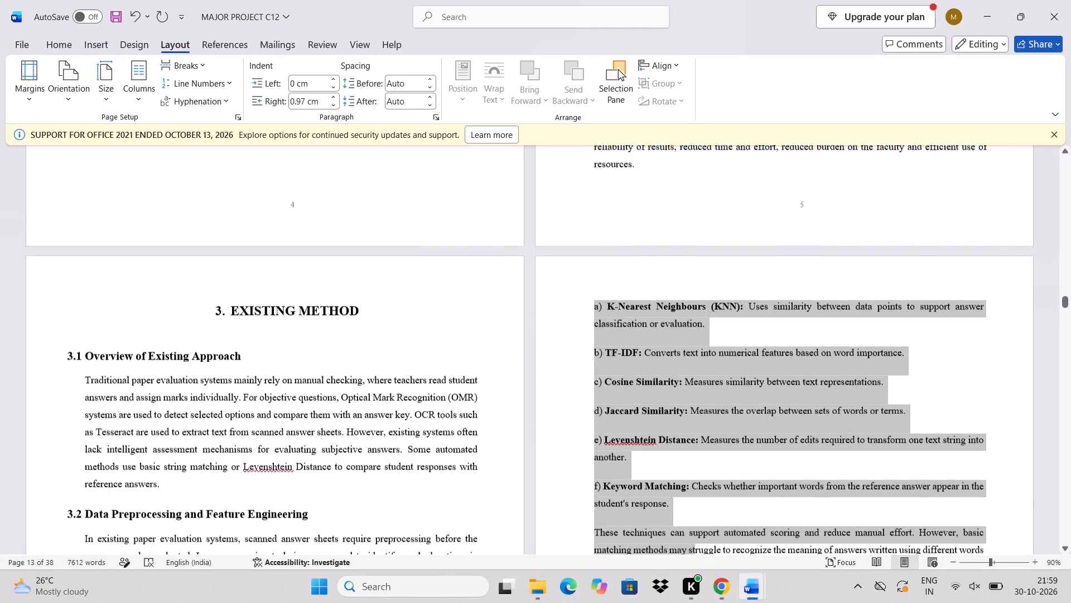
left_click_drag(696, 564, 751, 218)
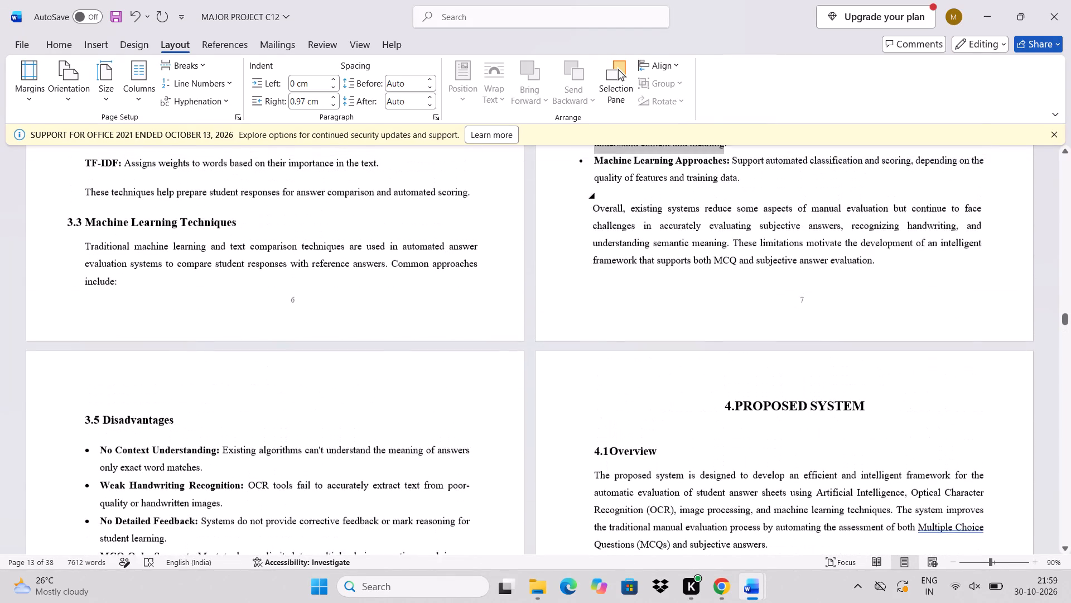
left_click_drag(751, 218, 905, 270)
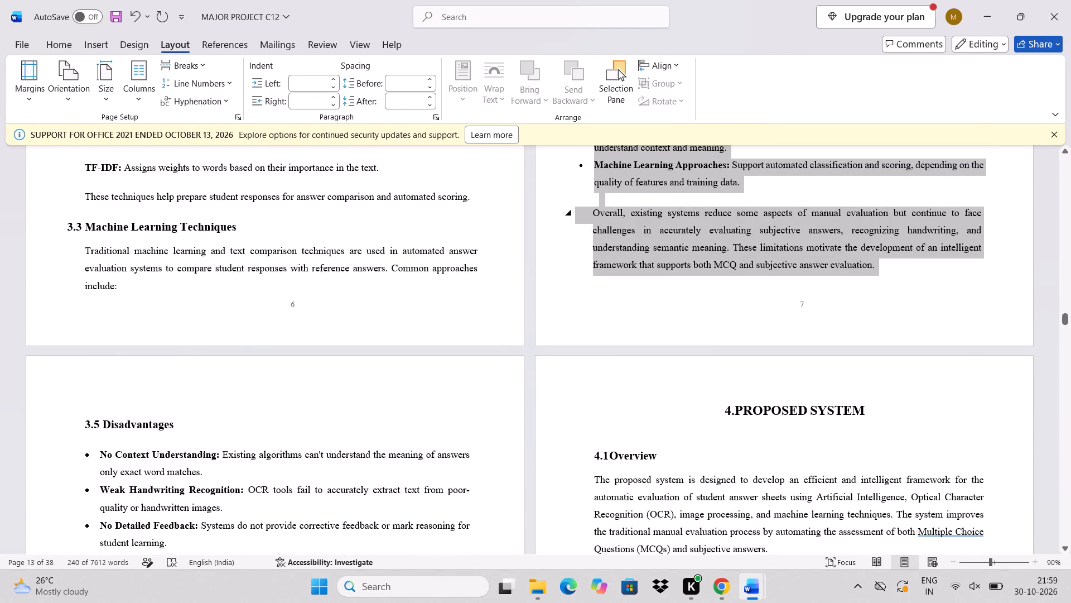
left_click(315, 83)
key("0")
key("Return")
left_click(308, 106)
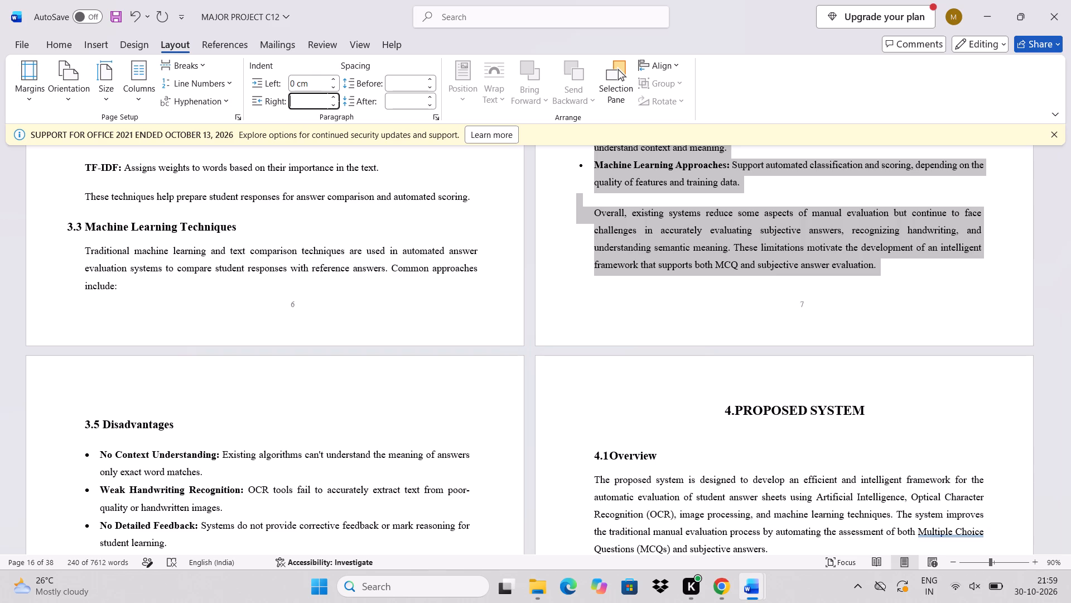
type("0.977")
key("BackSpace")
key("Return")
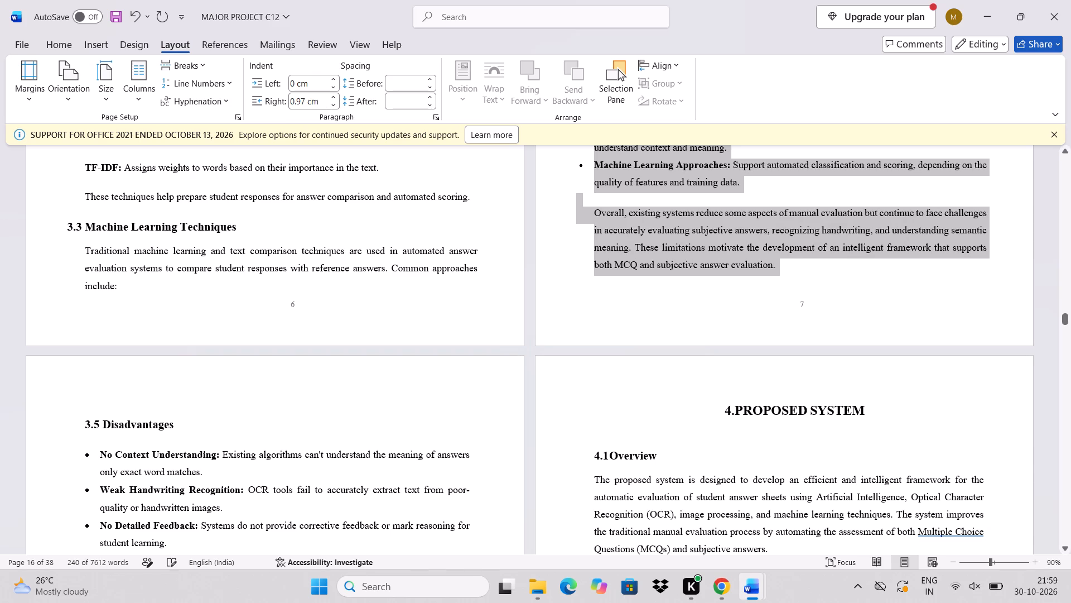
left_click(677, 243)
Set the section 3.5 Disadvantages heading and bullets on page 8 to a 0 cm left and 0.97 cm right indent.
scroll(677, 243, "up", 4)
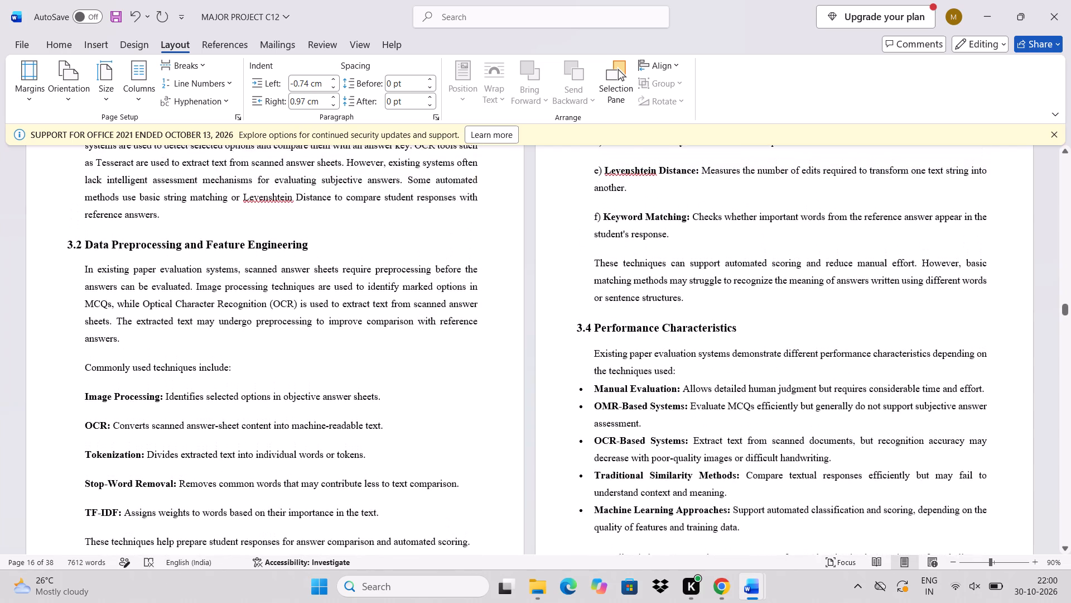
scroll(677, 243, "up", 3)
scroll(677, 243, "down", 4)
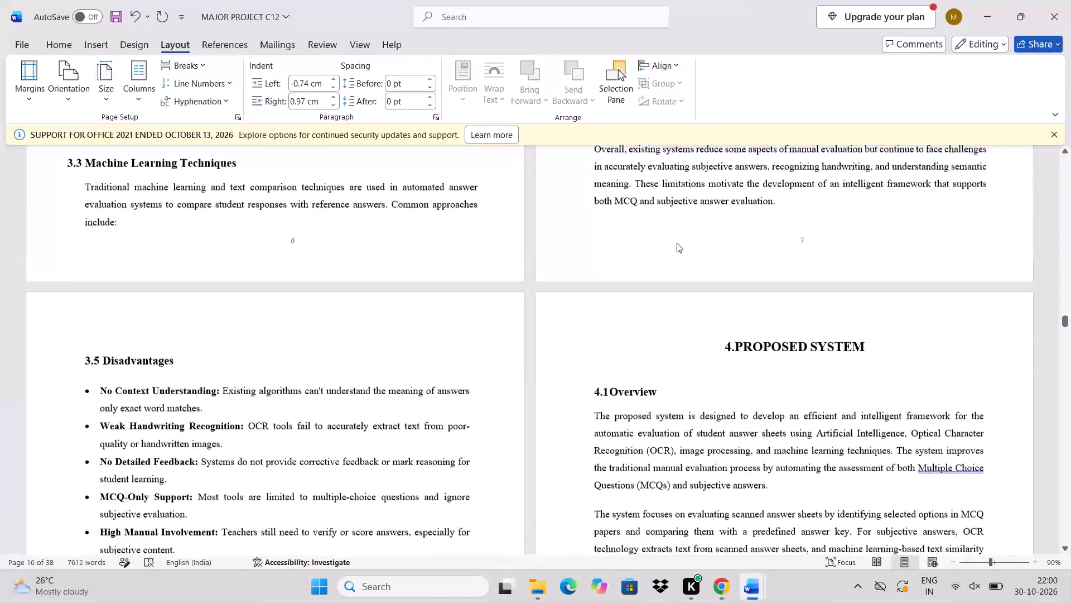
scroll(677, 243, "down", 3)
scroll(315, 247, "up", 1)
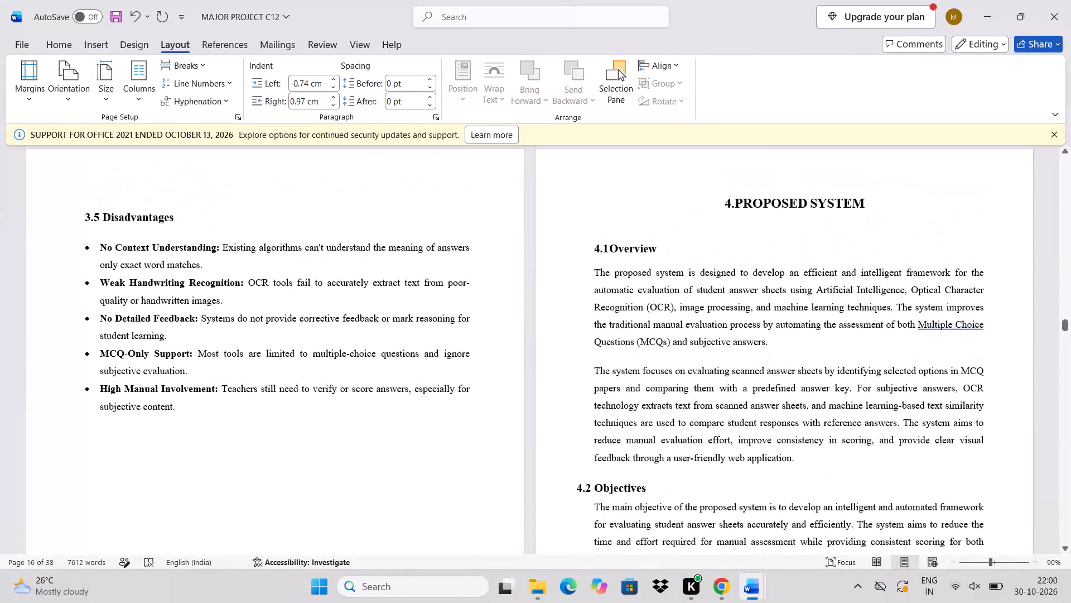
left_click_drag(107, 204, 206, 411)
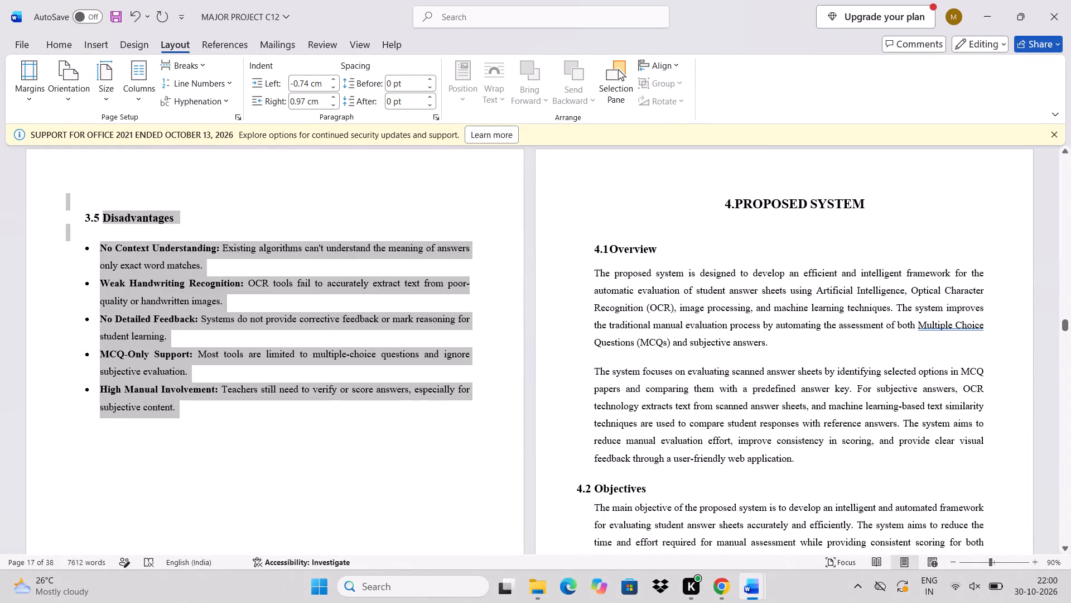
left_click_drag(206, 411, 209, 417)
left_click(315, 85)
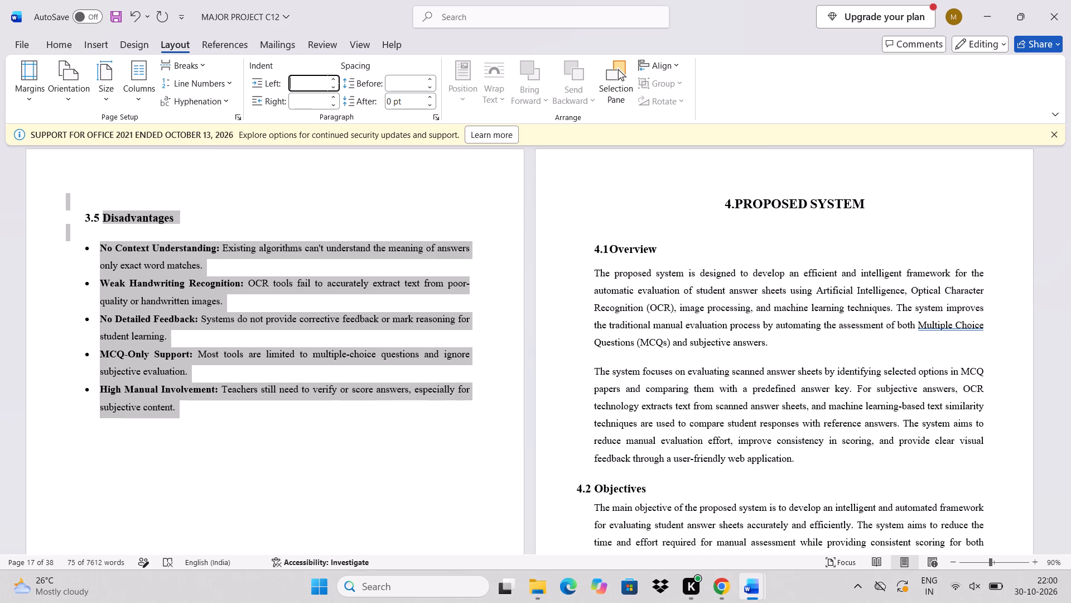
key("0")
key("Return")
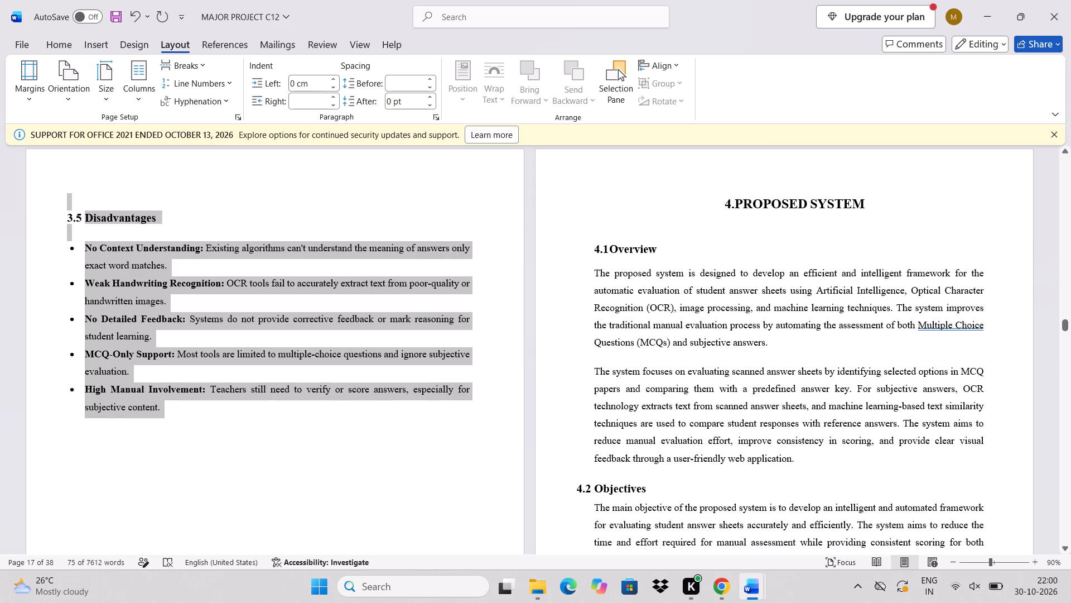
left_click(318, 97)
type("0.97")
key("Return")
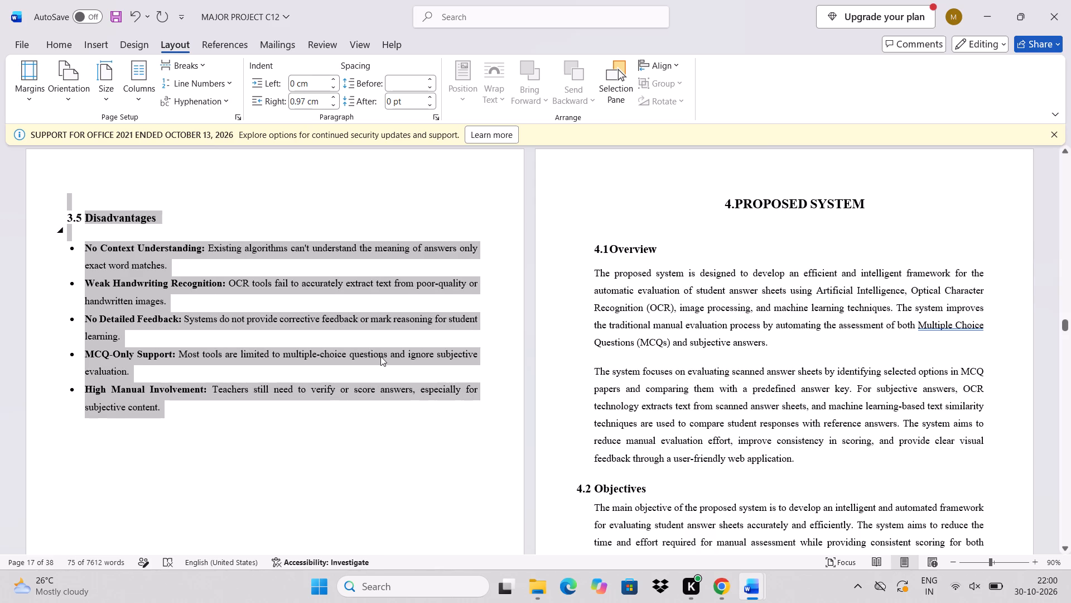
left_click(353, 387)
Set the page 9 text of Proposed System, sections 4.1 Overview and 4.2 Objectives, to a 0 cm left and 0.97 cm right indent.
scroll(353, 387, "down", 1)
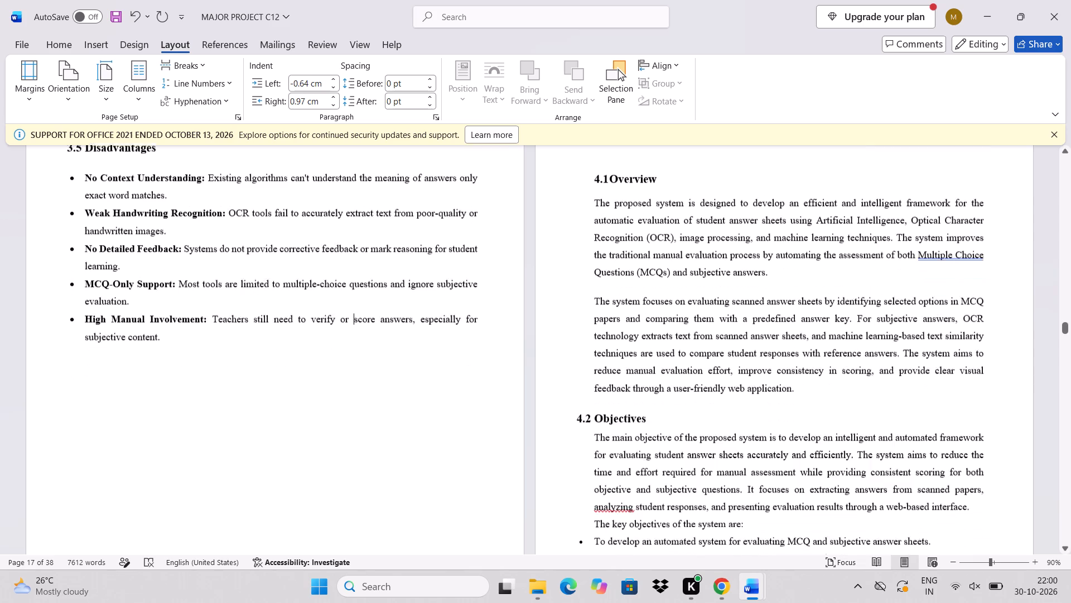
scroll(353, 387, "down", 1)
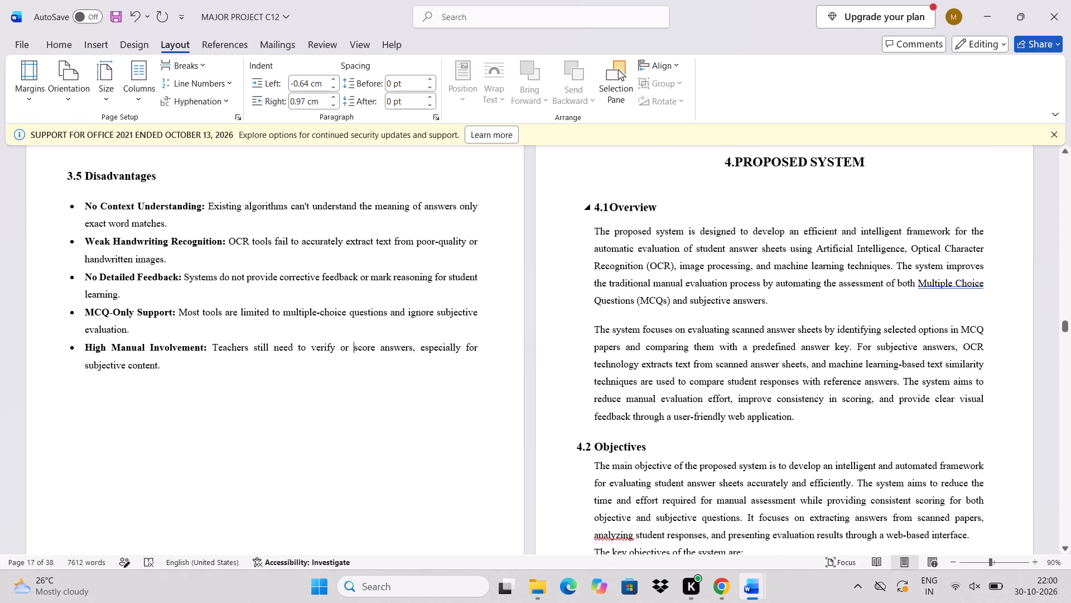
left_click_drag(596, 202, 605, 404)
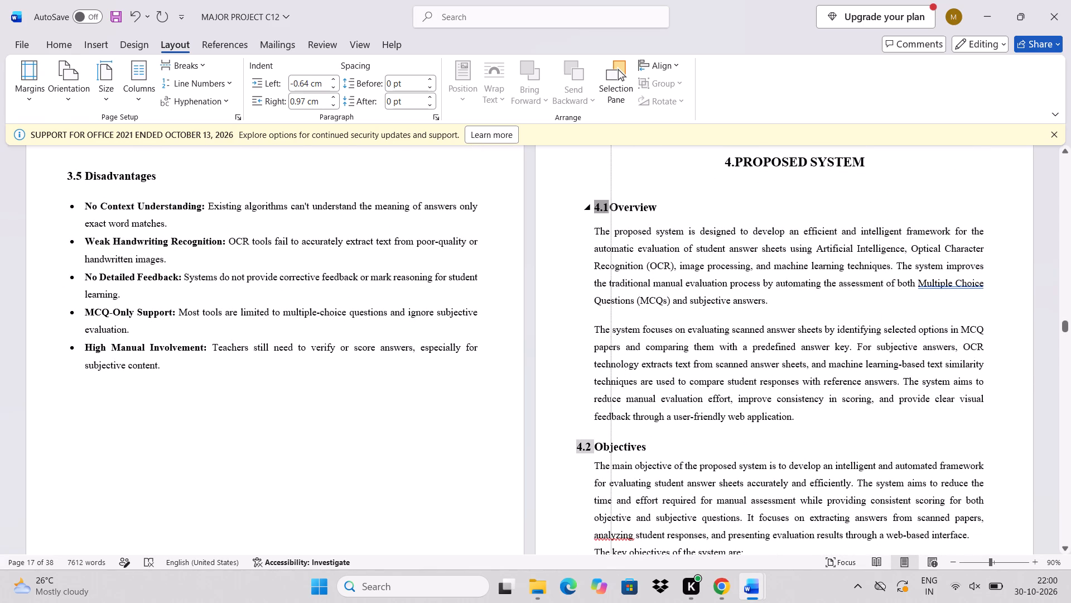
left_click_drag(605, 404, 543, 312)
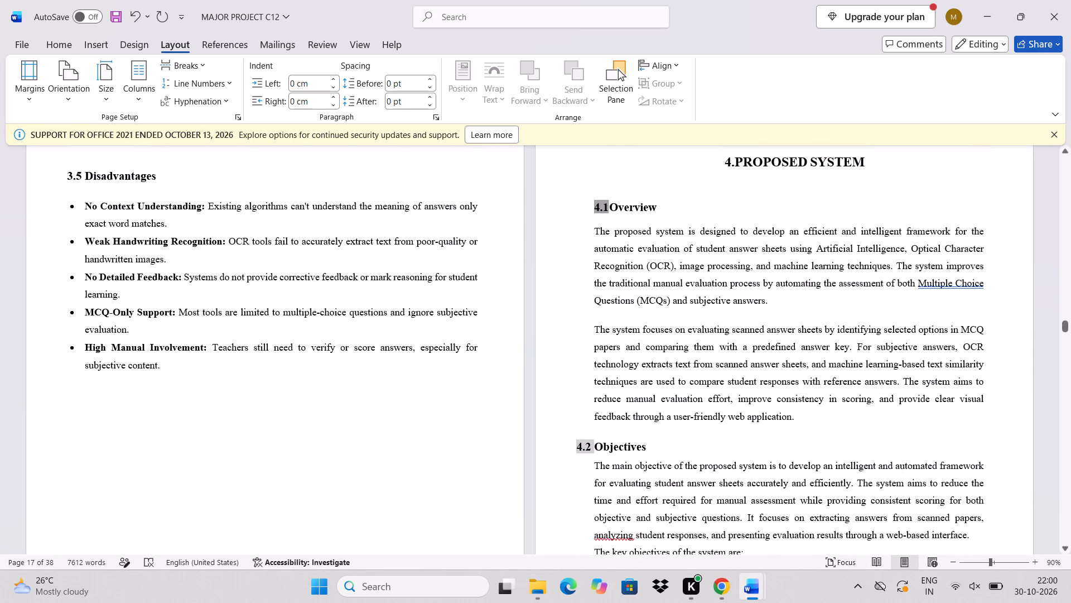
left_click_drag(611, 201, 701, 453)
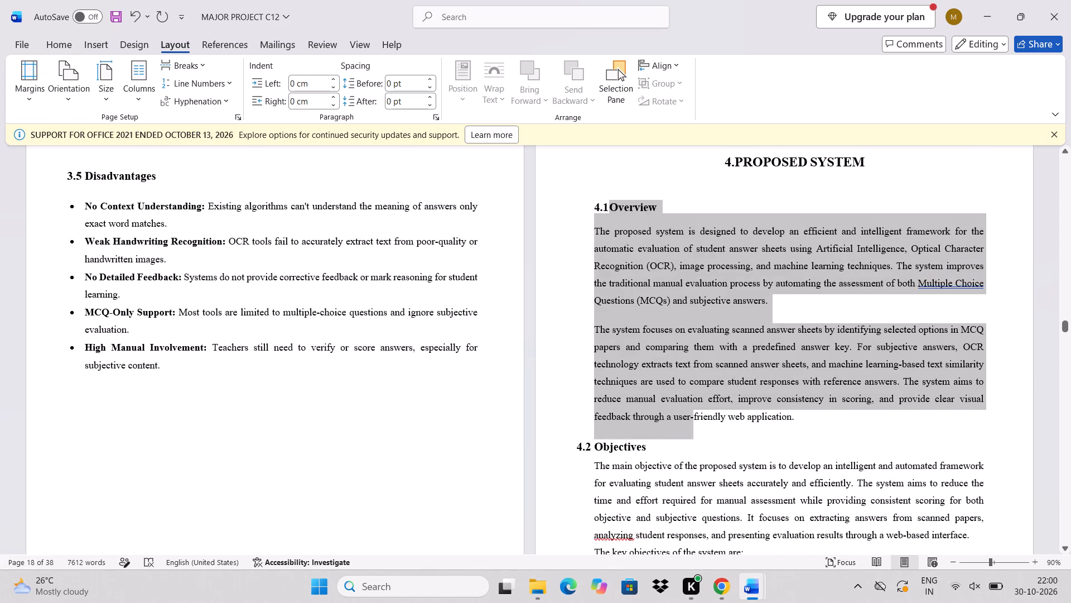
left_click_drag(701, 453, 928, 358)
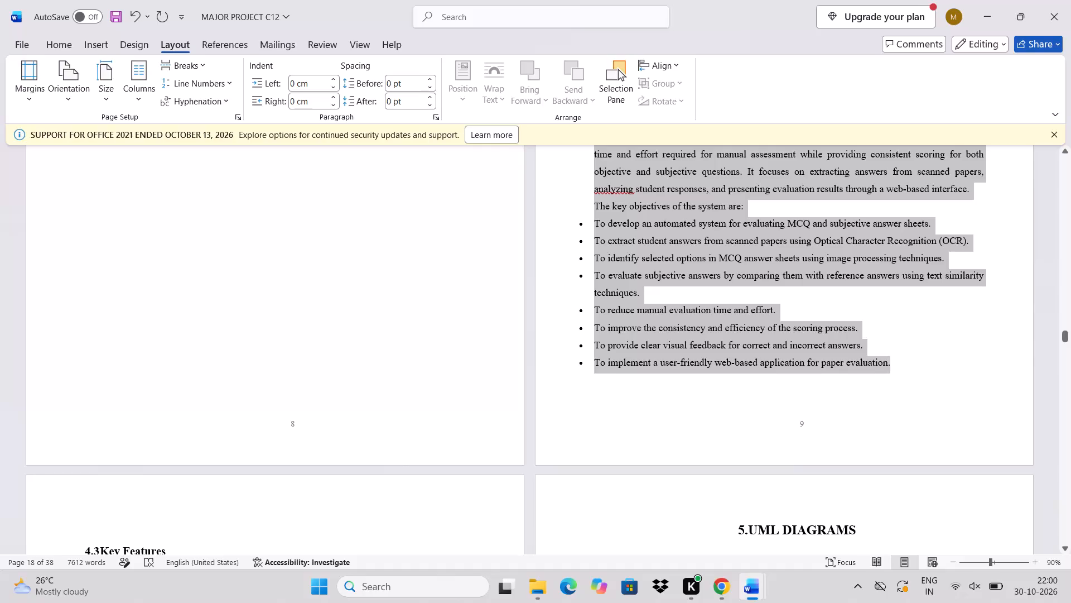
left_click_drag(928, 358, 931, 363)
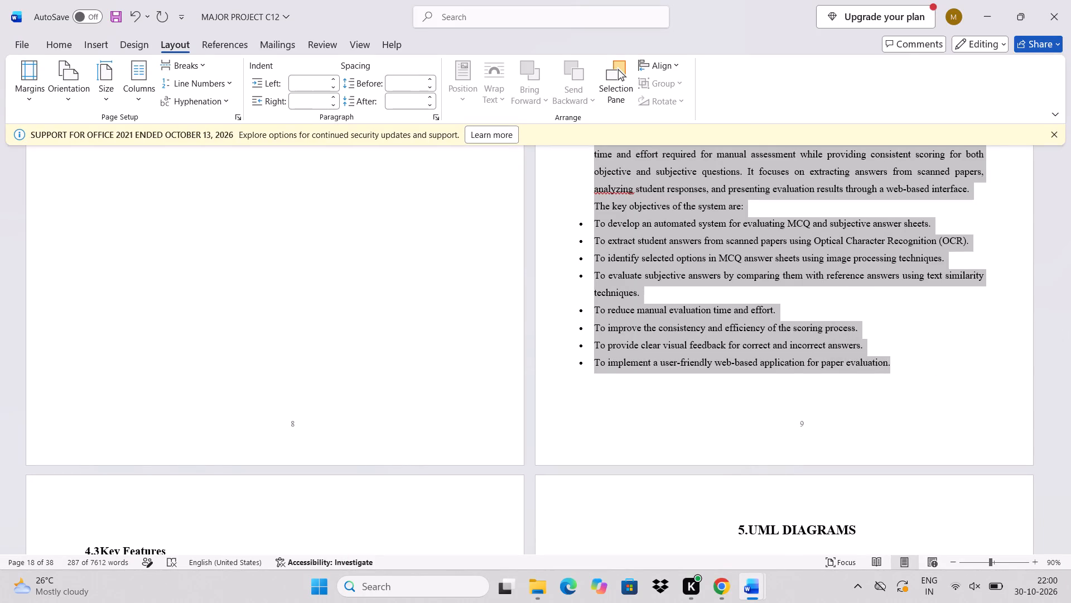
left_click(310, 83)
key("0")
key("Return")
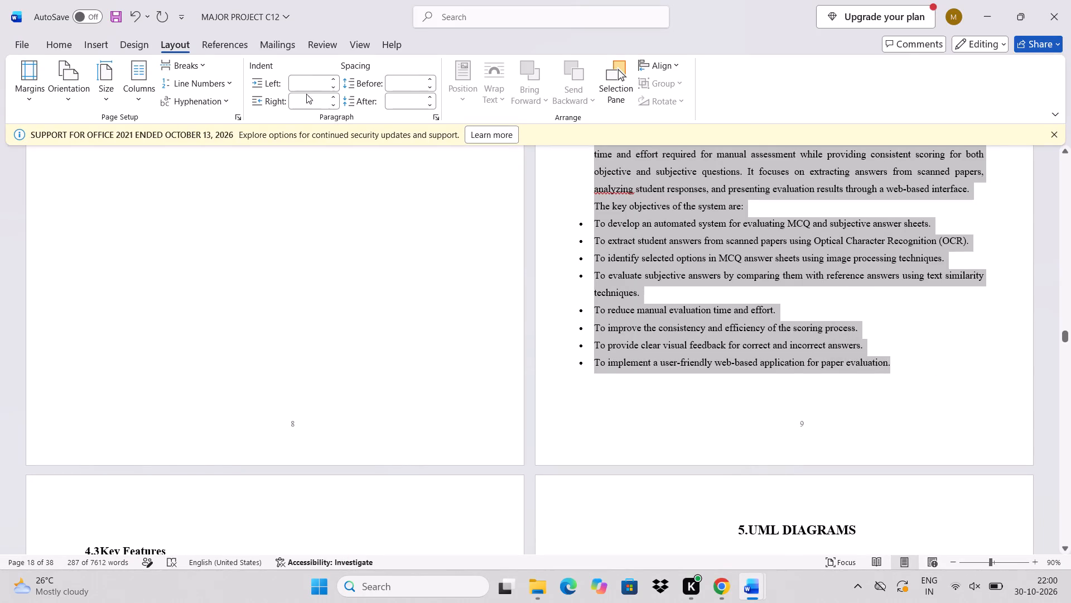
left_click(311, 96)
type("0.97")
key("Return")
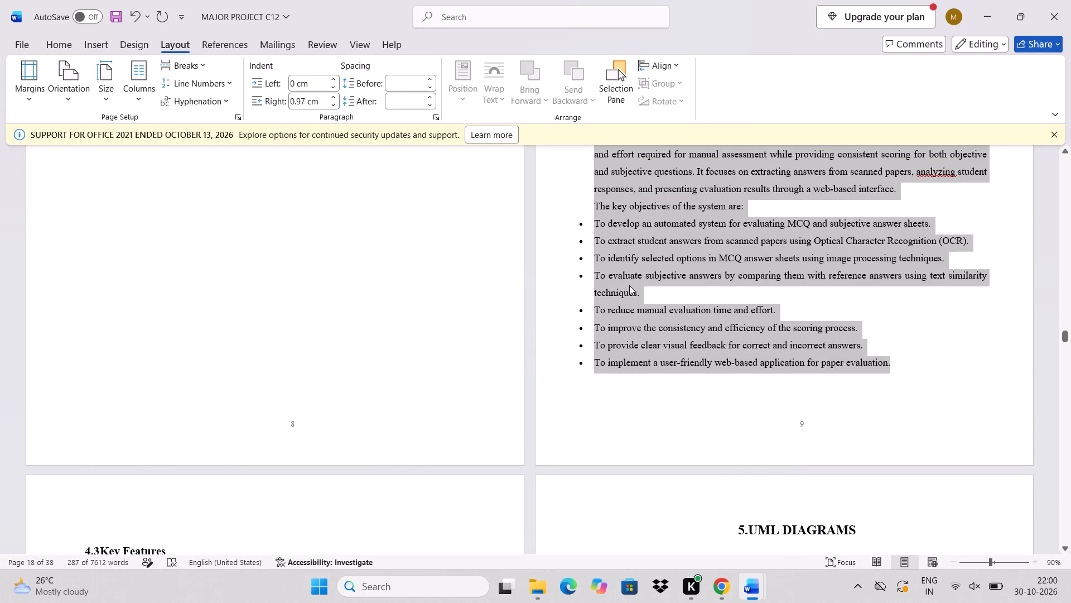
Set the page 10 text, sections 4.3 Key Features and 4.4 Advantages, to a 0 cm left and 0.97 cm right indent.
scroll(629, 285, "up", 5)
scroll(629, 285, "down", 2)
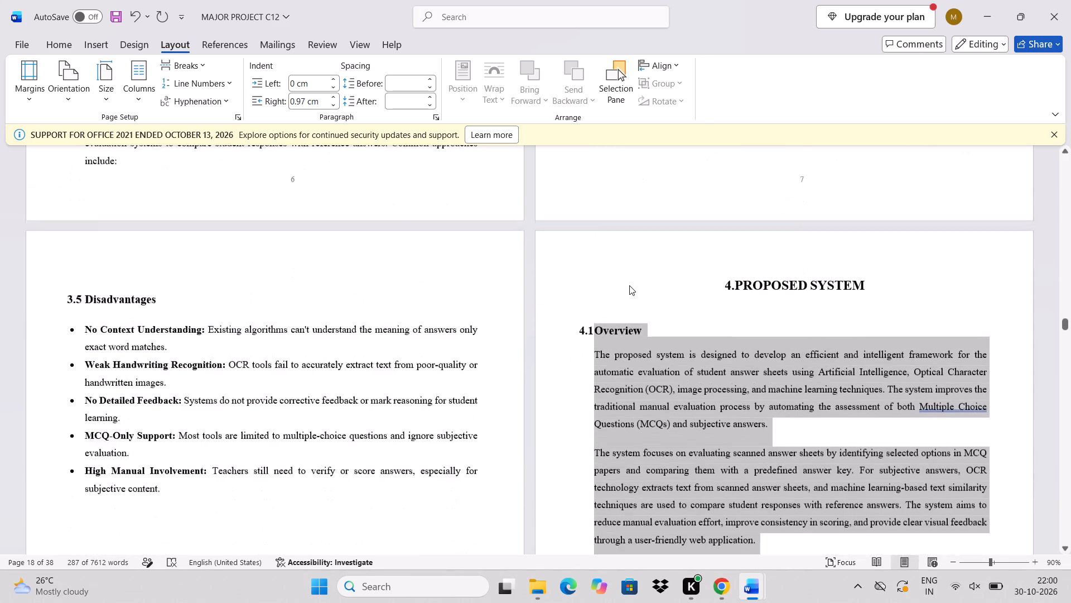
scroll(629, 285, "down", 5)
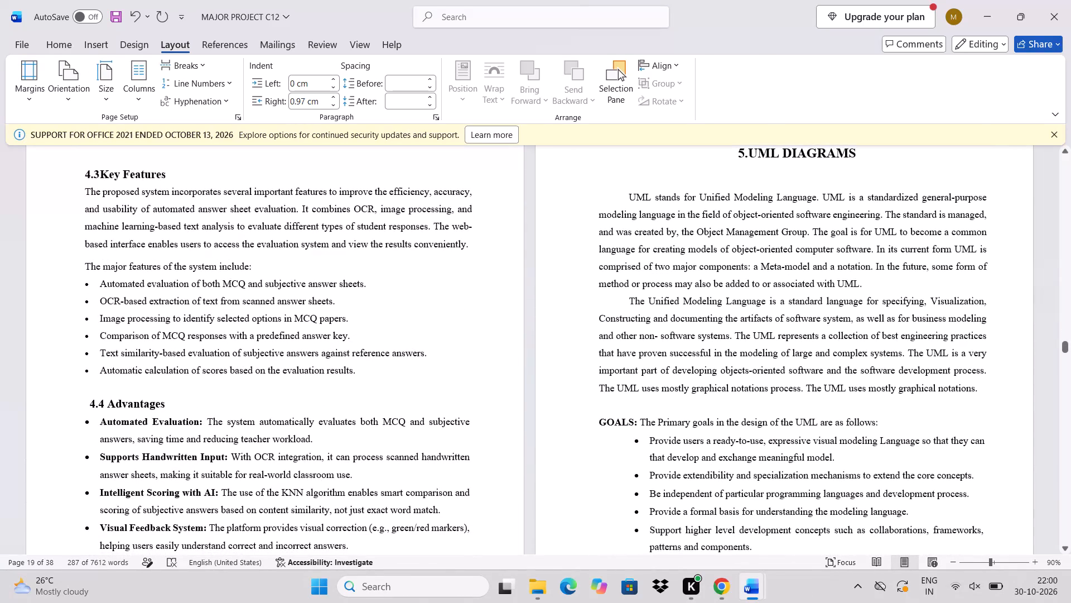
left_click(352, 269)
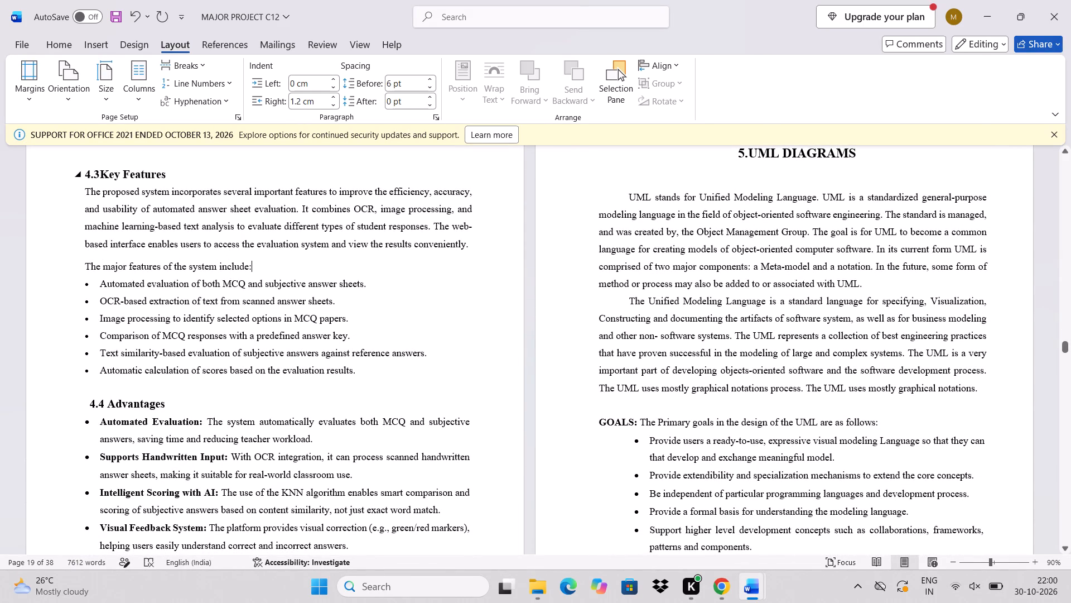
left_click_drag(103, 173, 317, 335)
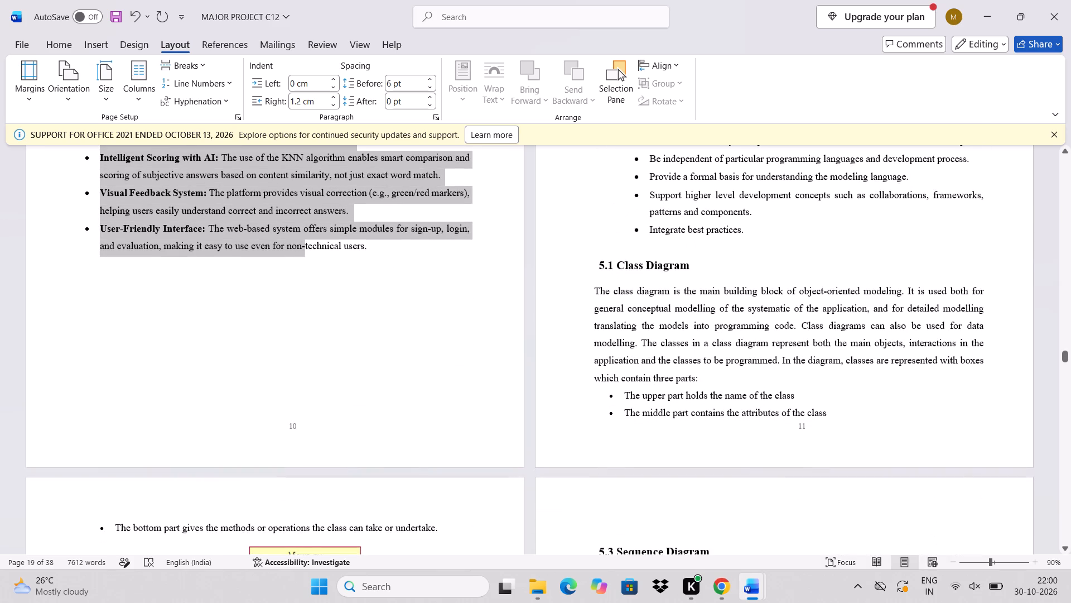
left_click_drag(317, 335, 373, 299)
left_click(315, 83)
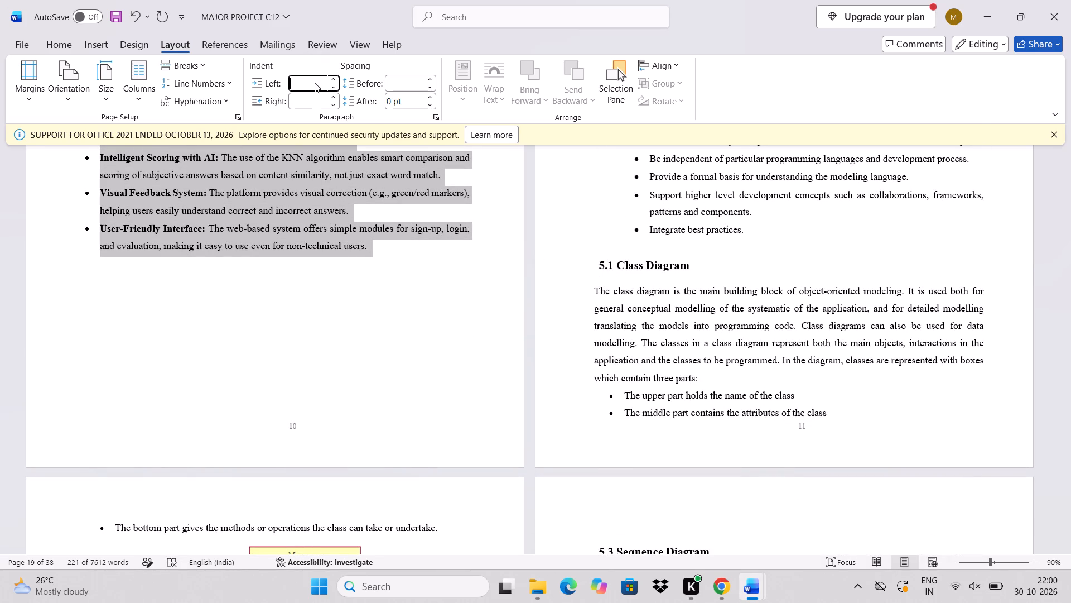
key("0")
key("Return")
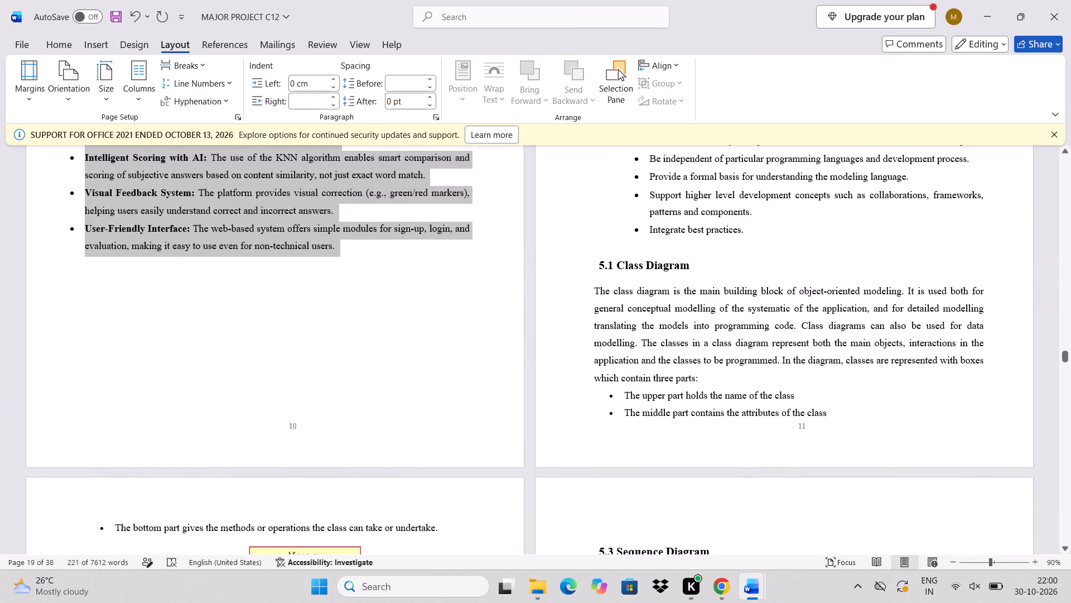
left_click(315, 101)
type("0.97")
key("Return")
left_click(375, 328)
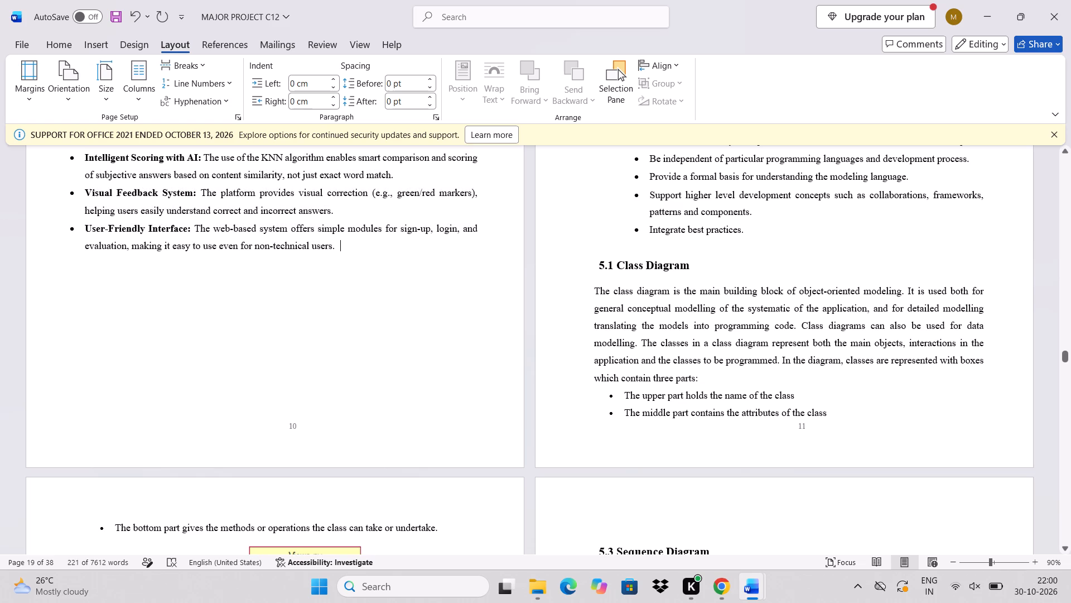
Set the page 11 text, from the UML introduction through the section 5.1 Class Diagram bullets, to a 0 cm left and 0.97 cm right indent.
scroll(375, 328, "up", 5)
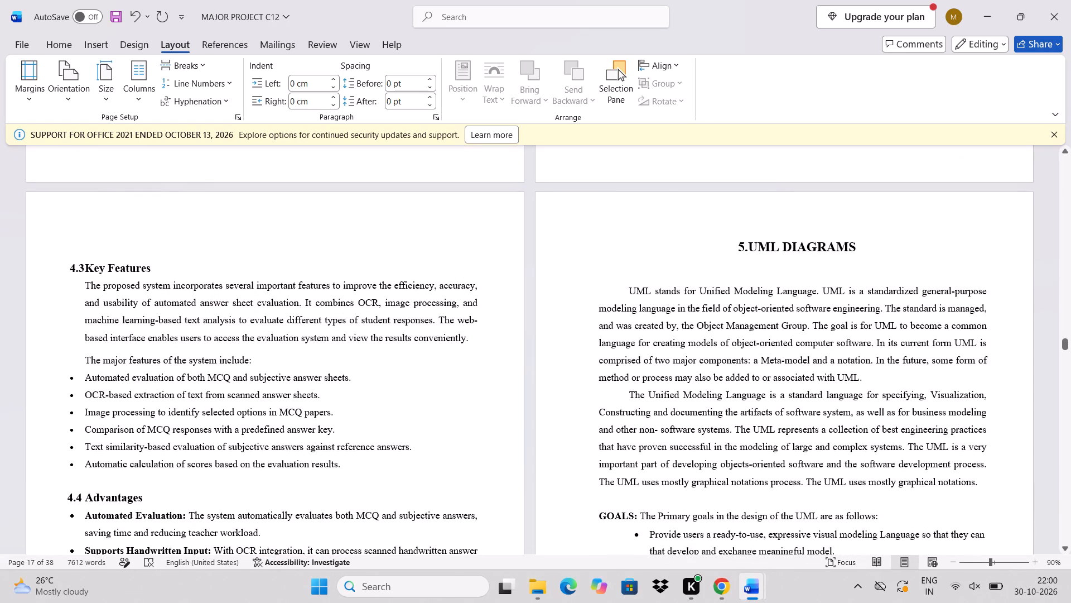
left_click_drag(627, 288, 677, 436)
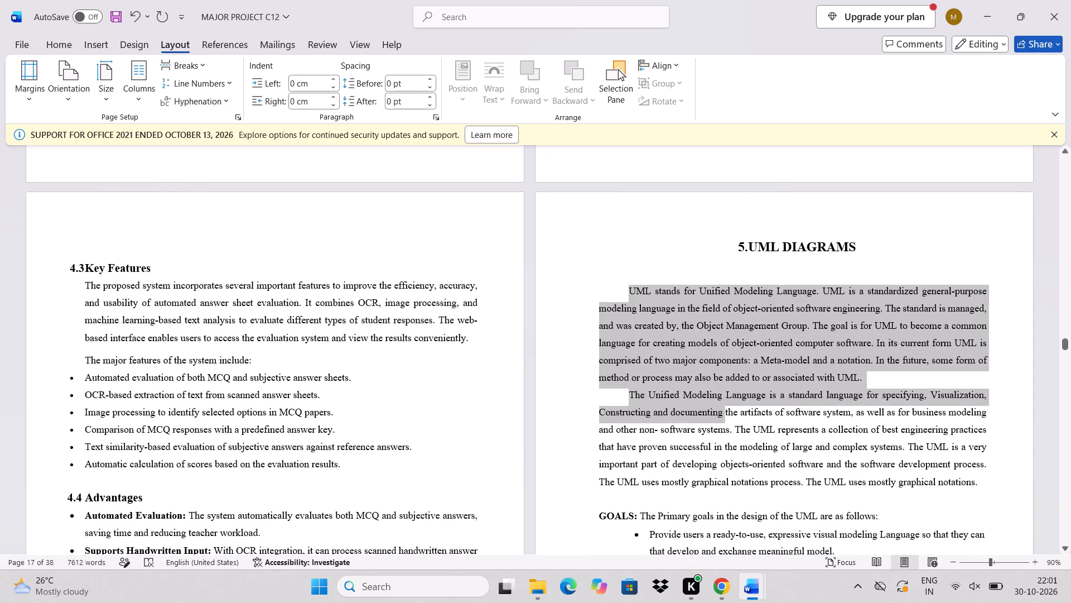
left_click_drag(677, 436, 868, 310)
left_click(291, 80)
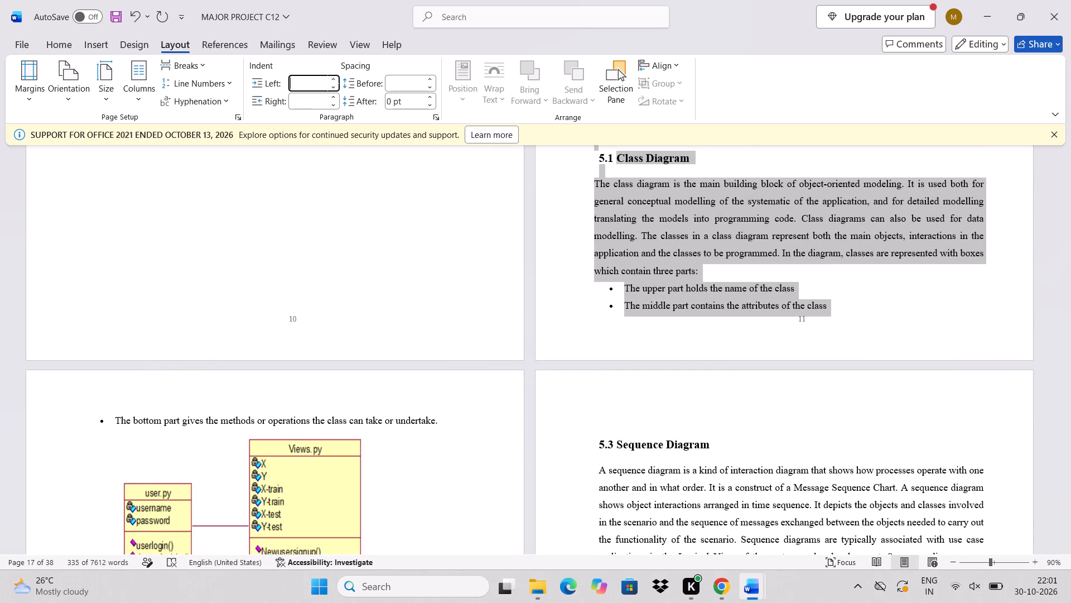
key("0")
key("Return")
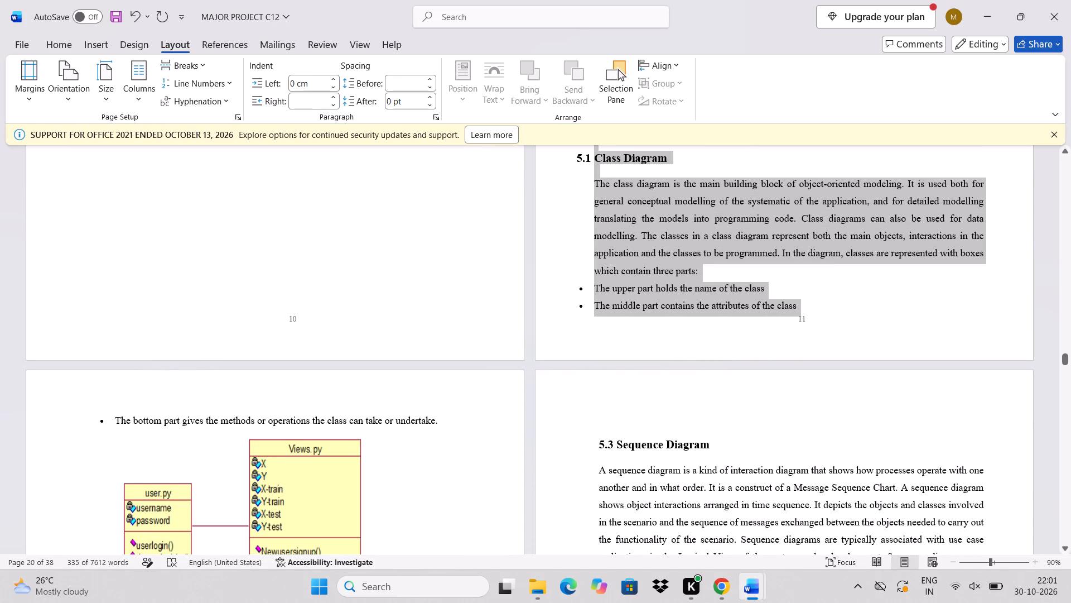
left_click(297, 102)
type("0.97")
key("Return")
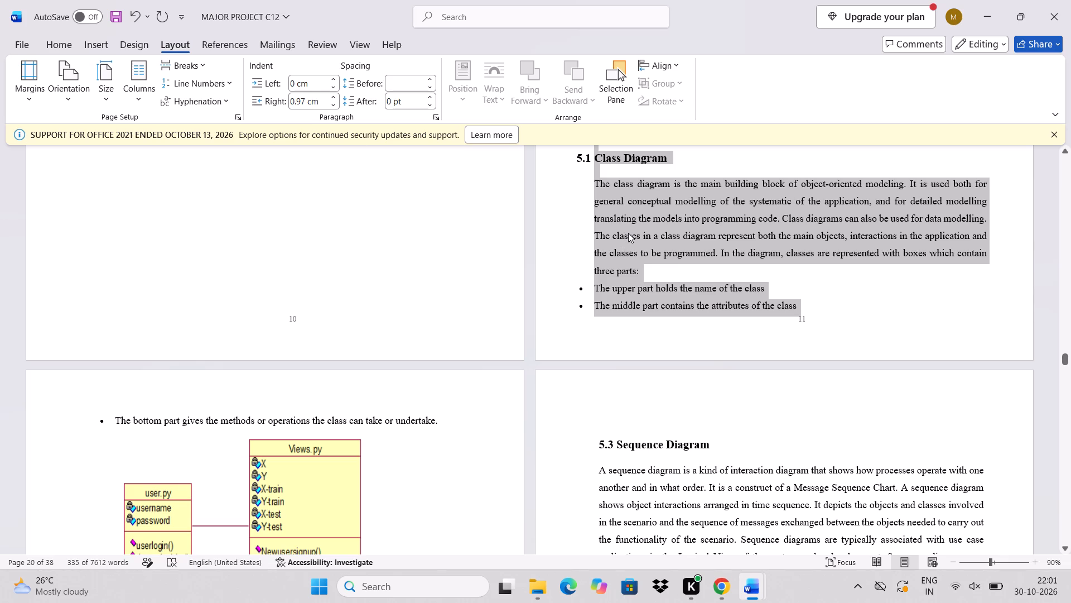
left_click(628, 233)
Set the page 12 content, from the last class diagram bullet through the fig 5.2 caption, to a 0 cm left and 0.97 cm right indent.
scroll(639, 295, "up", 1)
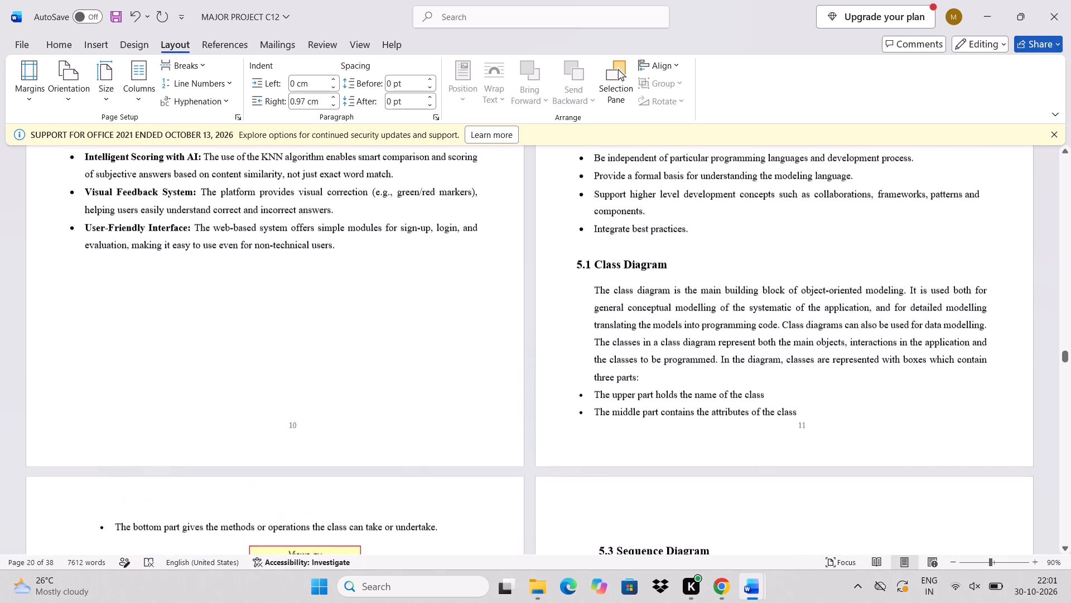
scroll(639, 295, "down", 3)
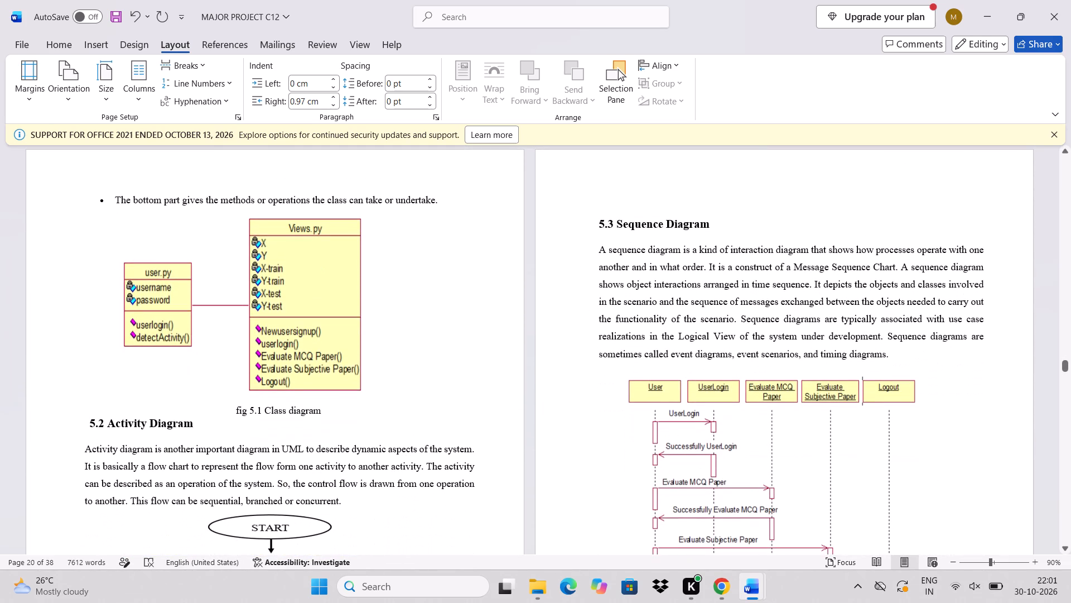
left_click_drag(105, 190, 313, 506)
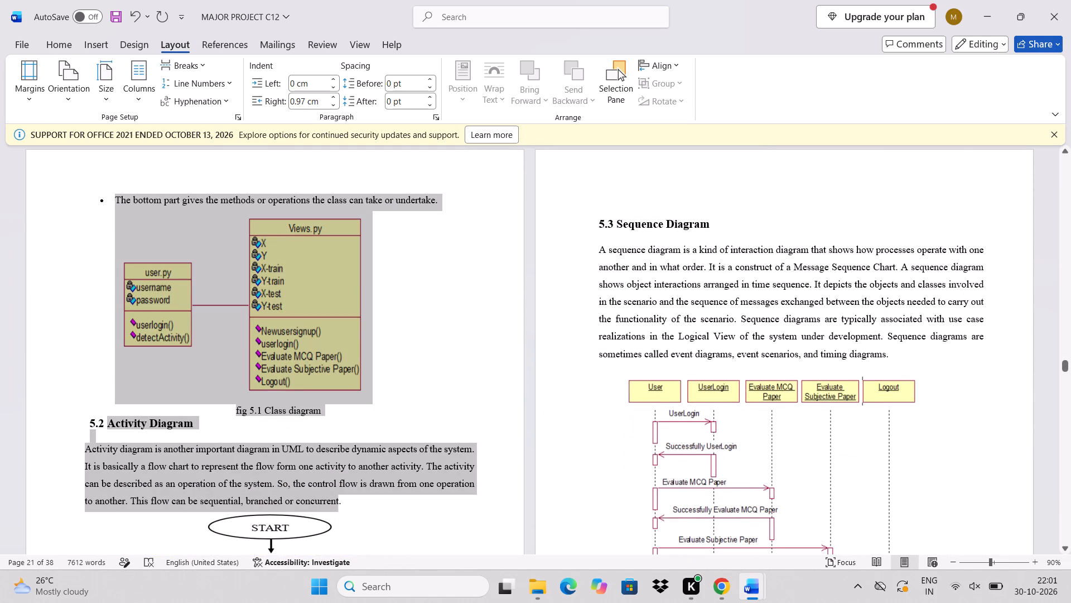
left_click_drag(313, 506, 314, 506)
left_click_drag(314, 506, 315, 126)
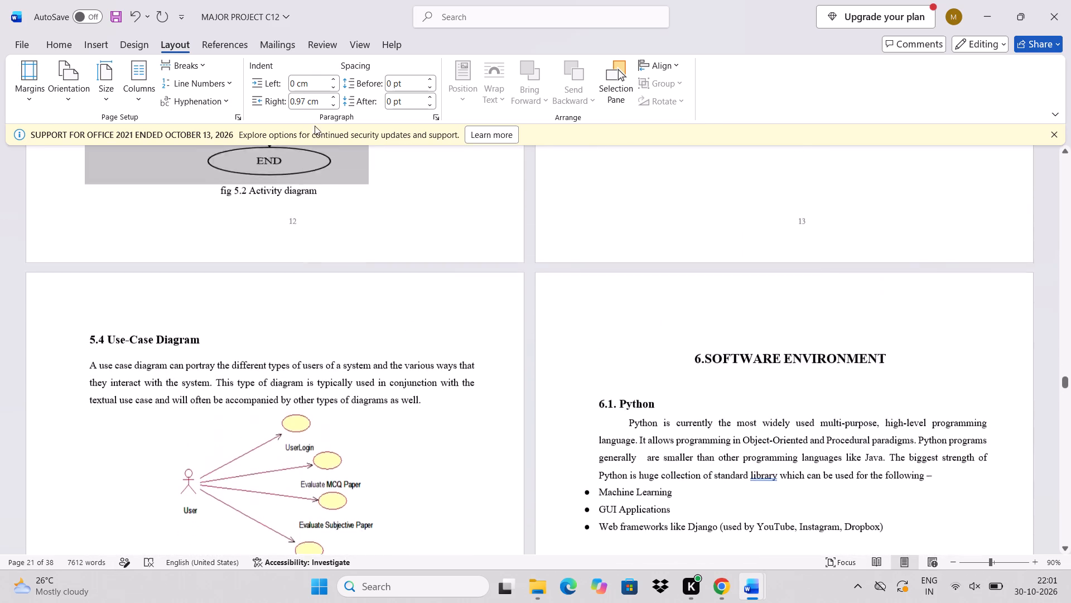
left_click_drag(315, 126, 388, 297)
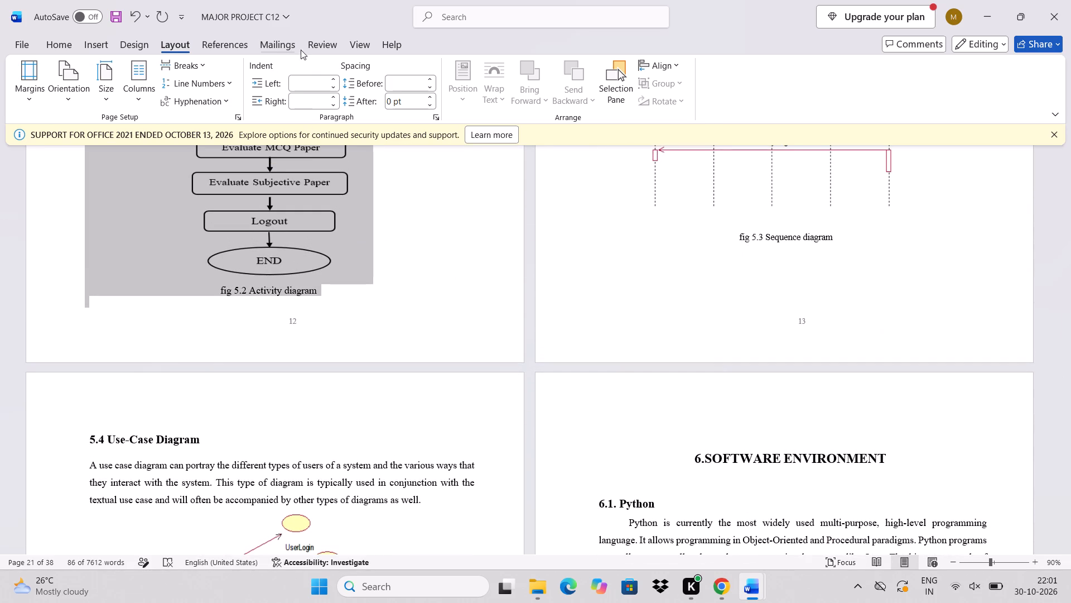
left_click(314, 82)
key("0")
key("Return")
left_click(318, 97)
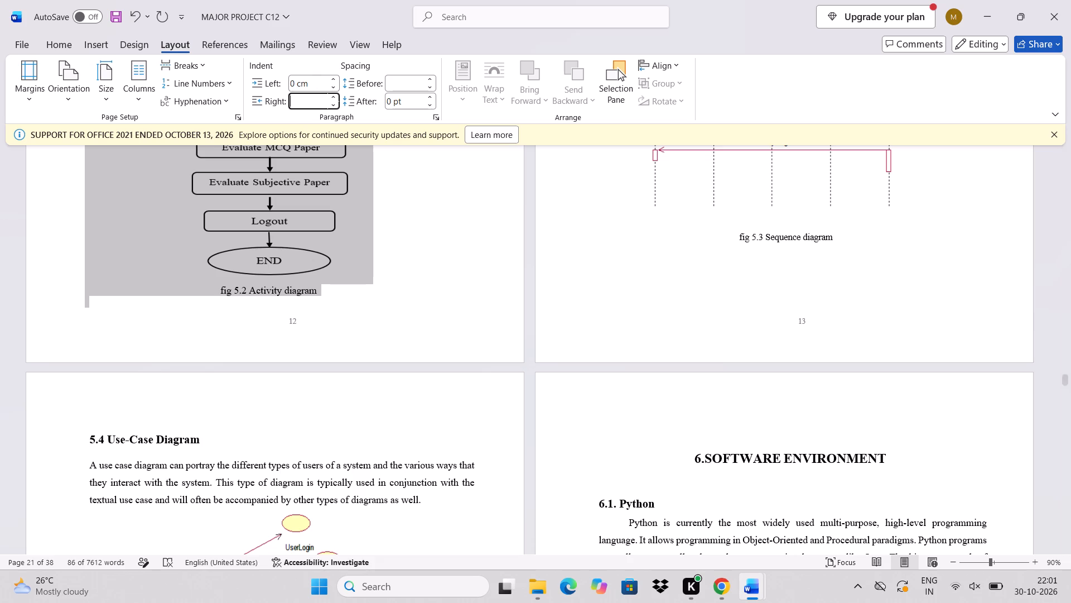
type("0.97")
key("Return")
left_click(424, 246)
Set section 5.3 Sequence Diagram on page 13, including its figure and caption, to a 0 cm left and 0.97 cm right indent.
scroll(424, 246, "up", 3)
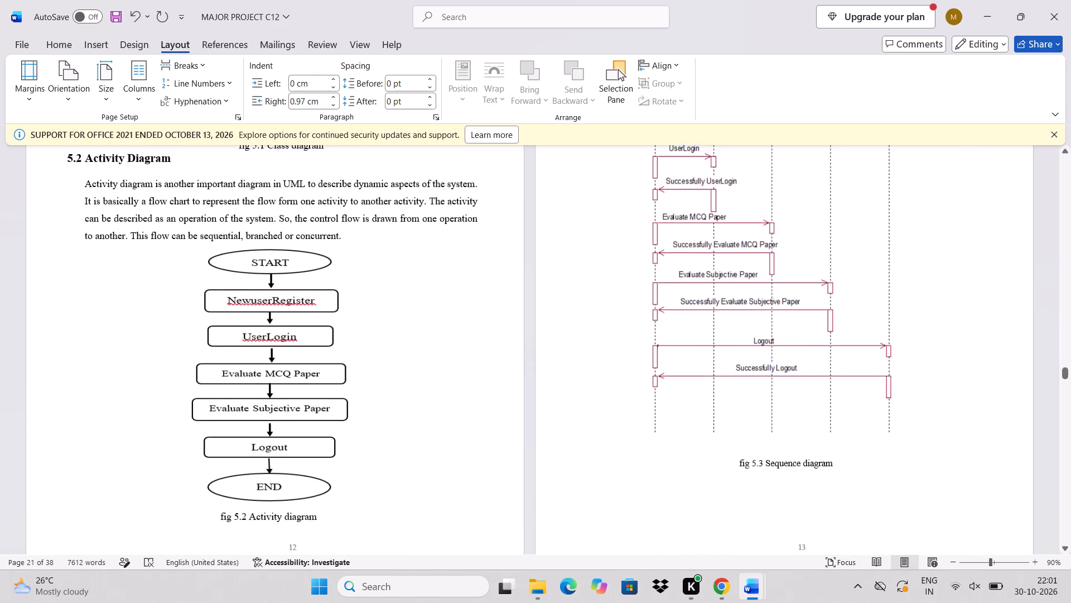
scroll(424, 246, "up", 2)
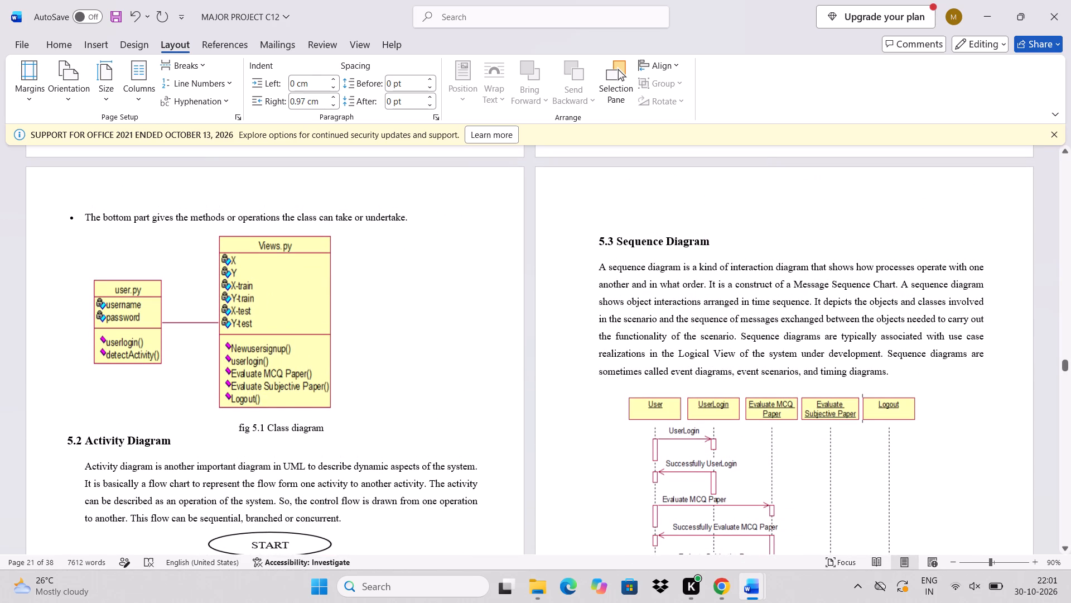
left_click_drag(616, 230, 716, 529)
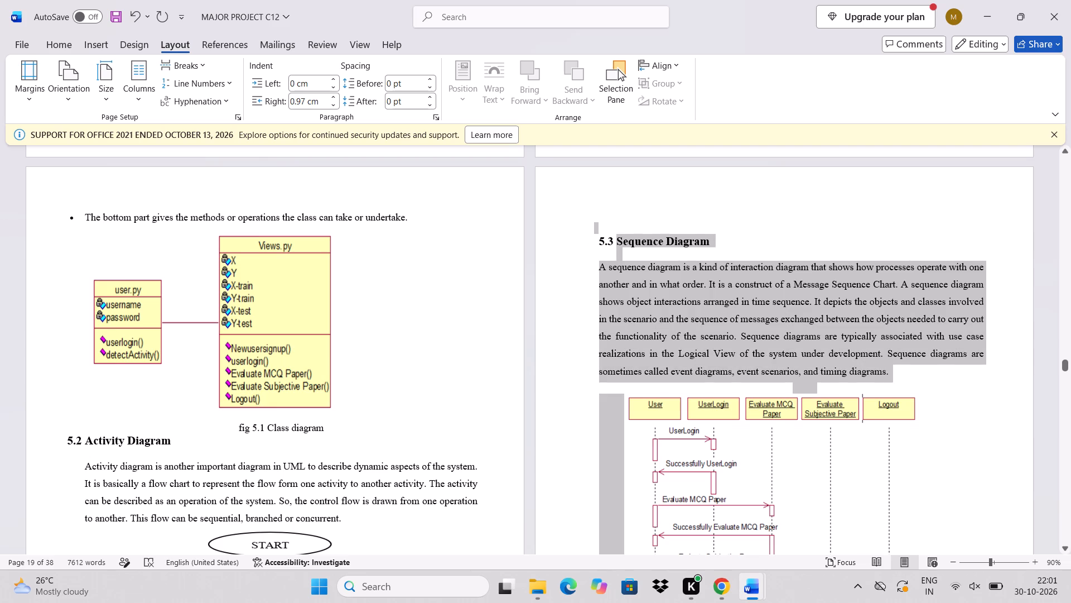
left_click_drag(716, 529, 727, 557)
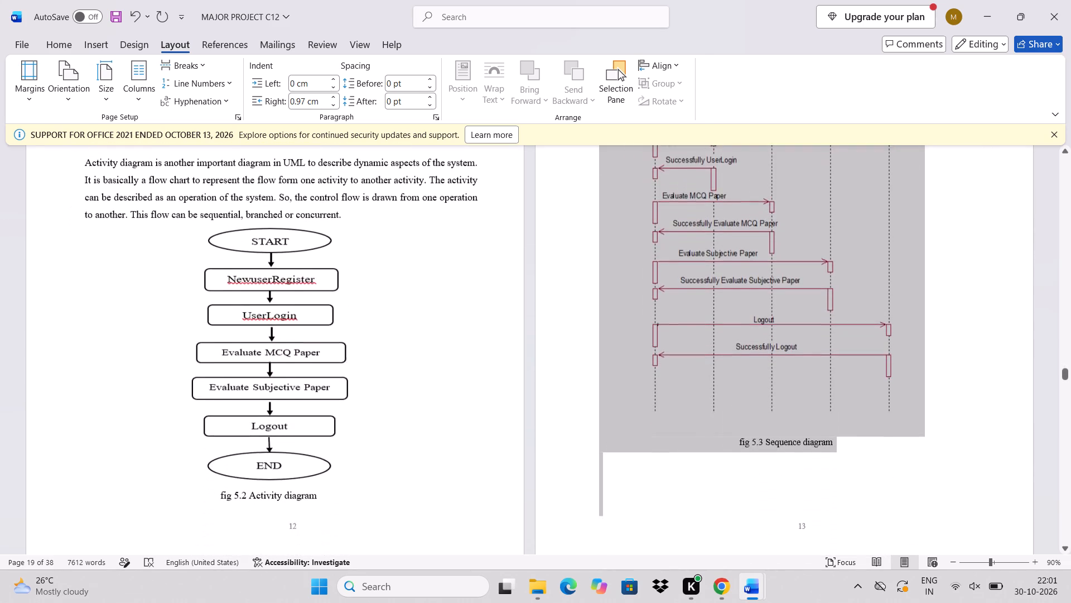
left_click_drag(727, 557, 866, 342)
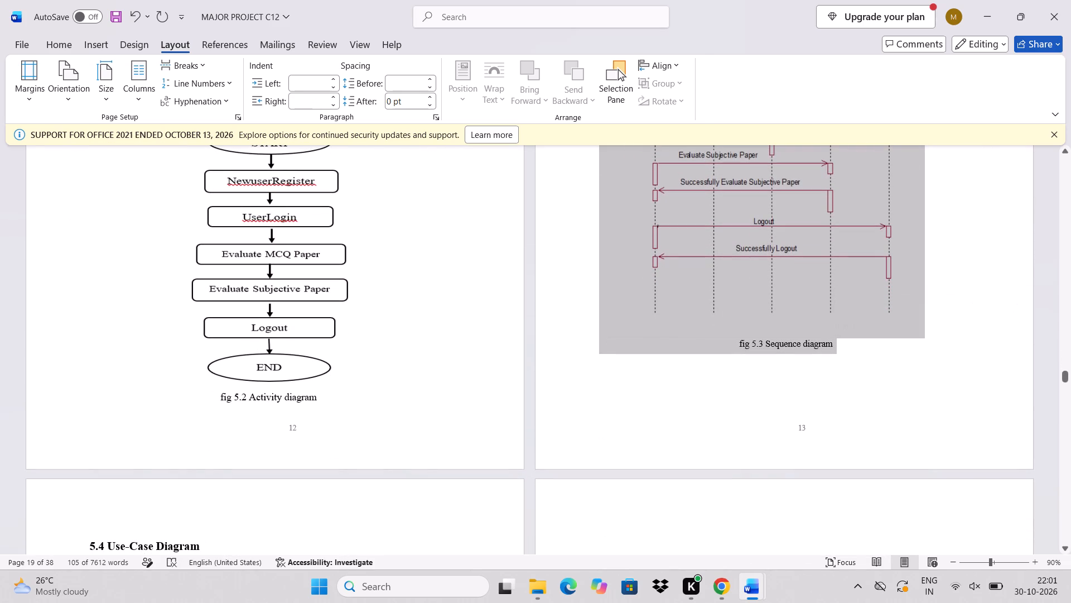
left_click(295, 87)
key("0")
key("Return")
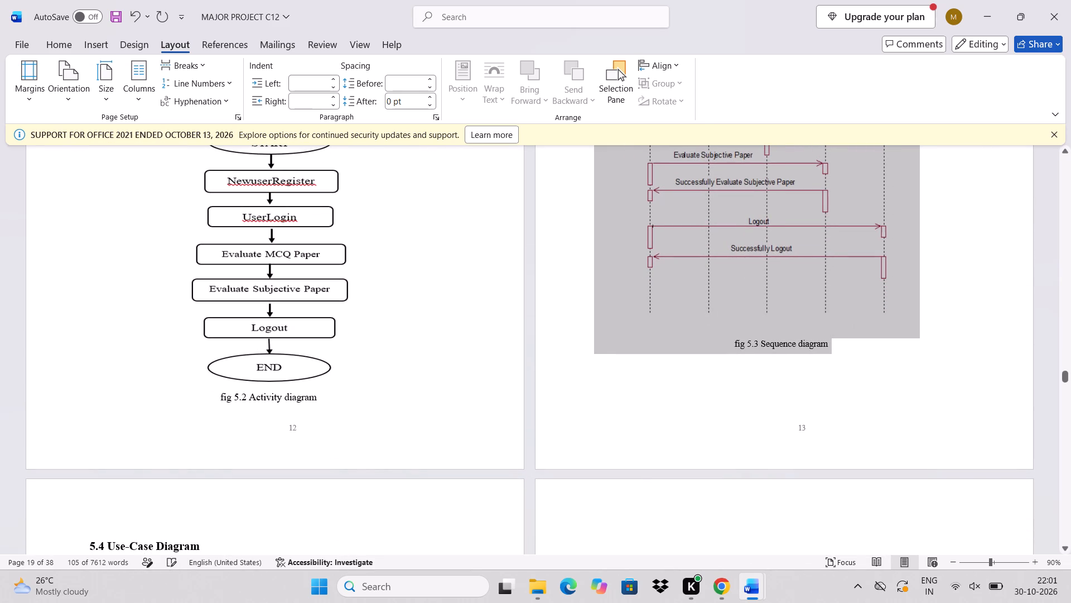
left_click(301, 103)
type("0.97")
key("Return")
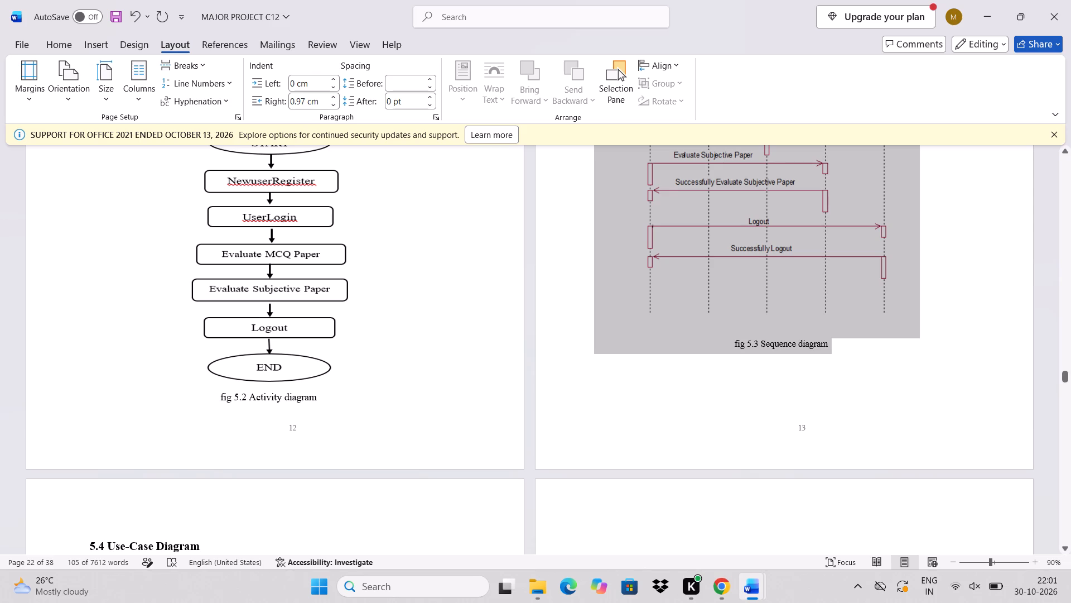
left_click(608, 368)
Set the page 14 content, sections 5.4 Use-Case Diagram and 5.5 Collaboration Diagram, to a 0 cm left and 0.97 cm right indent.
scroll(608, 368, "up", 2)
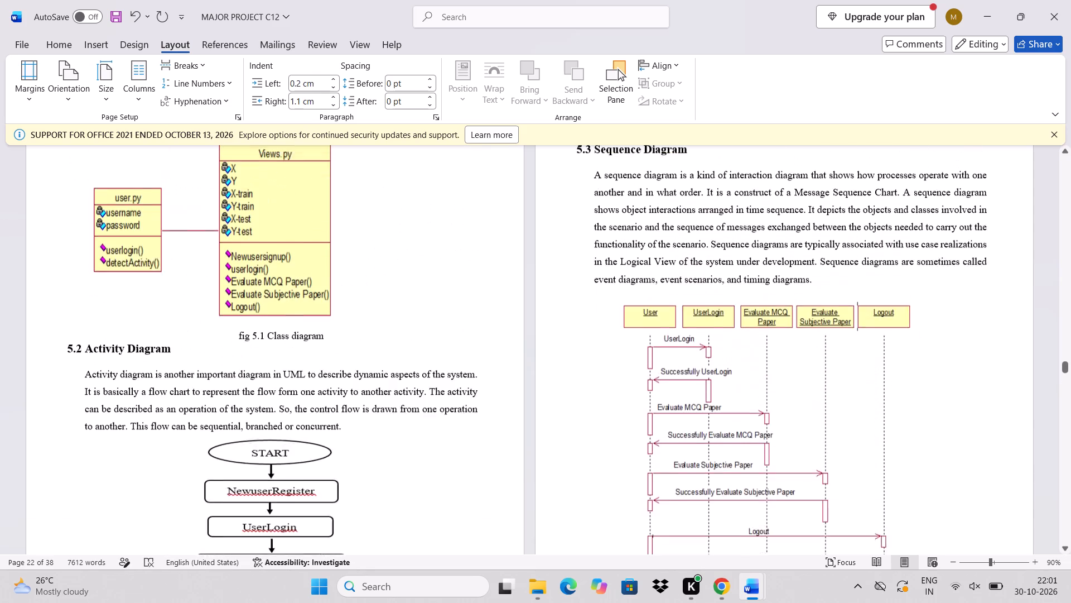
scroll(608, 368, "up", 1)
scroll(608, 368, "down", 5)
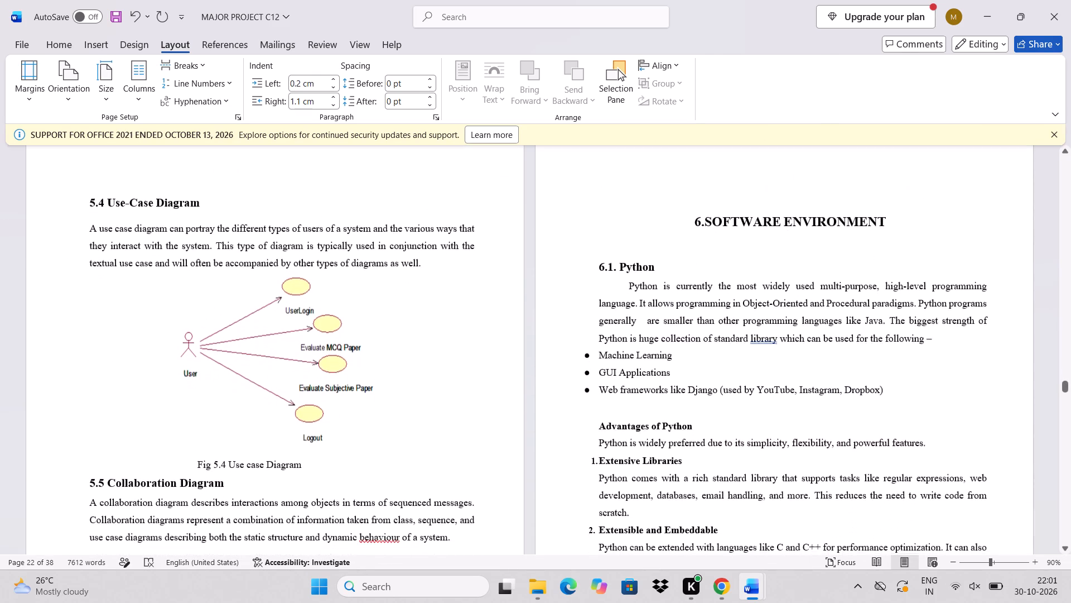
left_click_drag(109, 198, 210, 467)
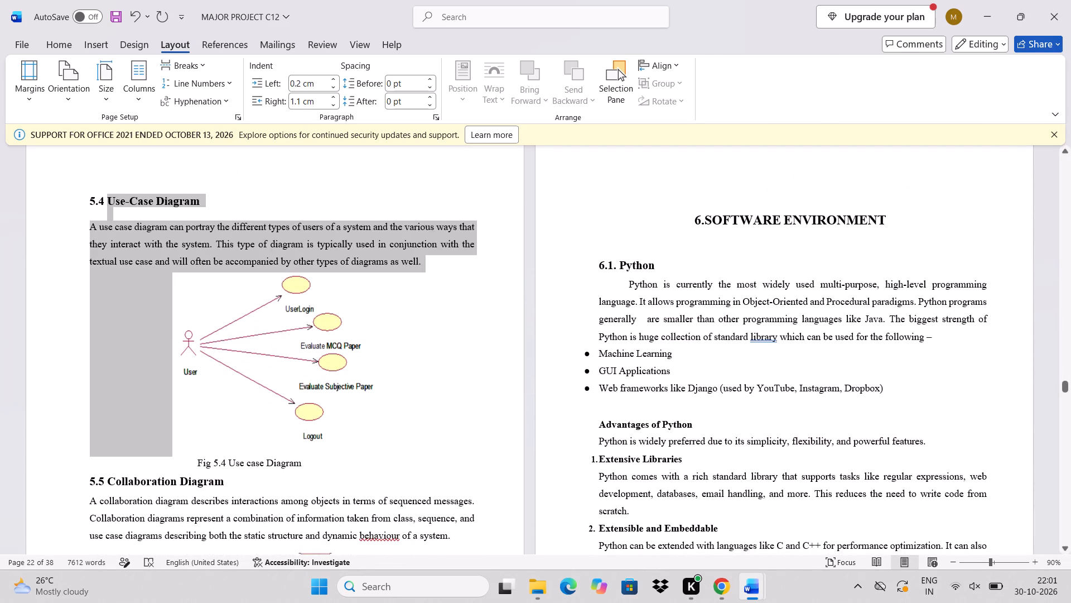
left_click_drag(210, 467, 288, 559)
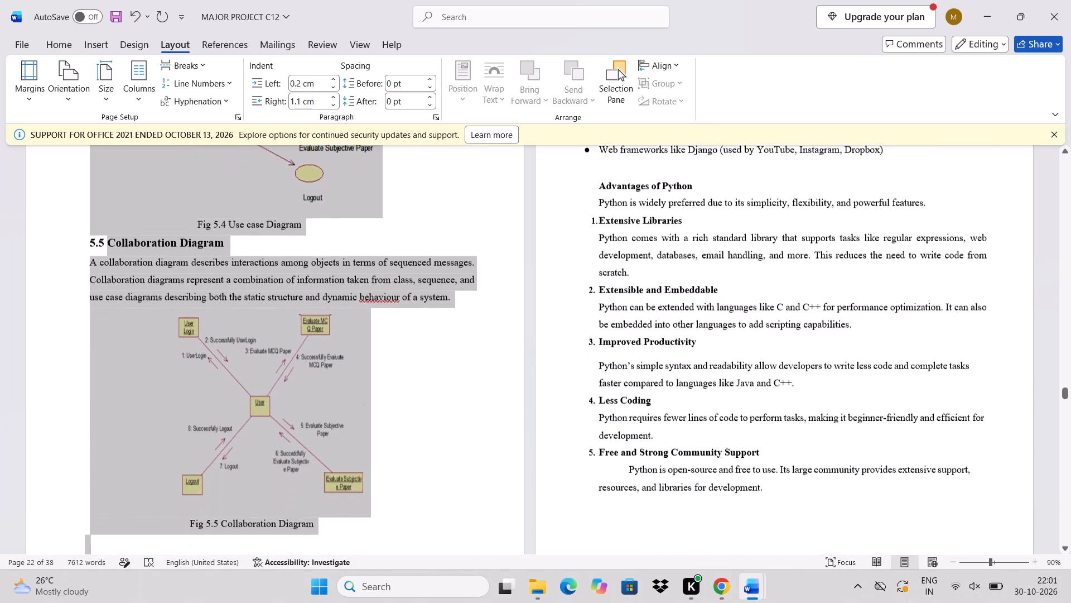
left_click_drag(288, 559, 336, 374)
left_click(305, 83)
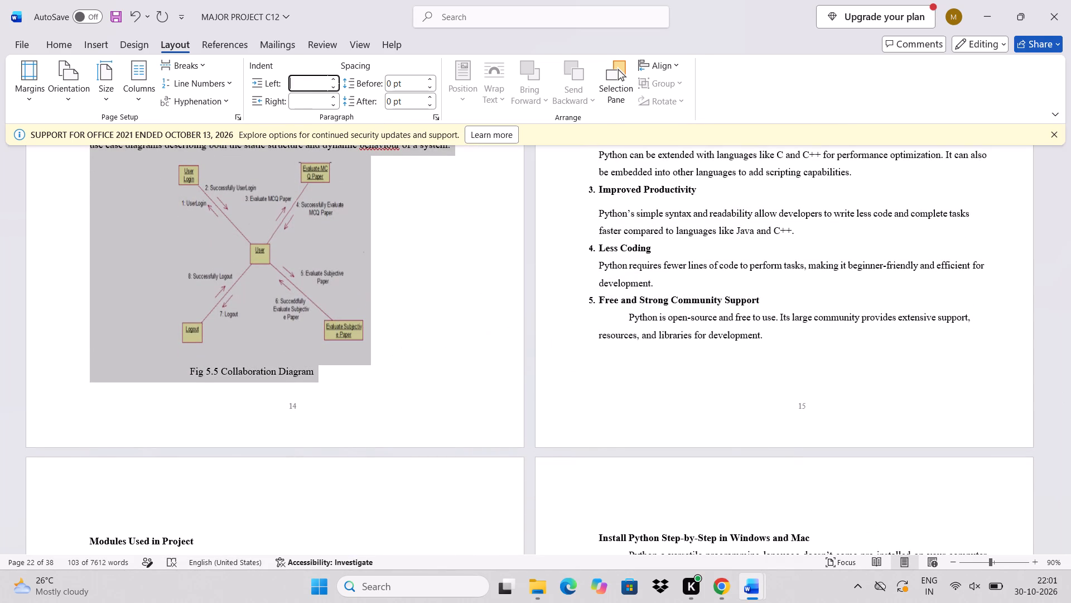
key("0")
key("Return")
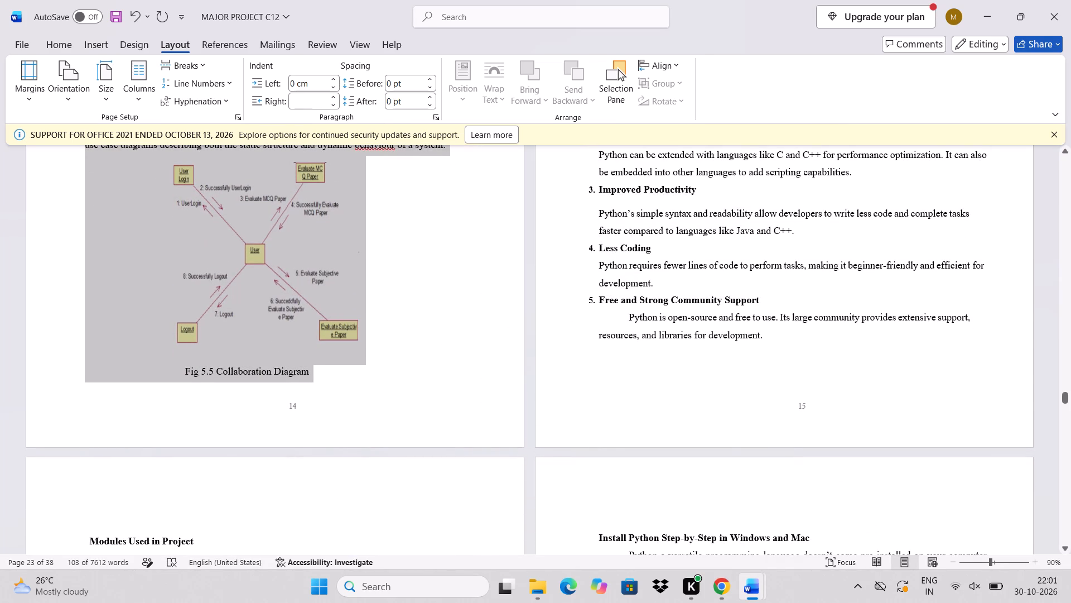
left_click(315, 103)
type("0.97")
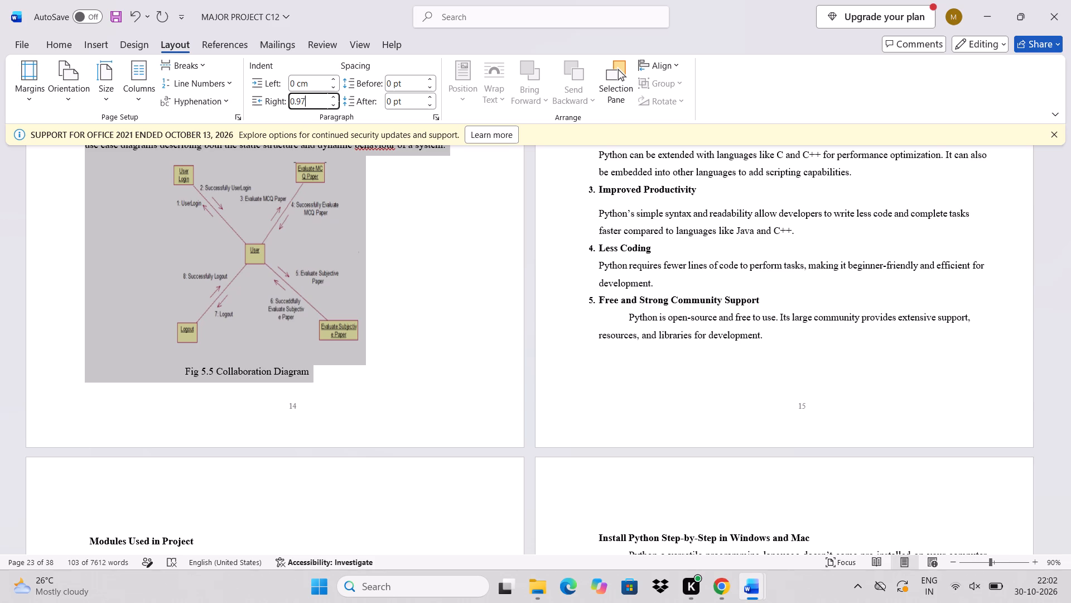
key("Return")
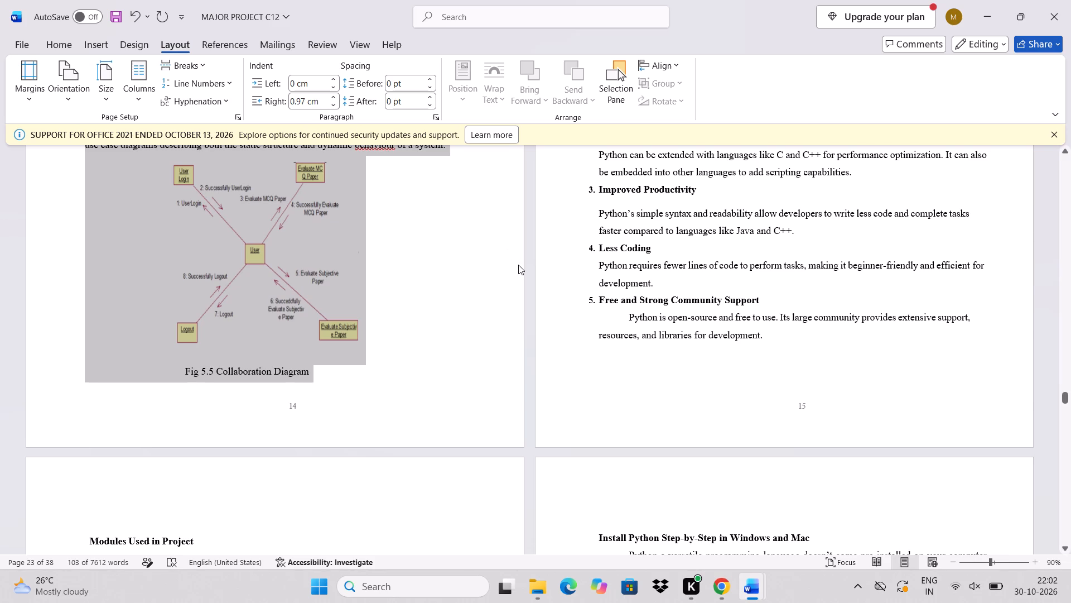
left_click(455, 291)
Set the page 15 text, from the 6.1 Python heading through Free and Strong Community Support, to a 0 cm left and 0.97 cm right indent.
scroll(455, 291, "up", 2)
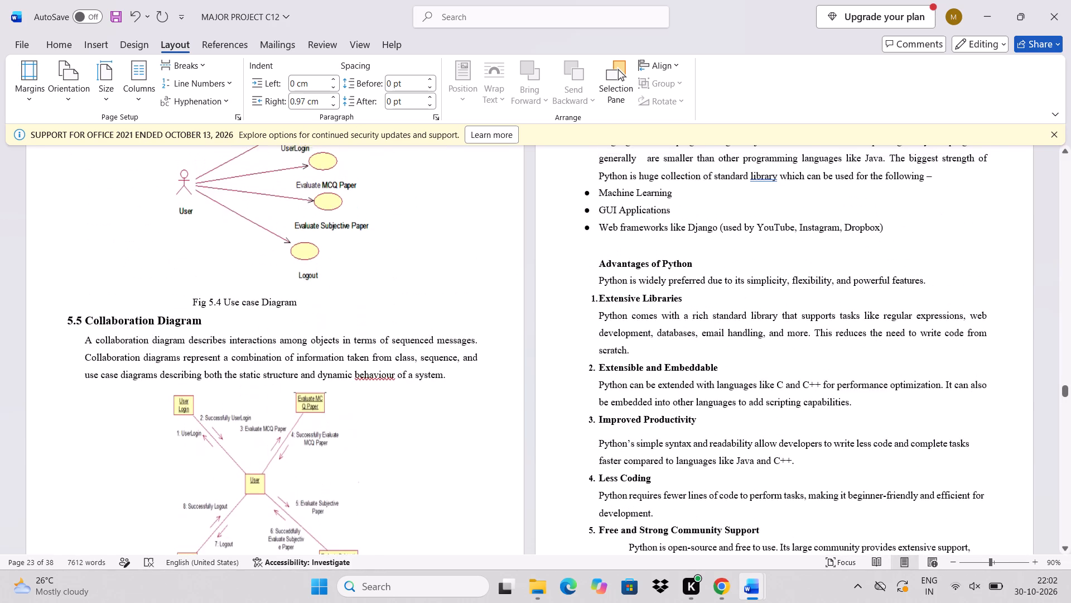
scroll(455, 291, "up", 1)
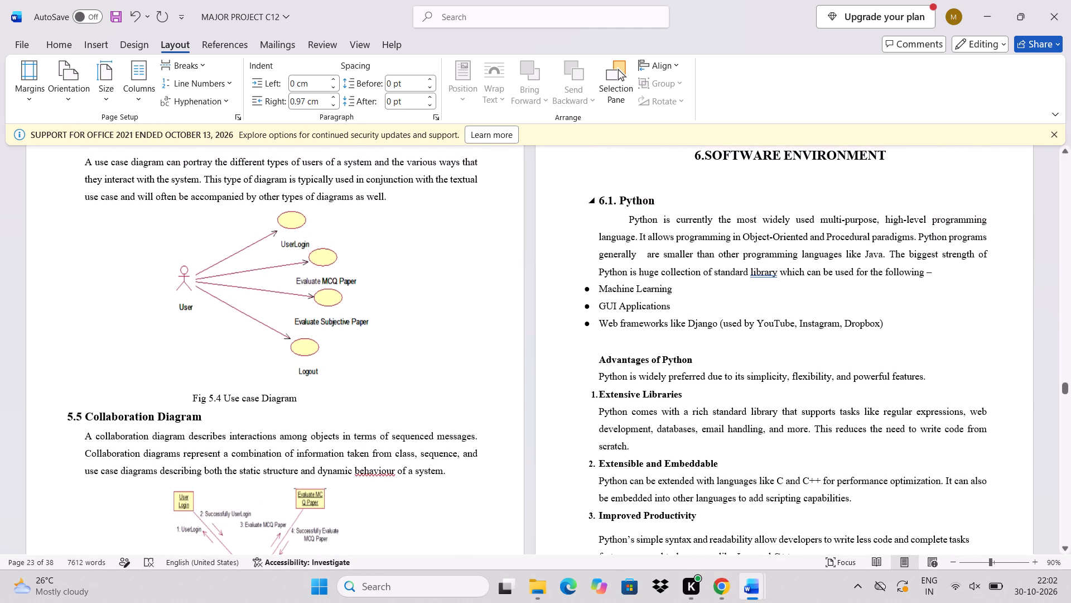
left_click_drag(621, 199, 773, 411)
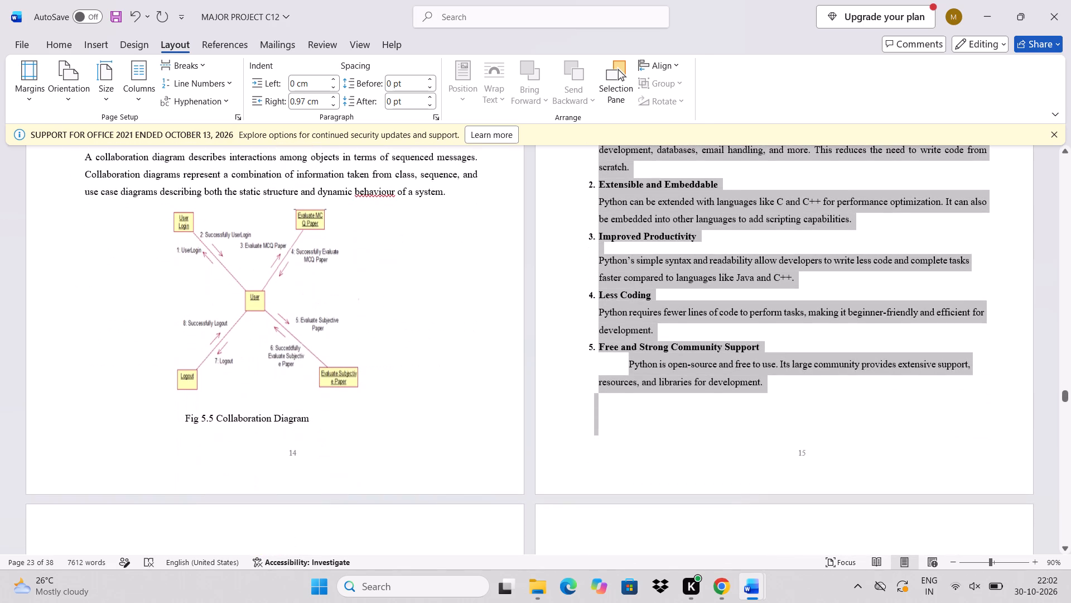
left_click_drag(773, 411, 787, 387)
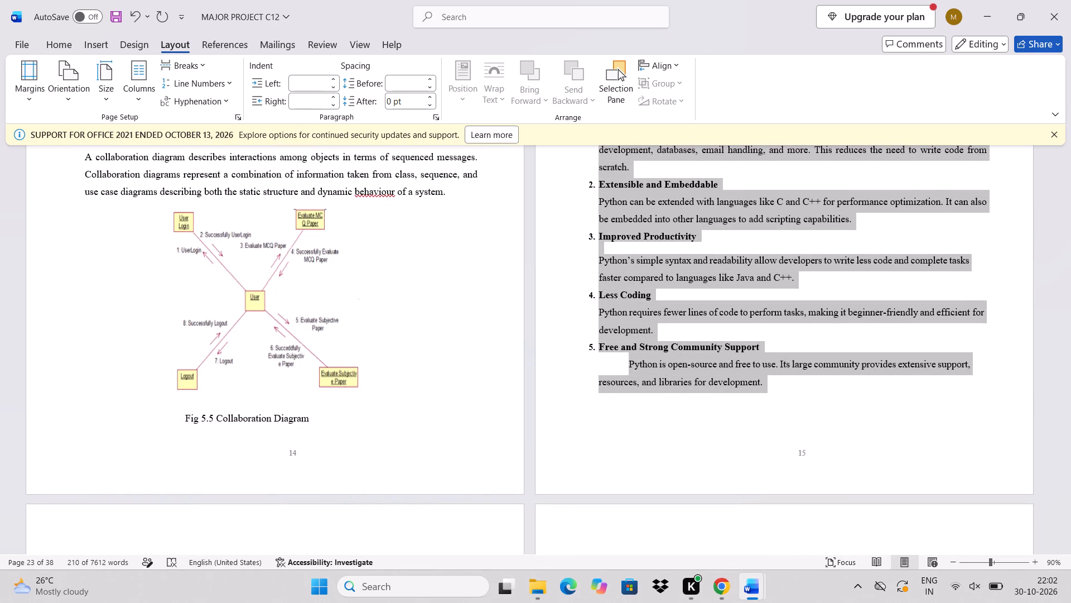
left_click(307, 84)
key("0")
key("Return")
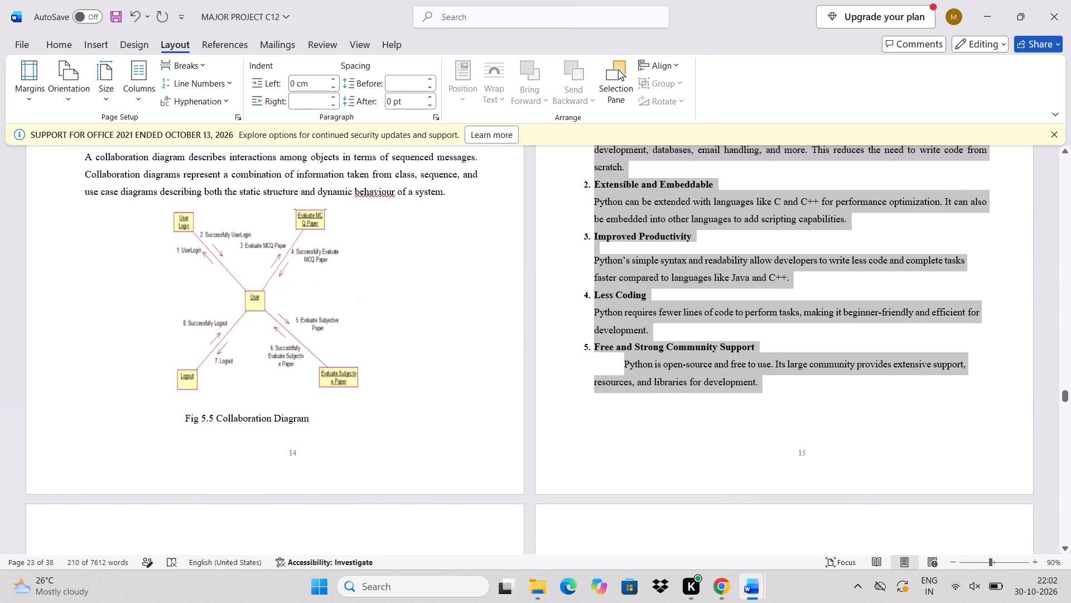
left_click(312, 98)
type("0.97")
key("Return")
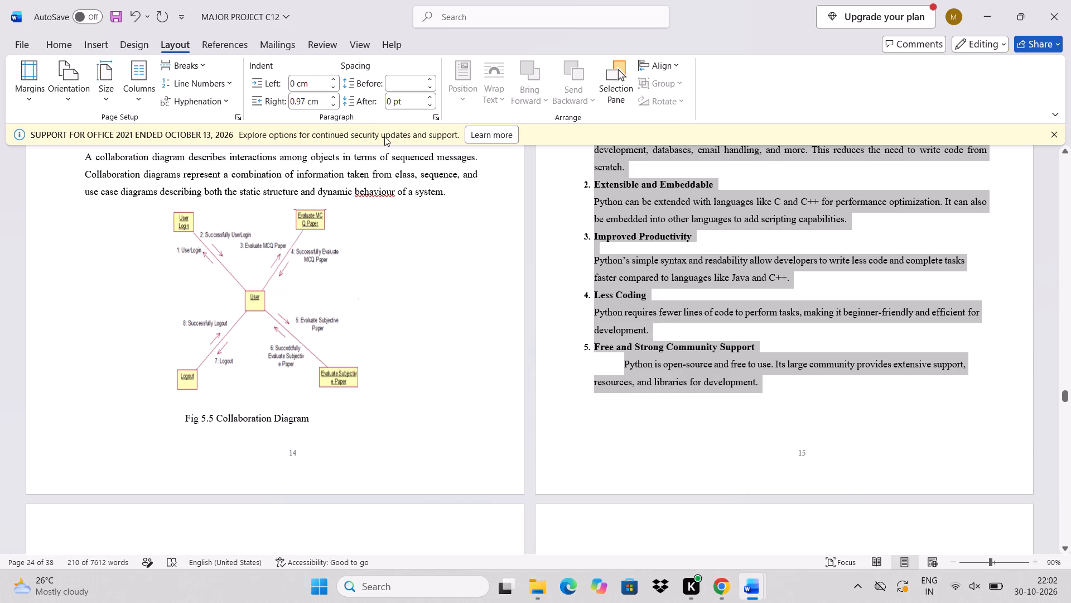
left_click(634, 441)
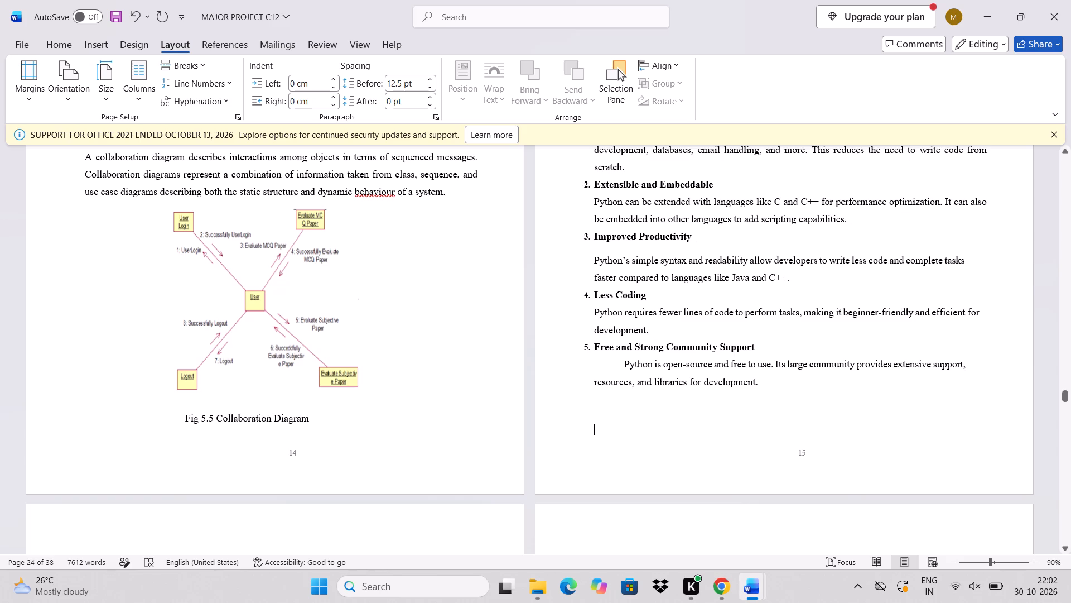
Set the page 16 Modules Used in Project text, from NumPy through Ultralytics, to a 0 cm left and 0.97 cm right indent.
scroll(634, 441, "down", 4)
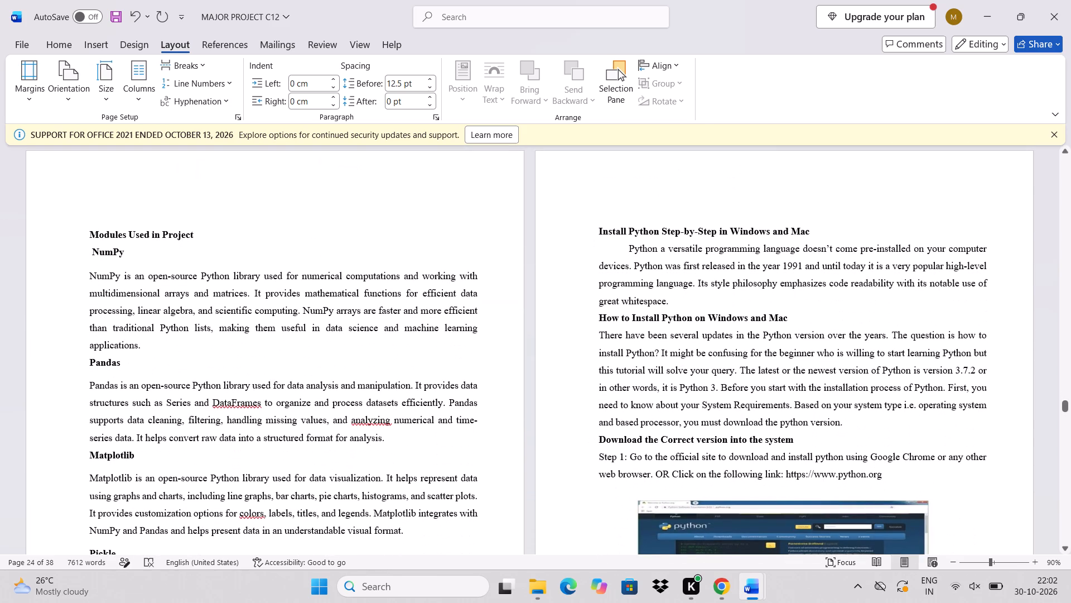
left_click_drag(89, 224, 255, 400)
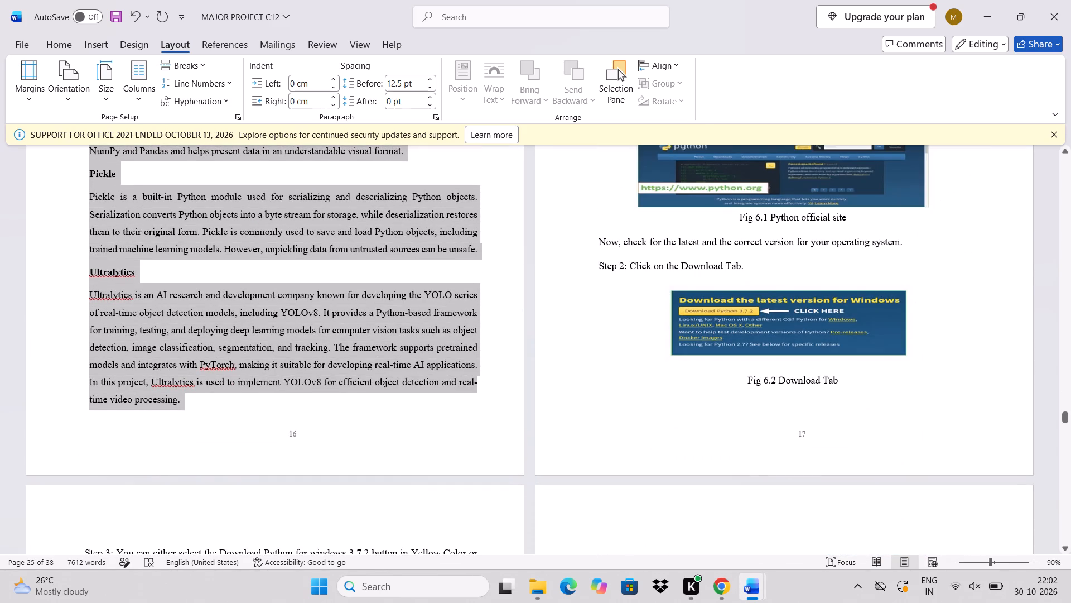
left_click_drag(255, 400, 259, 410)
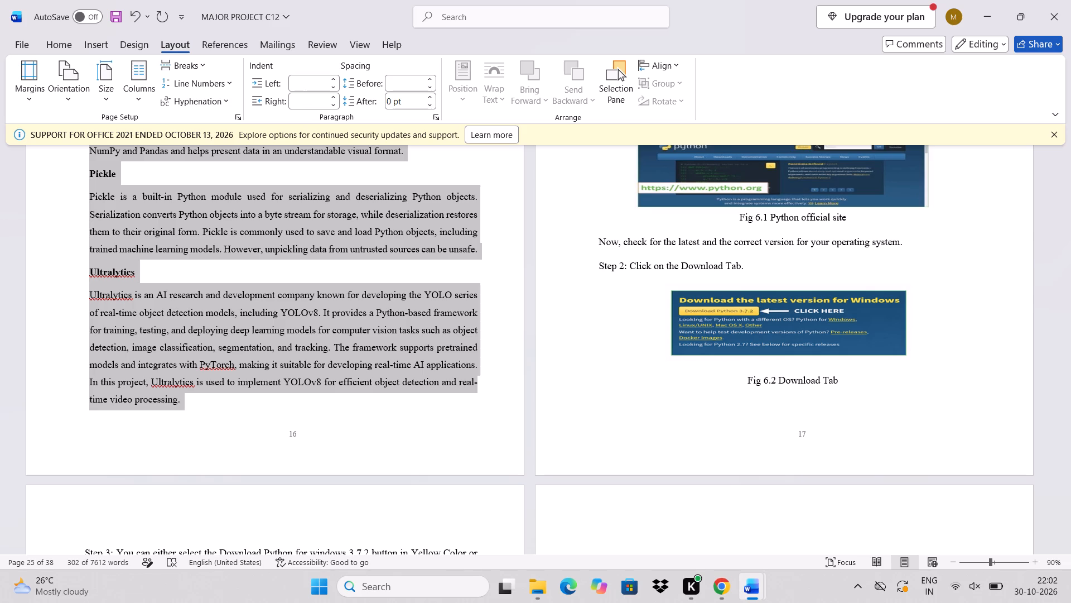
left_click(305, 85)
key("0")
key("Return")
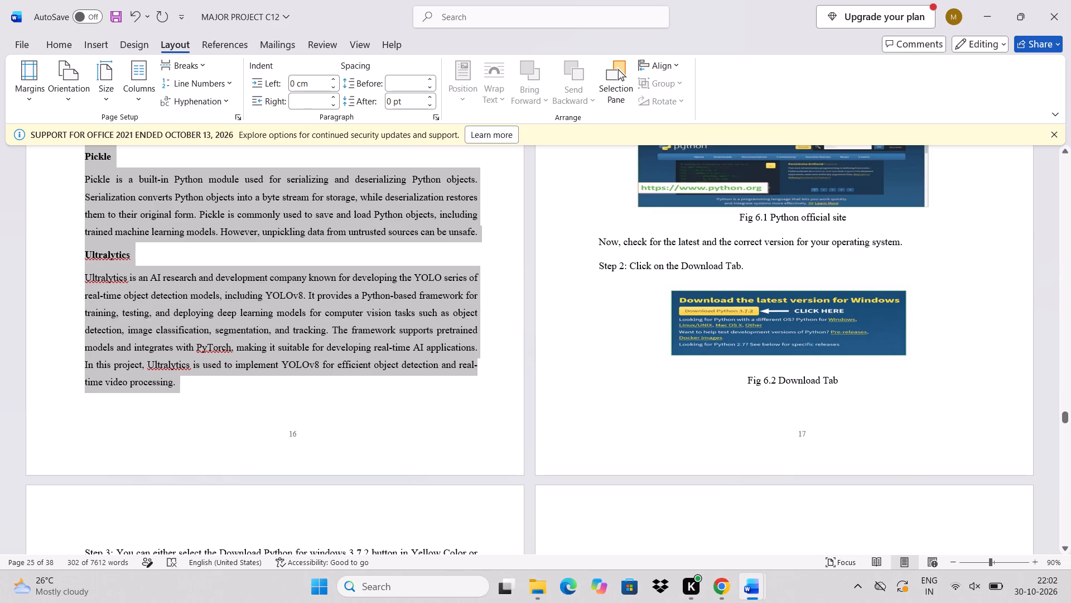
left_click(308, 102)
type("0.97")
key("Return")
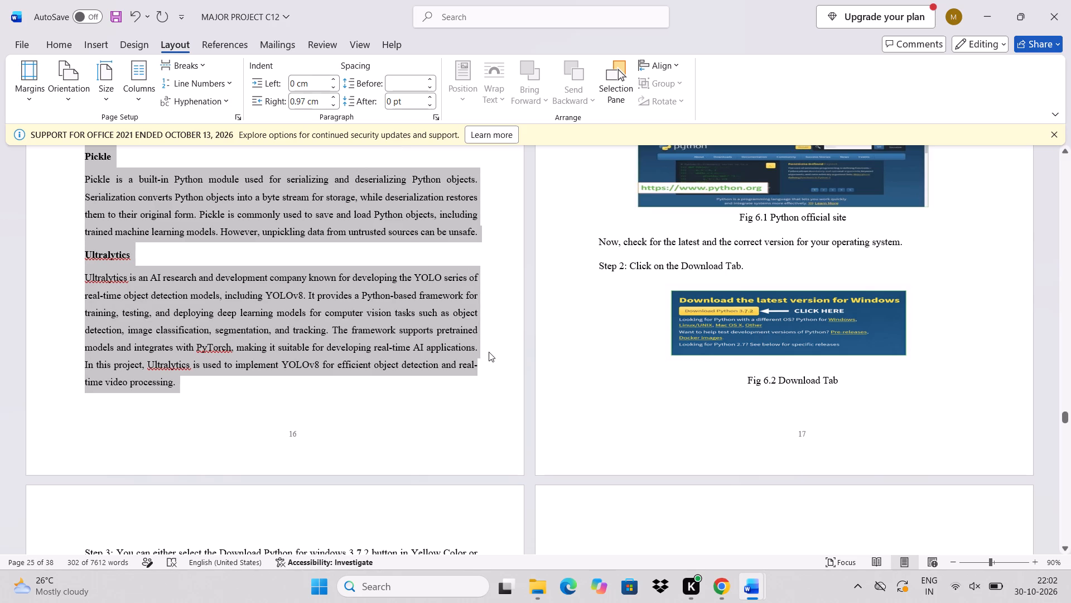
Set the page 17 Python installation content, through the Fig 6.2 Download Tab caption, to a 0 cm left and 0.97 cm right indent.
scroll(610, 324, "up", 4)
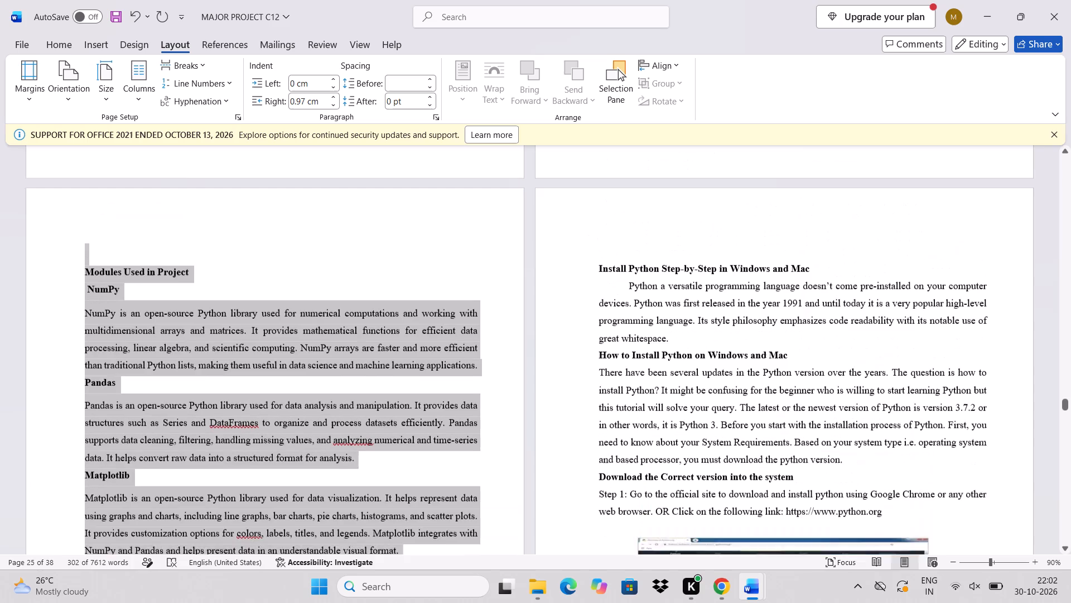
left_click_drag(599, 284, 718, 556)
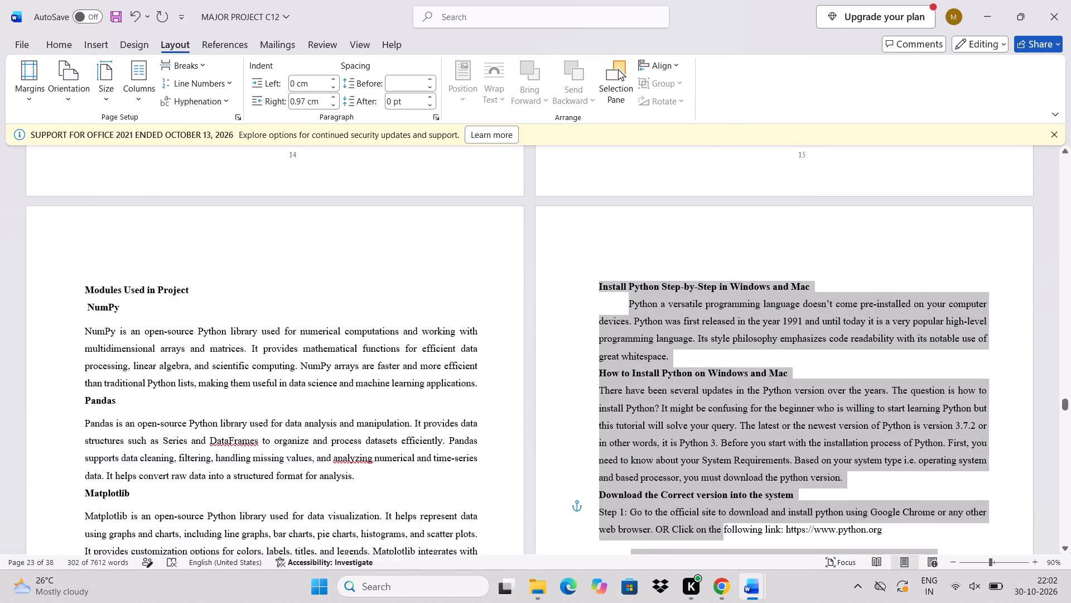
left_click_drag(718, 556, 846, 227)
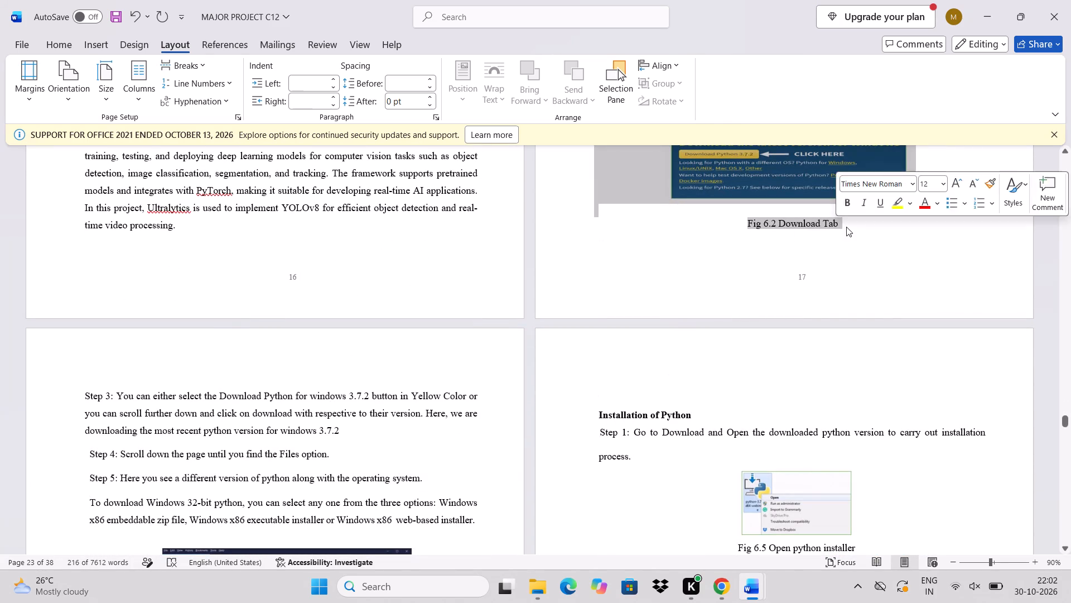
left_click(313, 85)
key("0")
key("Return")
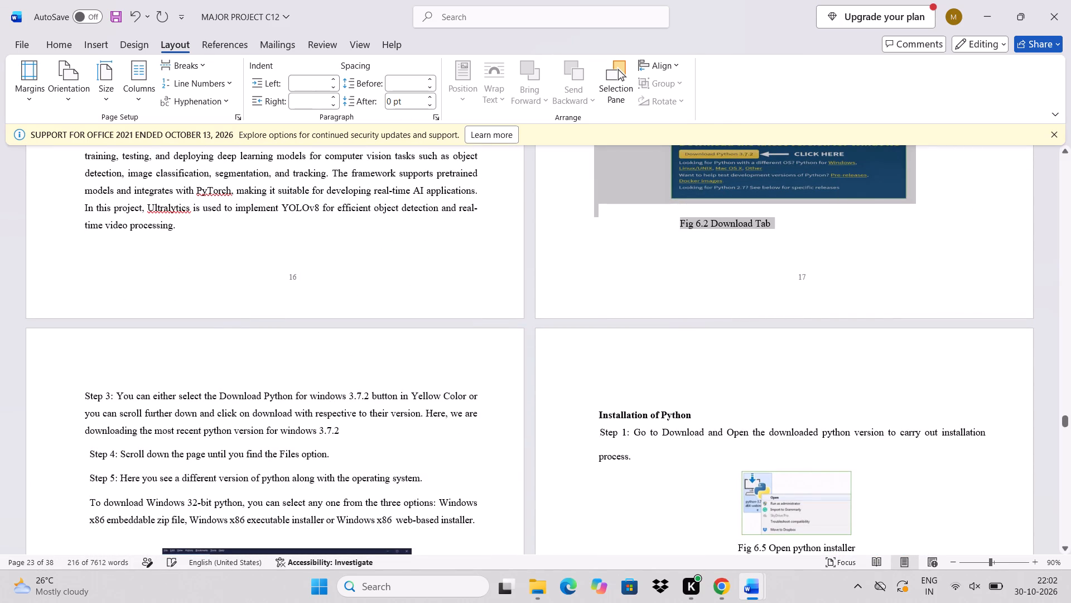
left_click(314, 97)
key("0")
type(".97")
key("Return")
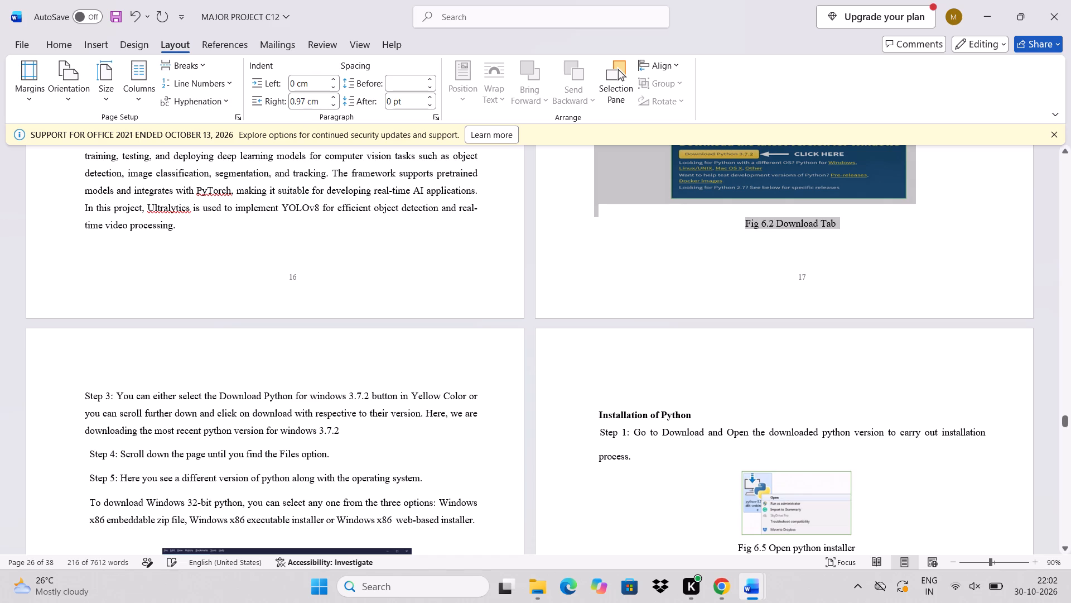
Set the page 18 content, from Step 3 through the paragraph below Fig 6.4, to a 0 cm left and 0.97 cm right indent.
scroll(382, 301, "down", 1)
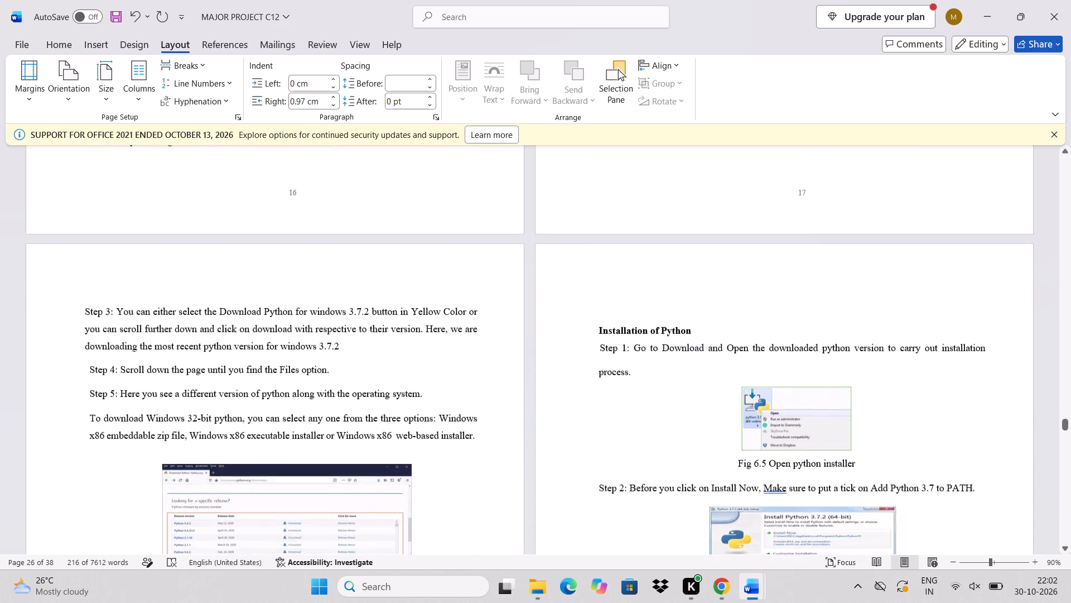
scroll(382, 301, "down", 1)
left_click_drag(84, 228, 131, 305)
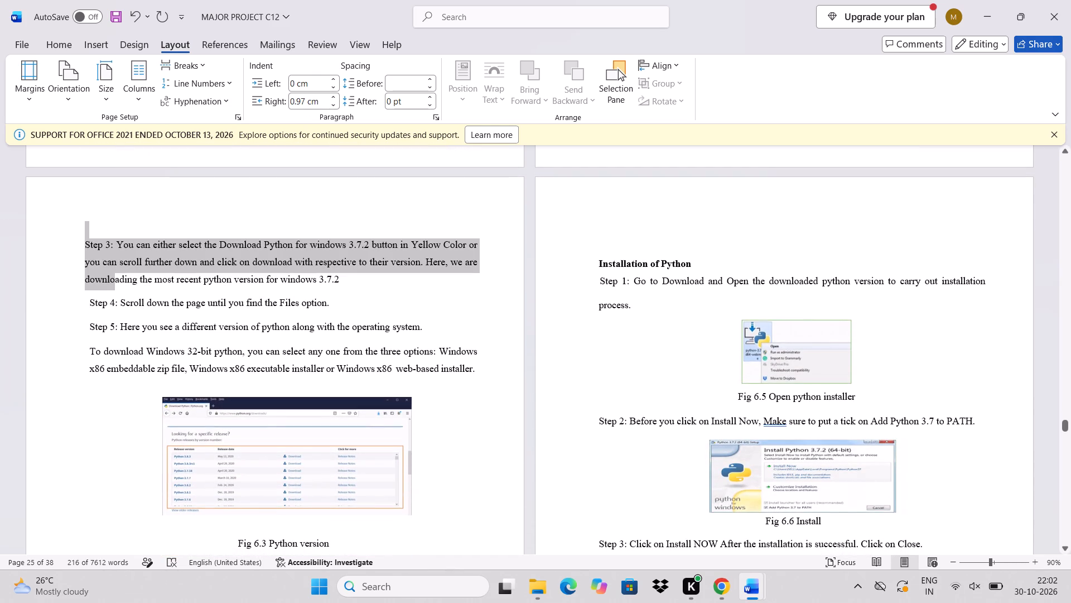
left_click_drag(131, 305, 334, 410)
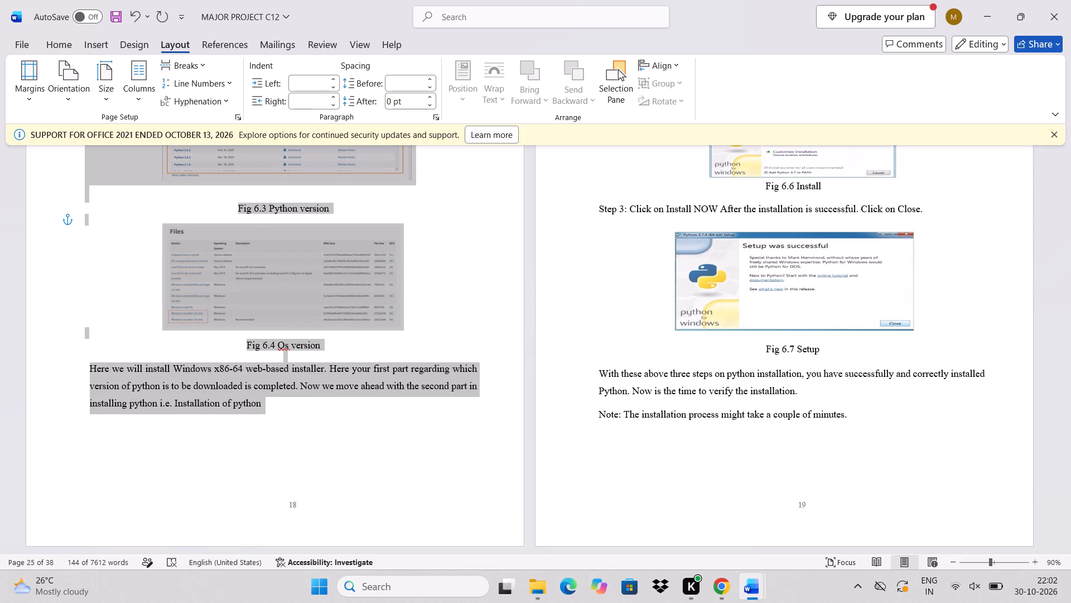
left_click(320, 78)
key("0")
key("Return")
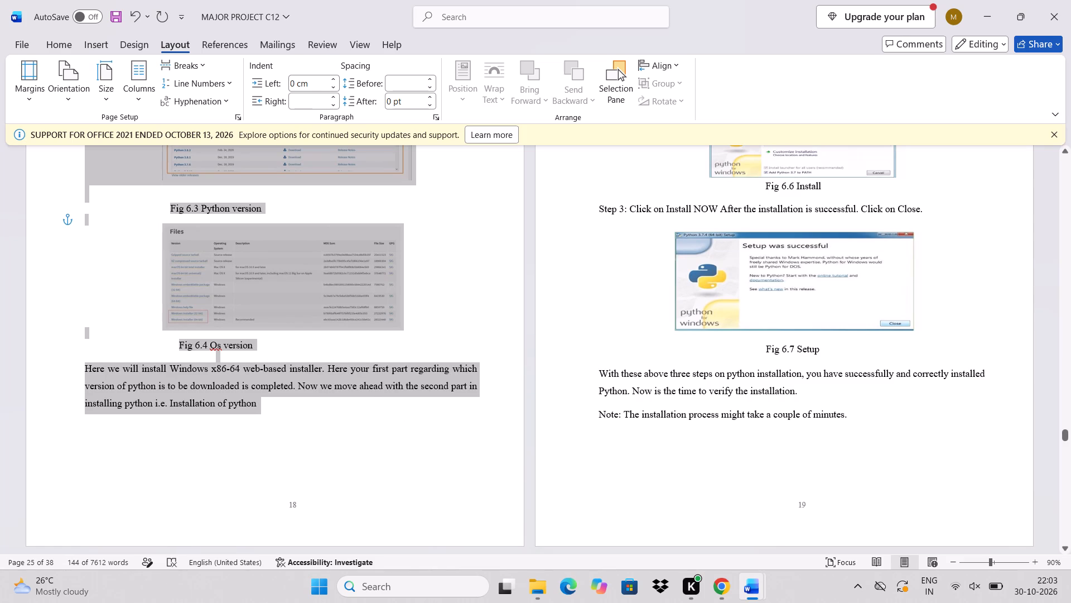
left_click(316, 104)
type("0.")
type("97")
key("Return")
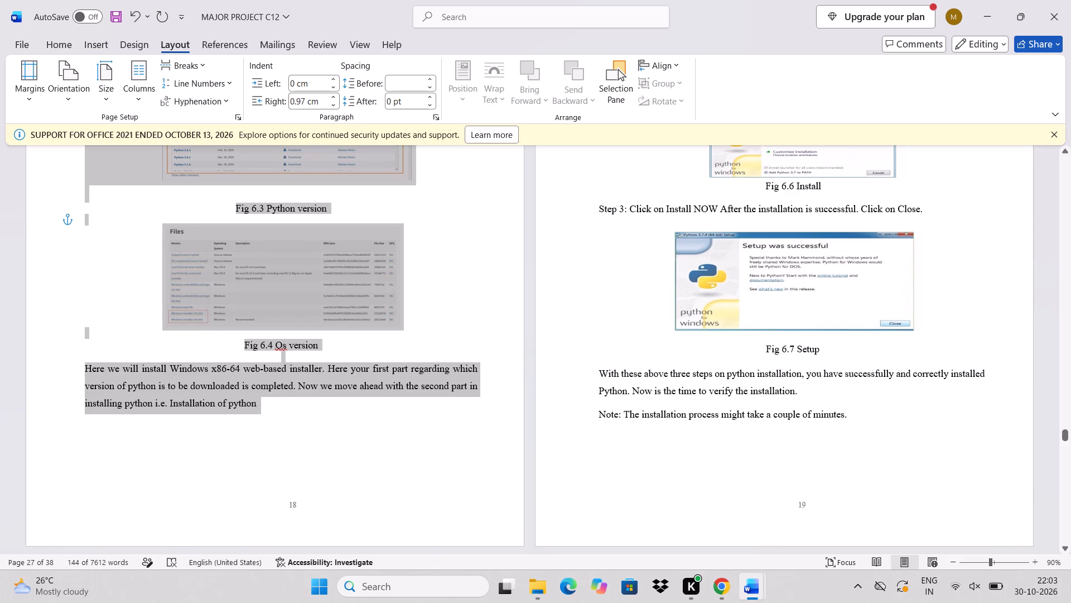
left_click(450, 281)
Set the page 19 Installation of Python content, through the closing installation note, to a 0 cm left and 0.97 cm right indent.
scroll(450, 281, "up", 2)
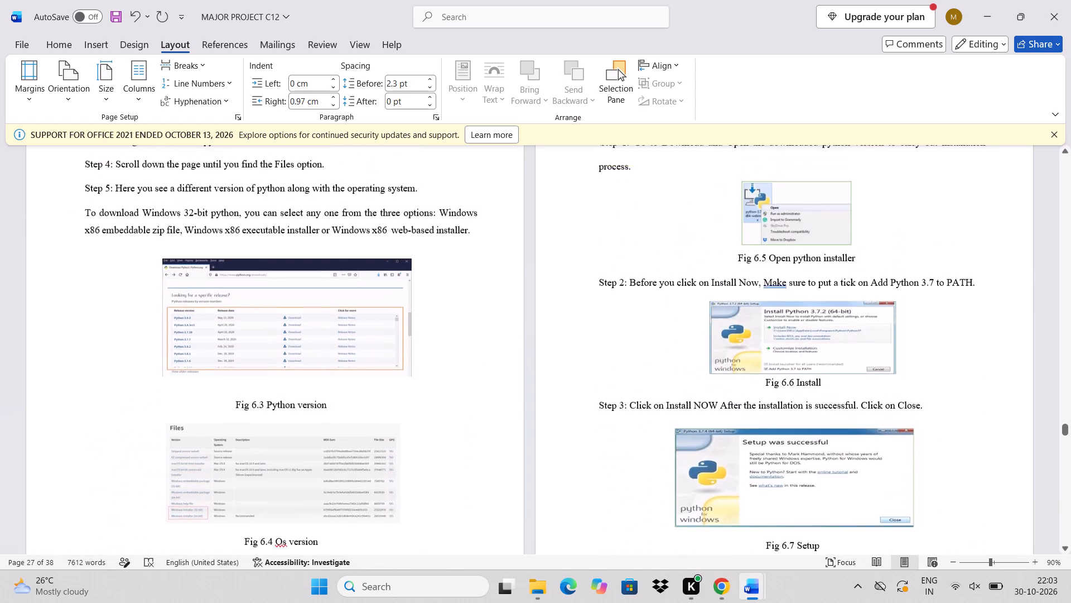
scroll(450, 281, "up", 2)
left_click_drag(600, 301, 794, 156)
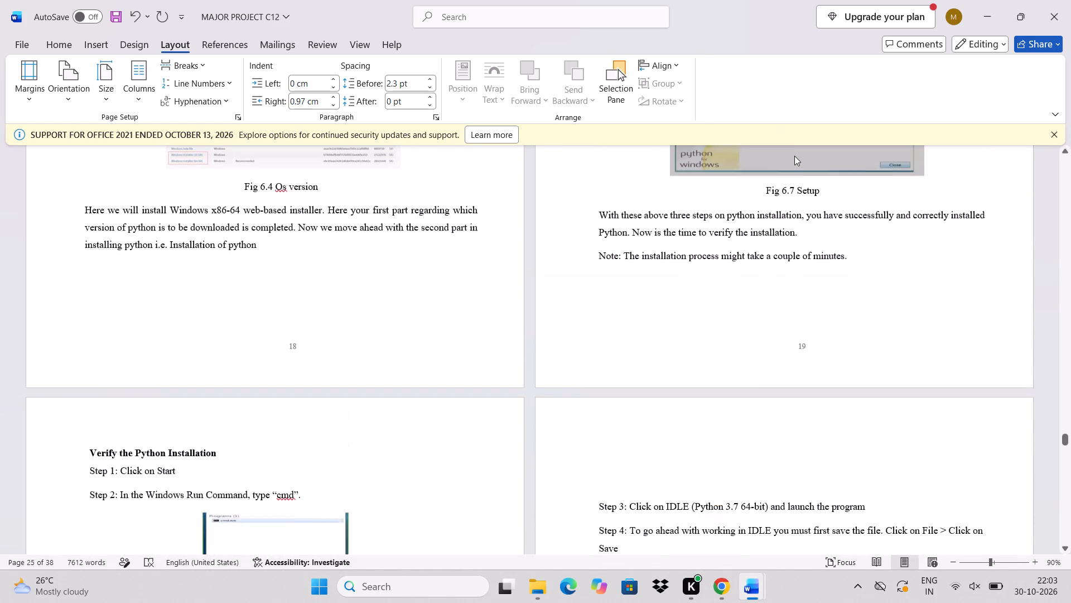
left_click_drag(794, 156, 867, 304)
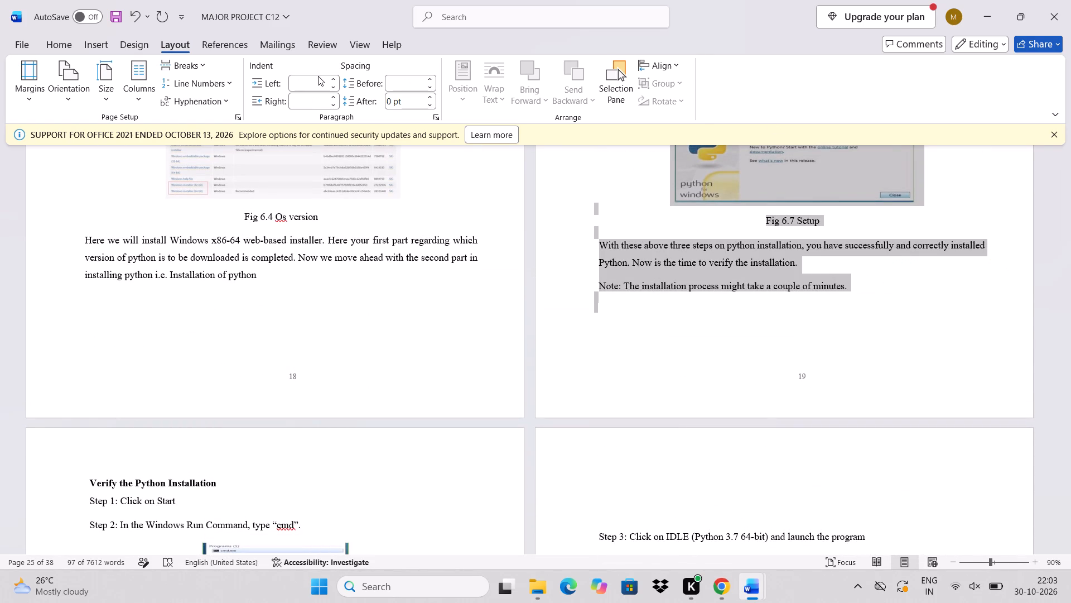
left_click(308, 82)
key("0")
key("Return")
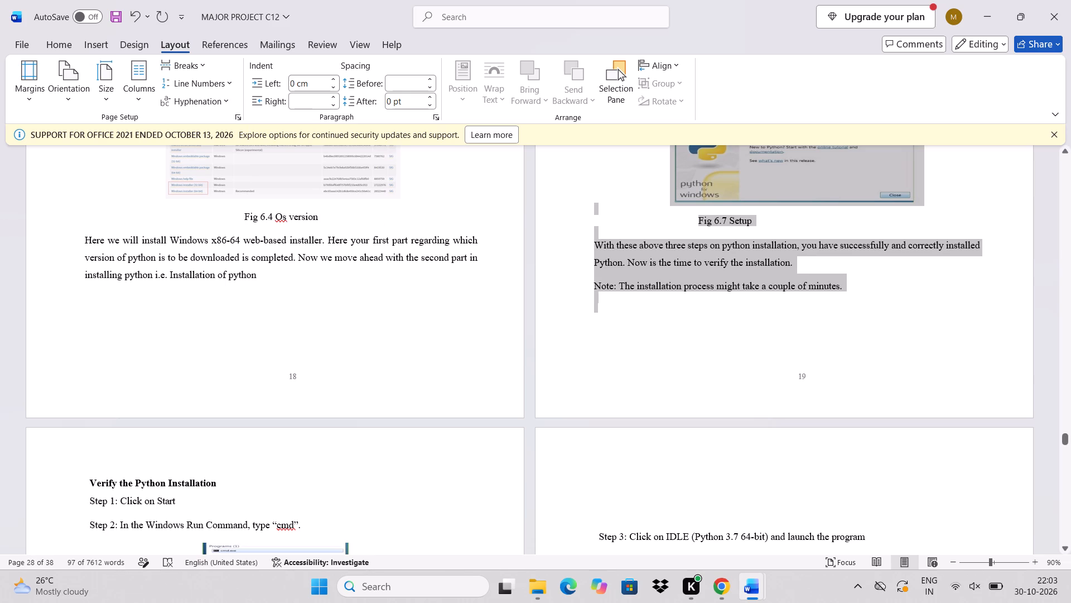
left_click(310, 103)
type("0.97")
key("Return")
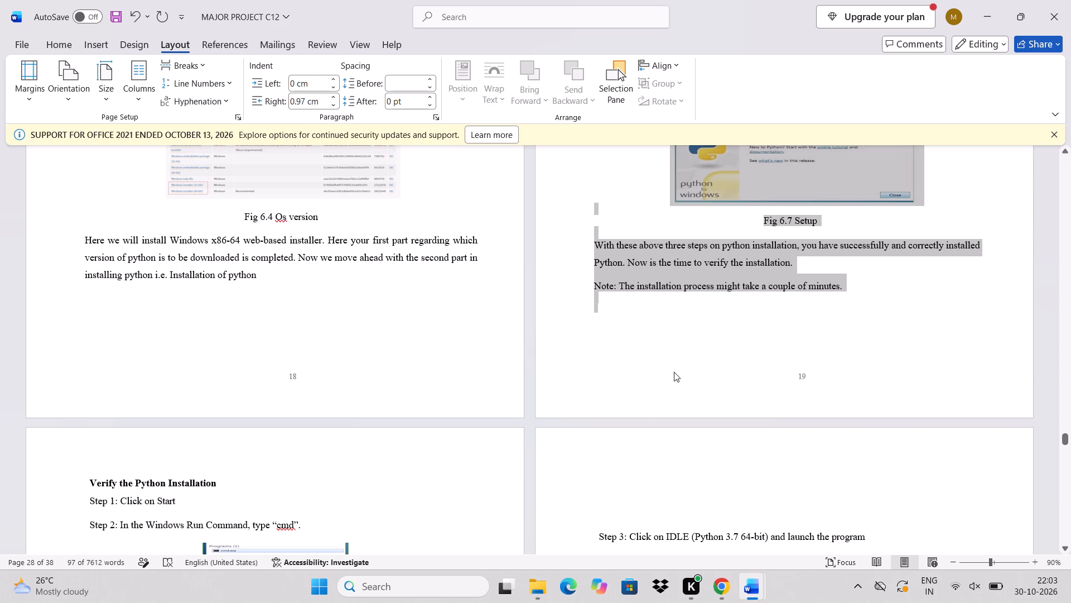
left_click(674, 372)
Set the page 20 Verify the Python Installation content, through the fig 6.10 Python_Idle caption, to a 0 cm left and 0.97 cm right indent.
scroll(674, 372, "down", 4)
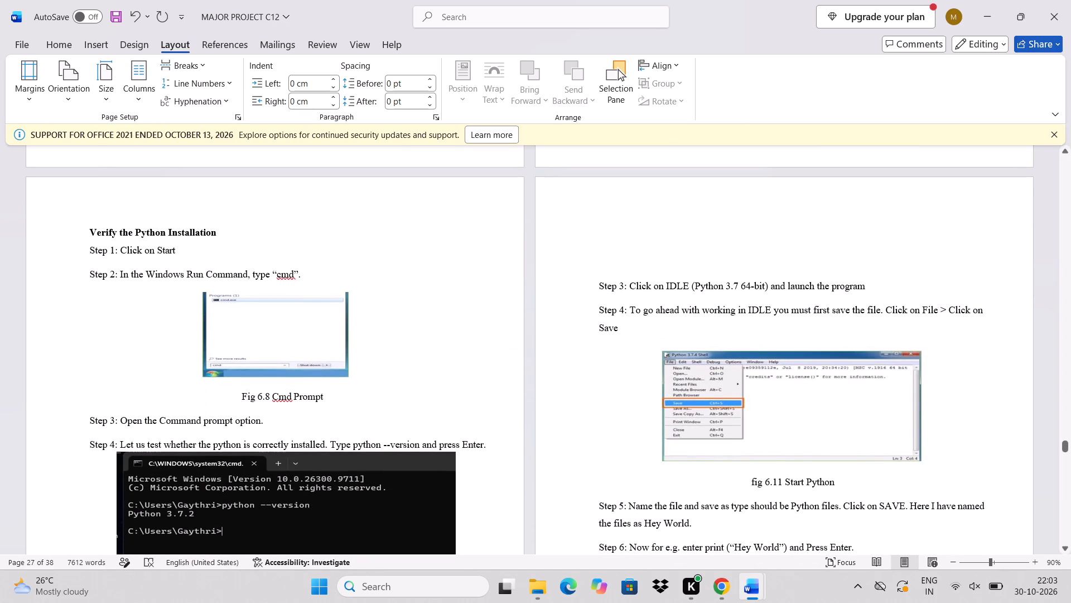
left_click_drag(90, 219, 252, 583)
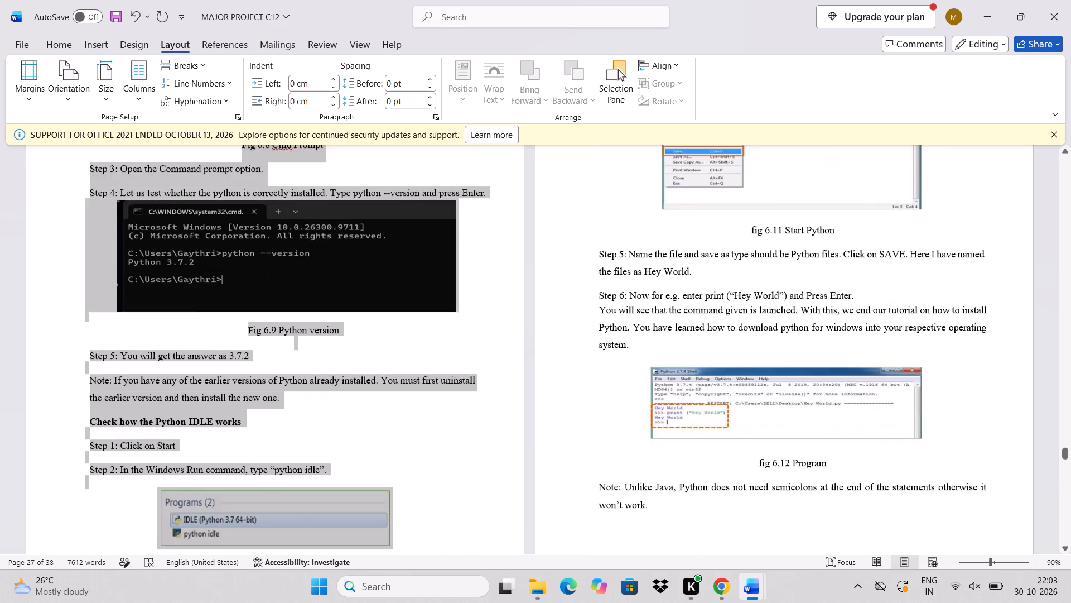
left_click_drag(252, 583, 337, 440)
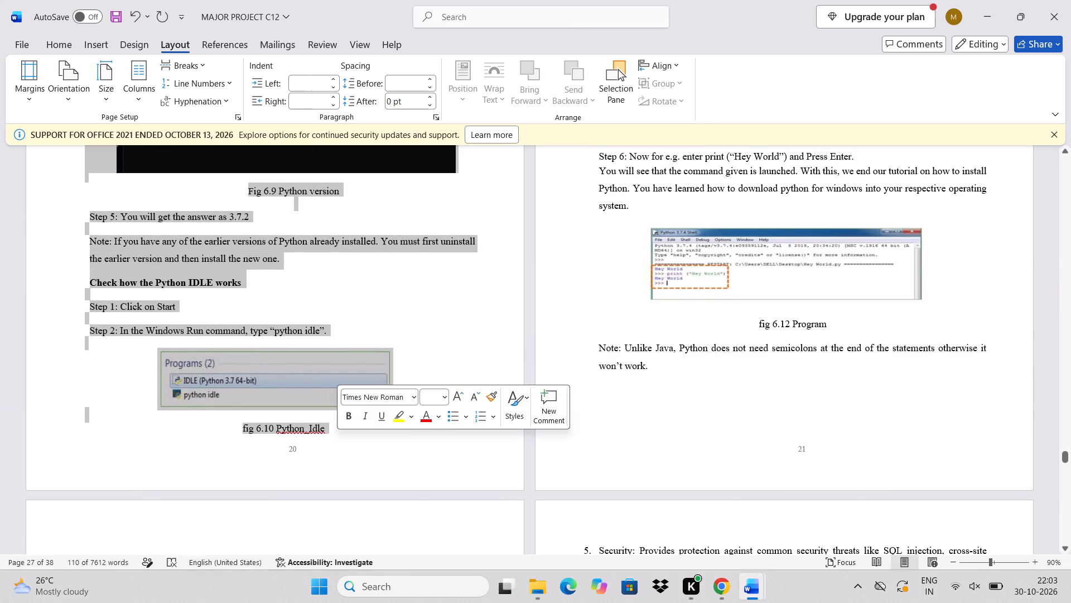
left_click(300, 84)
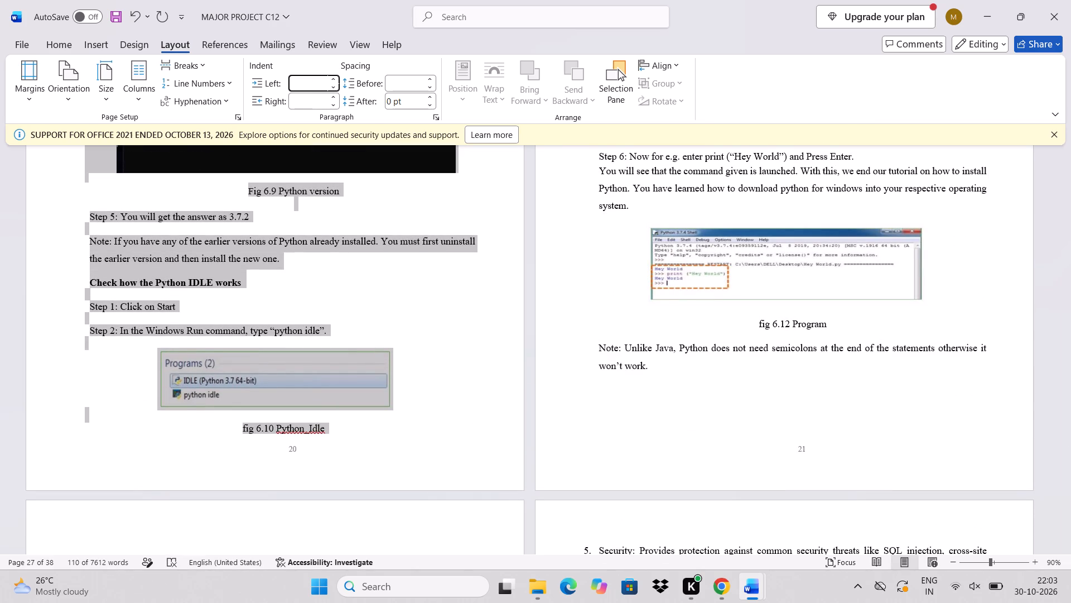
key("0")
key("Return")
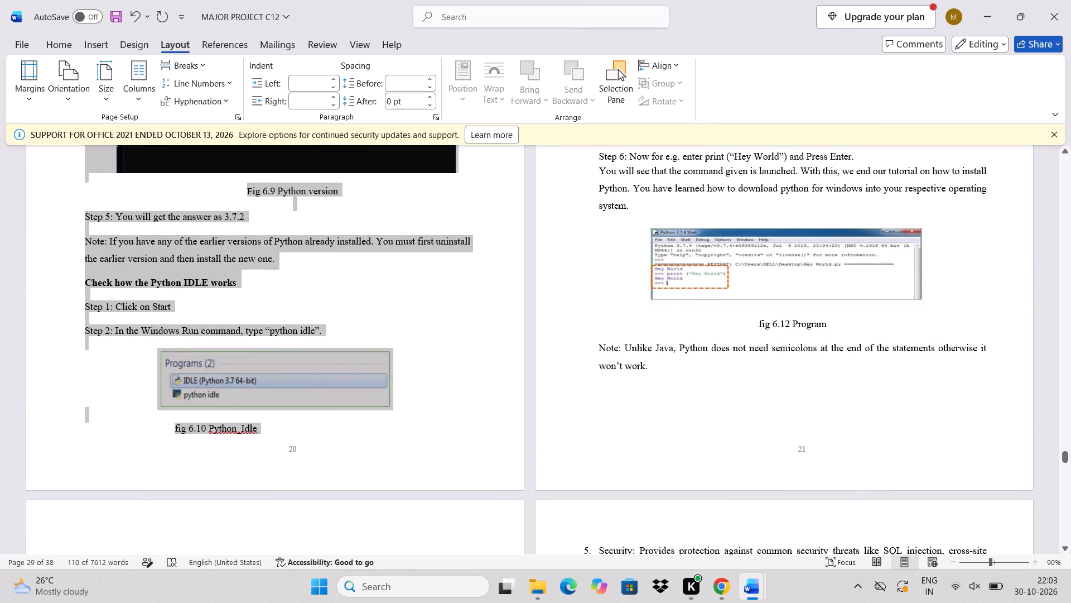
left_click(302, 103)
type("0.97")
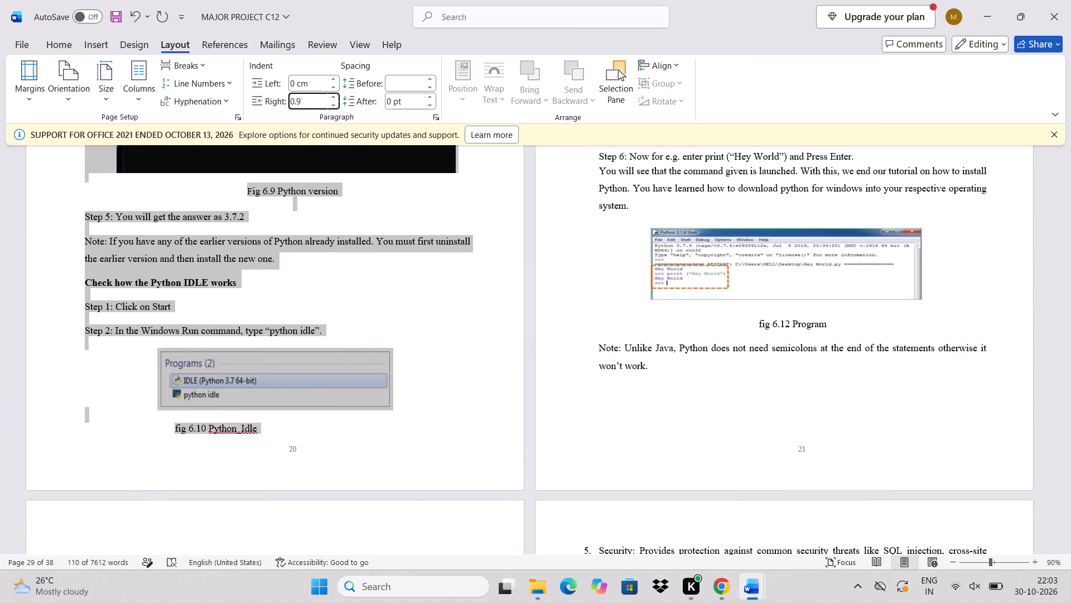
key("Return")
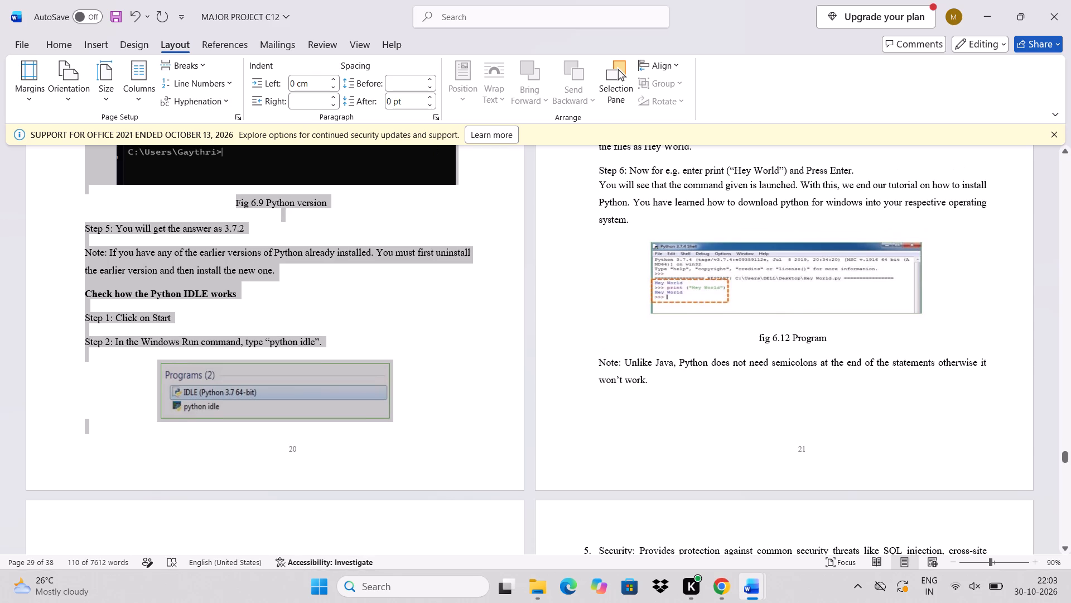
Move the Cmd Prompt screenshot on page 20 slightly lower, keeping it between Step 2 and the Fig 6.8 caption.
scroll(624, 296, "up", 4)
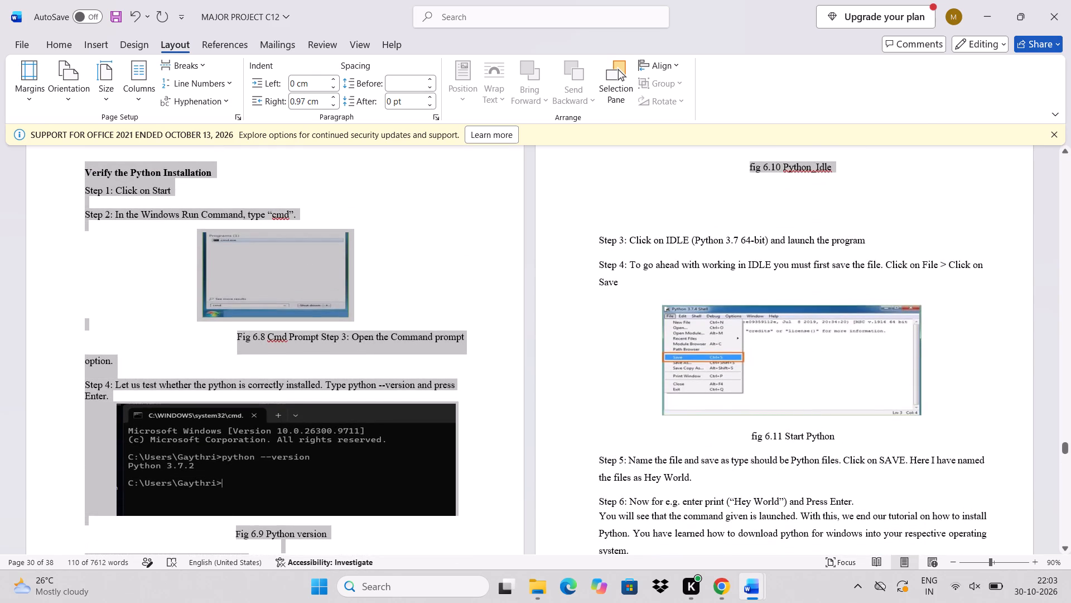
scroll(595, 238, "up", 1)
scroll(595, 238, "down", 4)
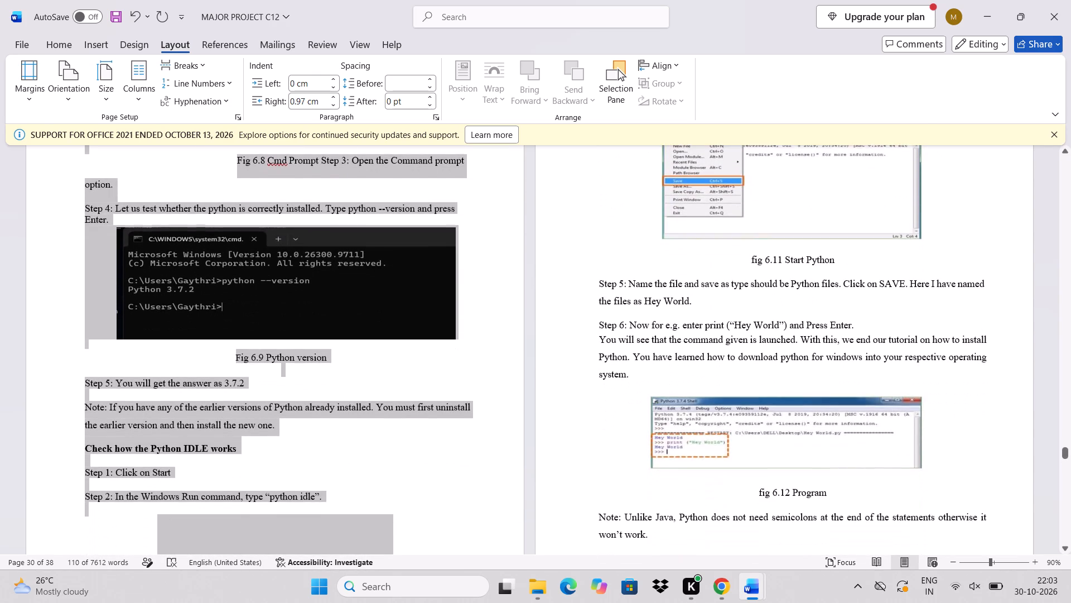
scroll(595, 238, "up", 2)
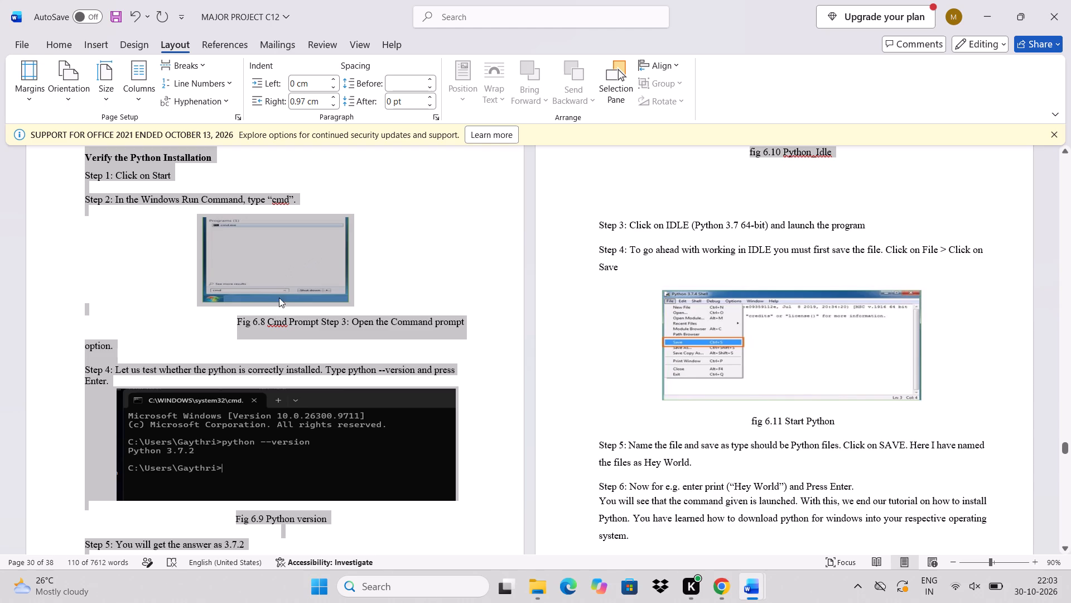
left_click(254, 295)
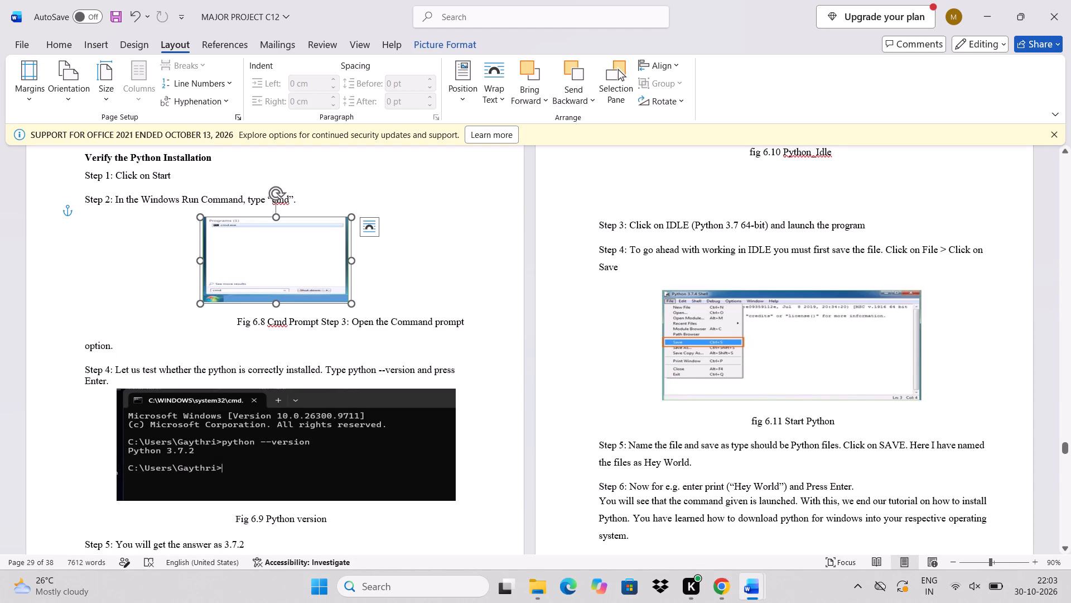
left_click_drag(265, 296, 265, 327)
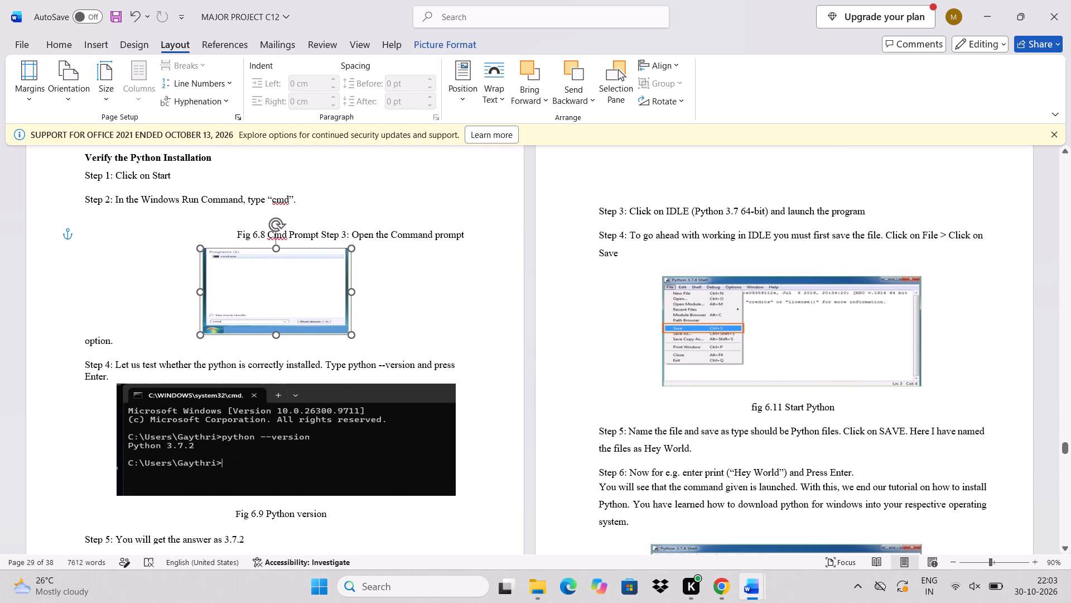
left_click_drag(265, 327, 267, 306)
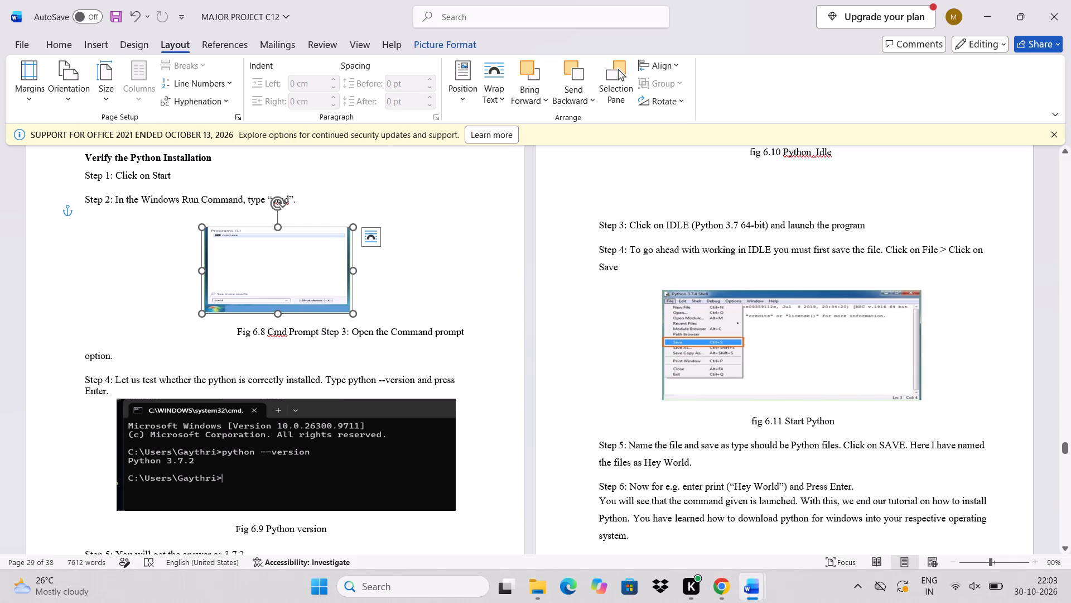
Replace the gap before the Fig 6.8 Cmd Prompt caption with 21 spaces to bring the whole line under the picture.
left_click(237, 332)
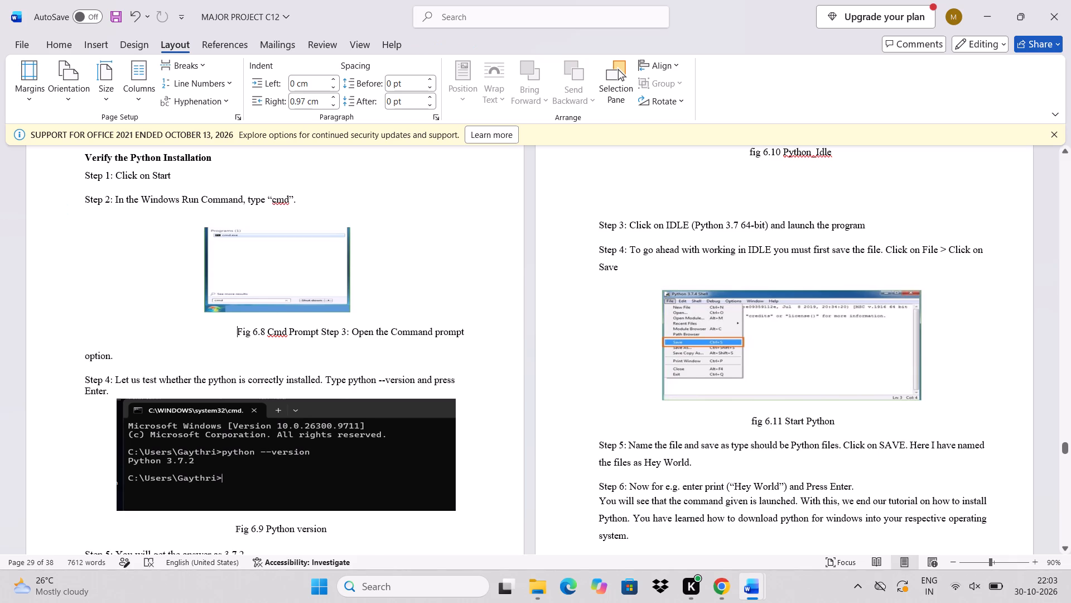
key("BackSpace")
key("space")
key("space")
key("space")
key("space")
key("space")
key("space")
key("space")
key("space")
key("space")
key("space")
key("space")
key("space")
key("space")
key("space")
key("space")
key("space")
key("space")
key("space")
key("space")
key("space")
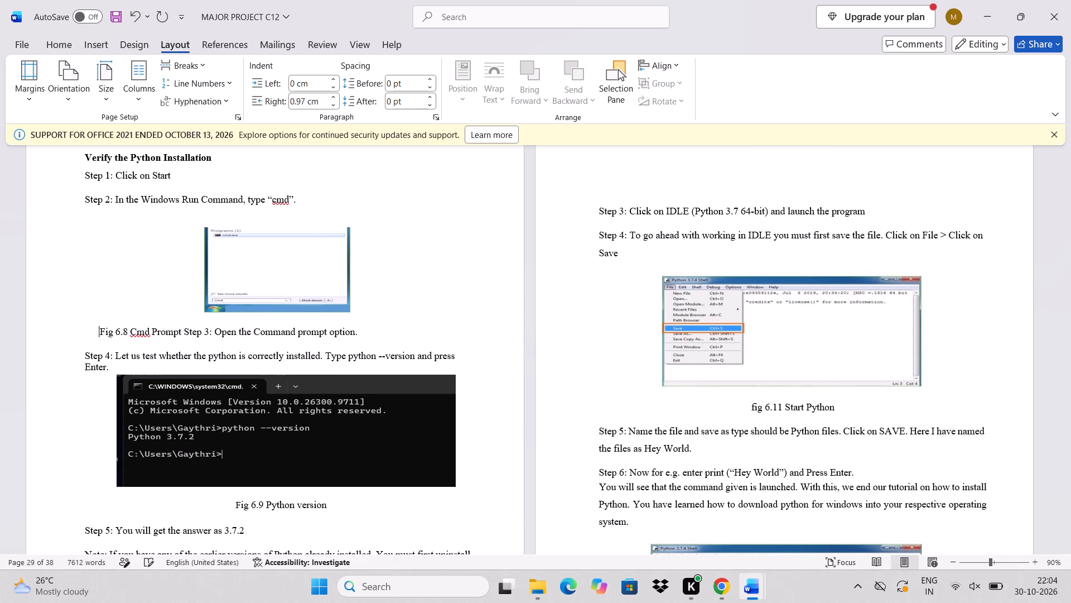
key("space")
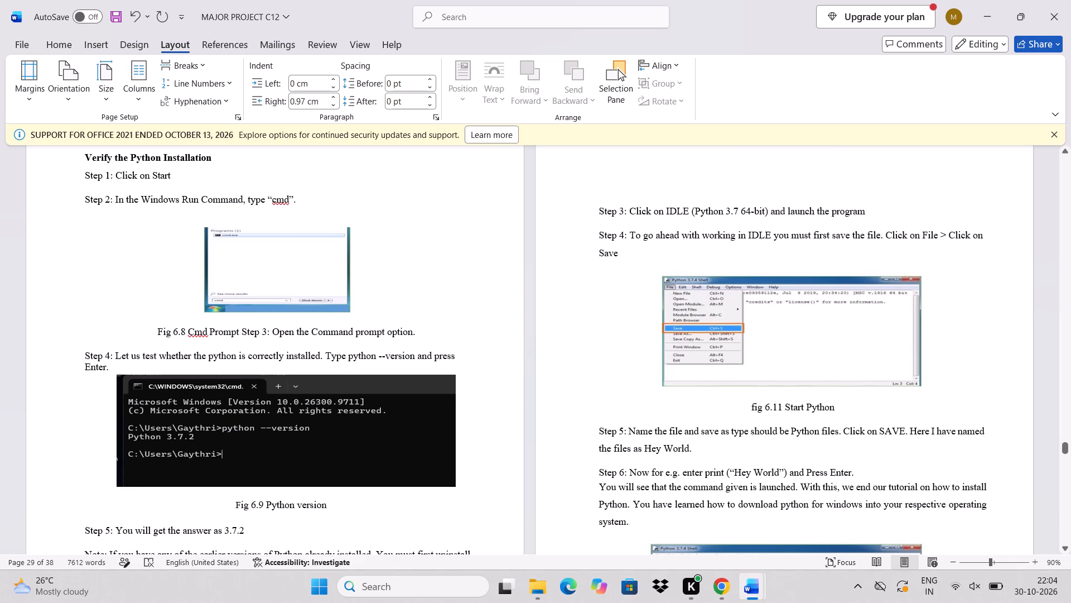
Remove the empty lines above Step 3 on page 21 and add two spaces before it to align it with Step 4.
scroll(468, 334, "up", 1)
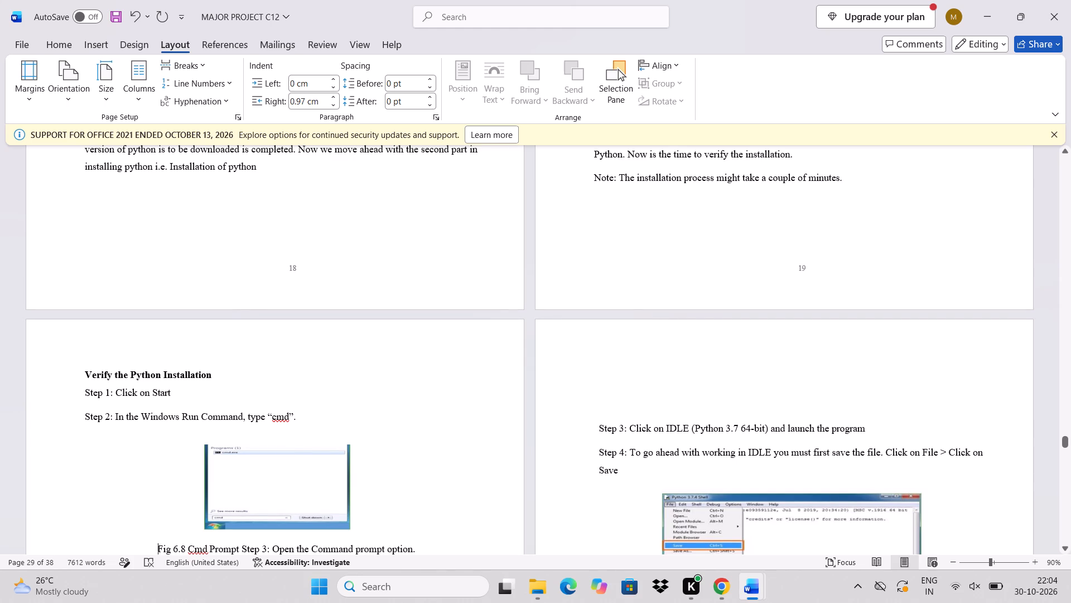
left_click(597, 427)
key("BackSpace")
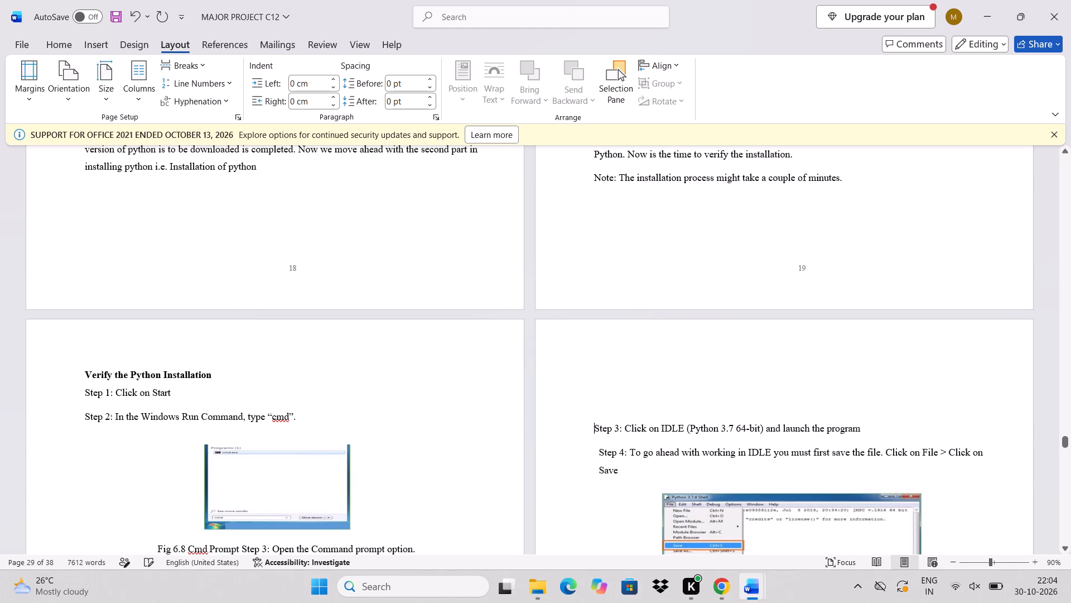
key("BackSpace")
key("BackSpace")
key("BackSpace")
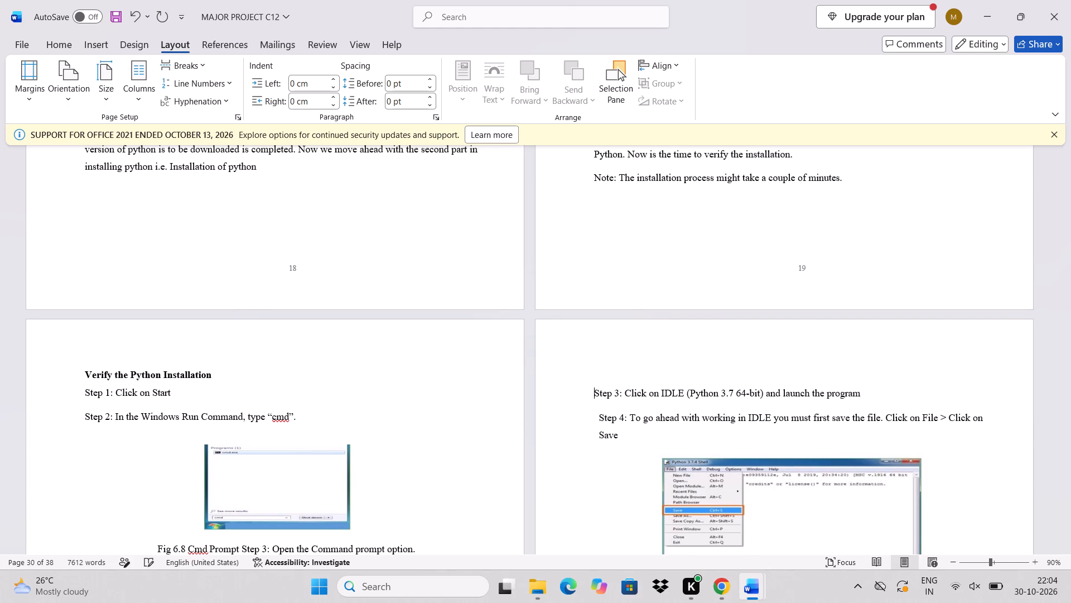
key("BackSpace")
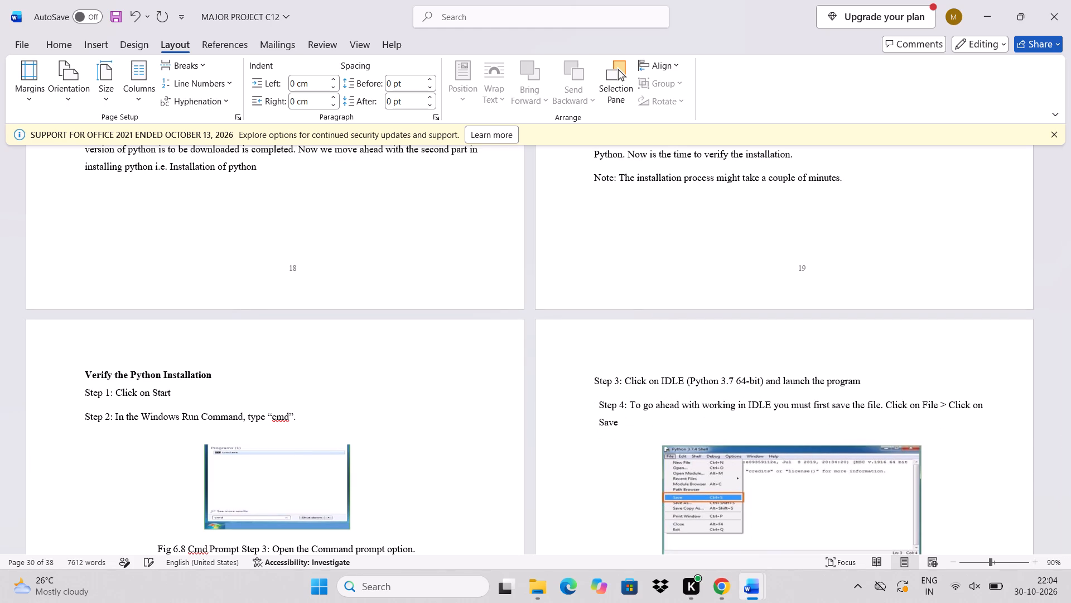
key("space")
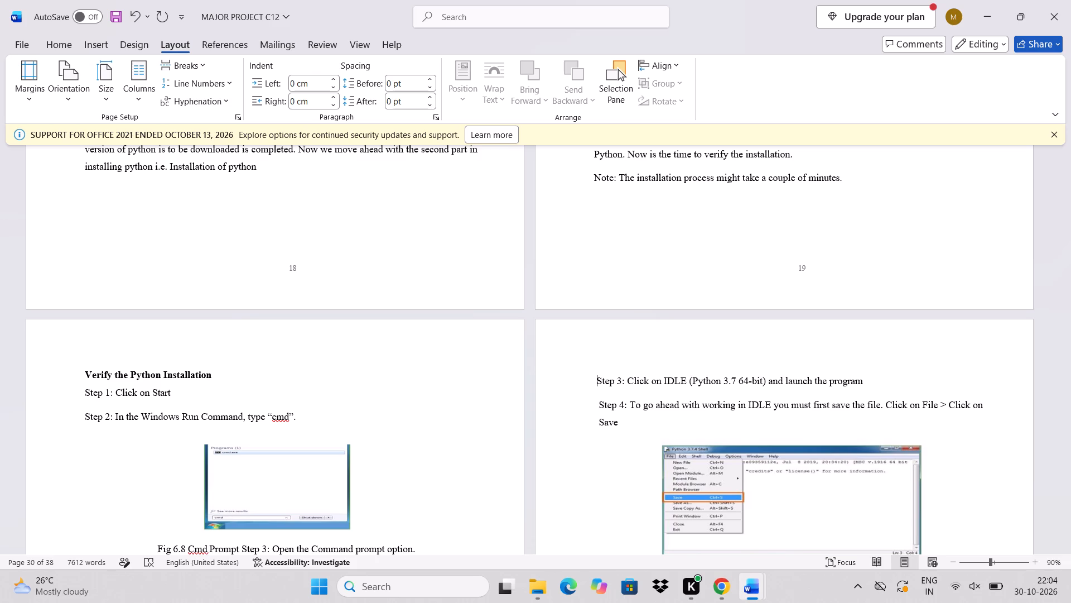
scroll(597, 427, "down", 1)
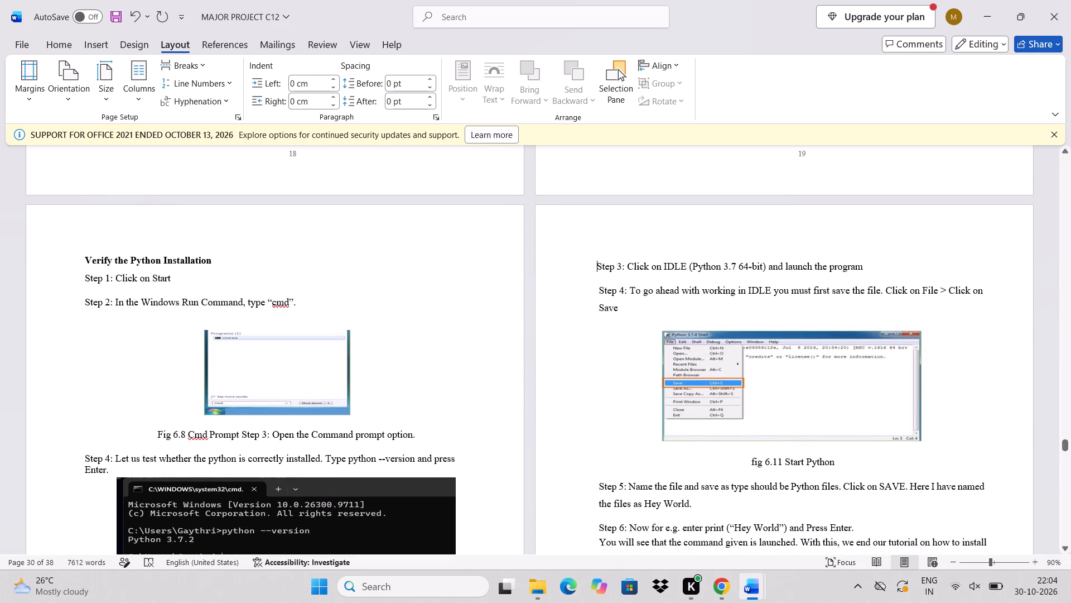
key("space")
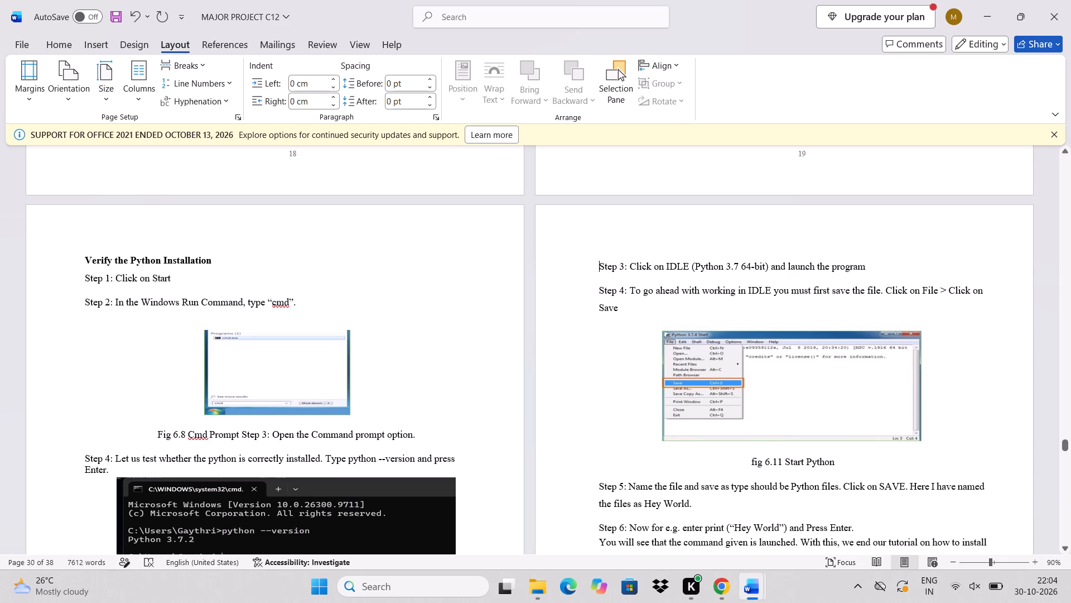
Set the page 21 content, from Step 3 through the closing note on semicolons, to a 0 cm left and 0.97 cm right indent.
left_click_drag(597, 268, 701, 353)
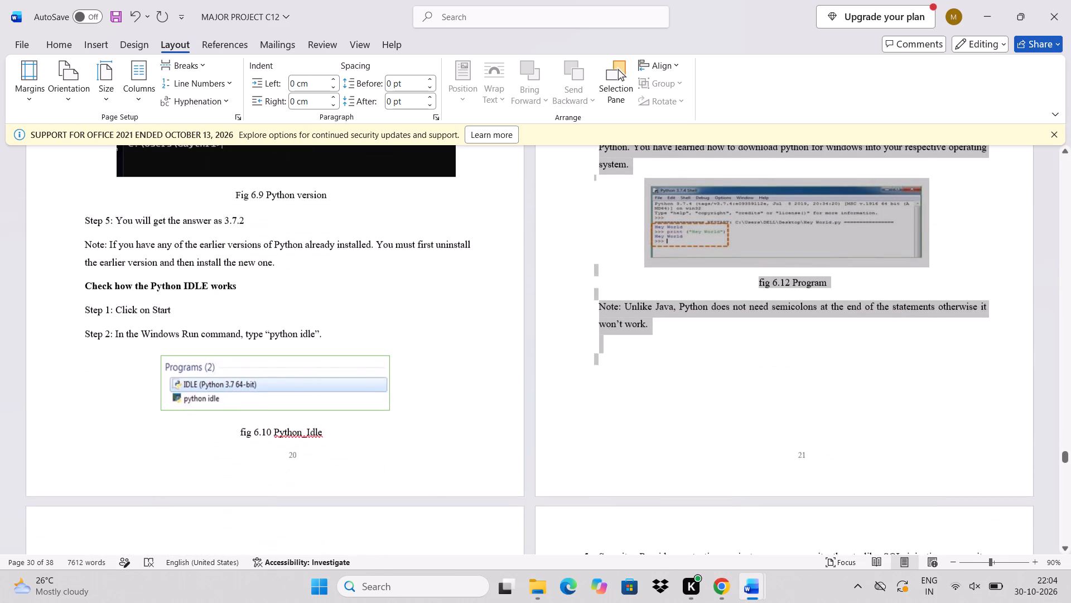
left_click_drag(701, 353, 699, 345)
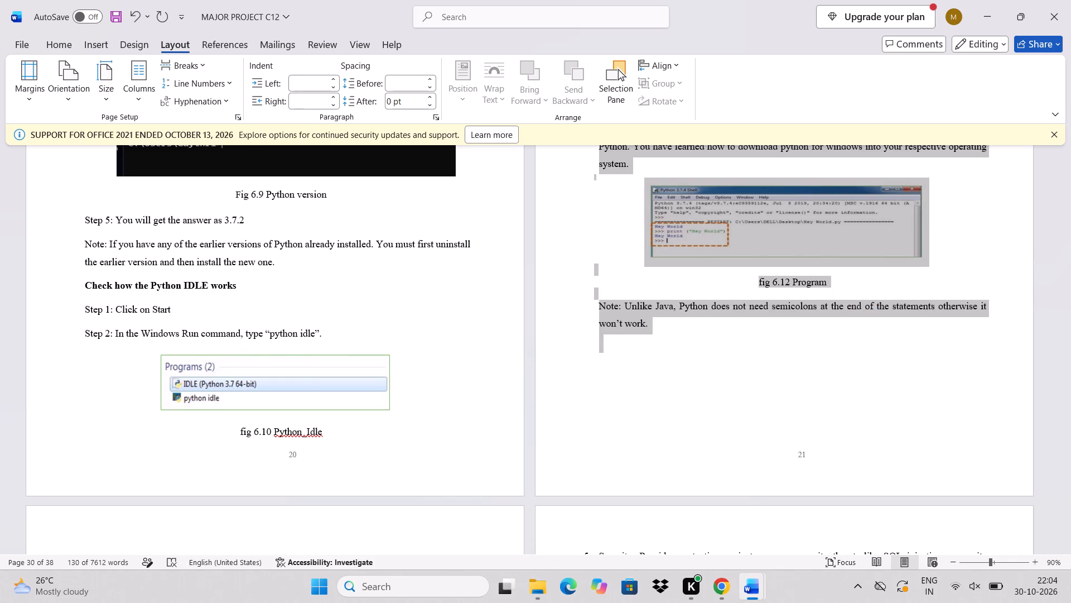
left_click(301, 88)
key("0")
key("Return")
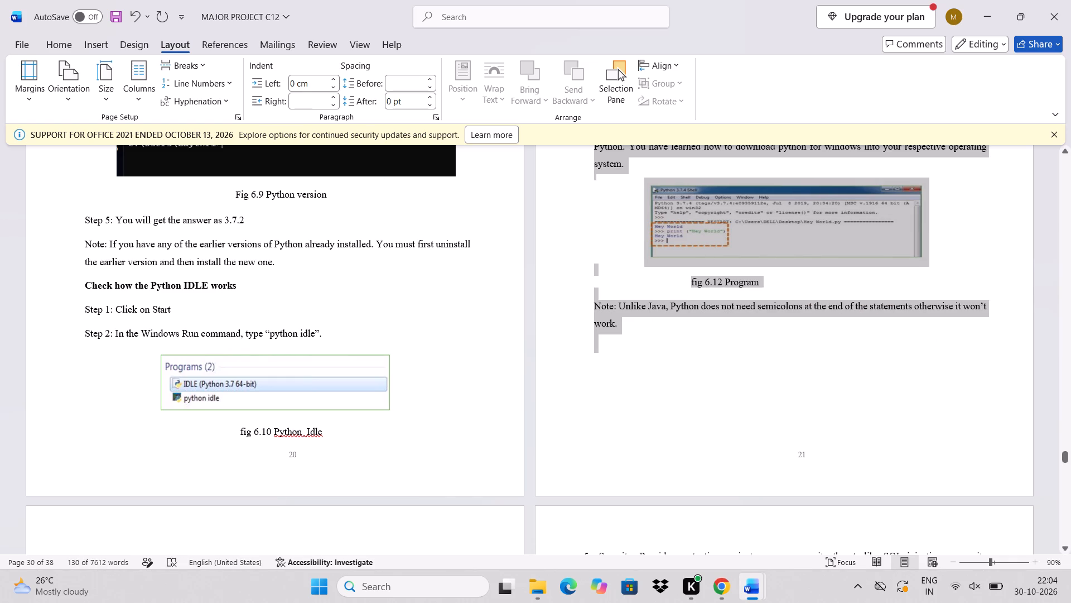
left_click(301, 94)
left_click(304, 99)
type("0.97")
key("Return")
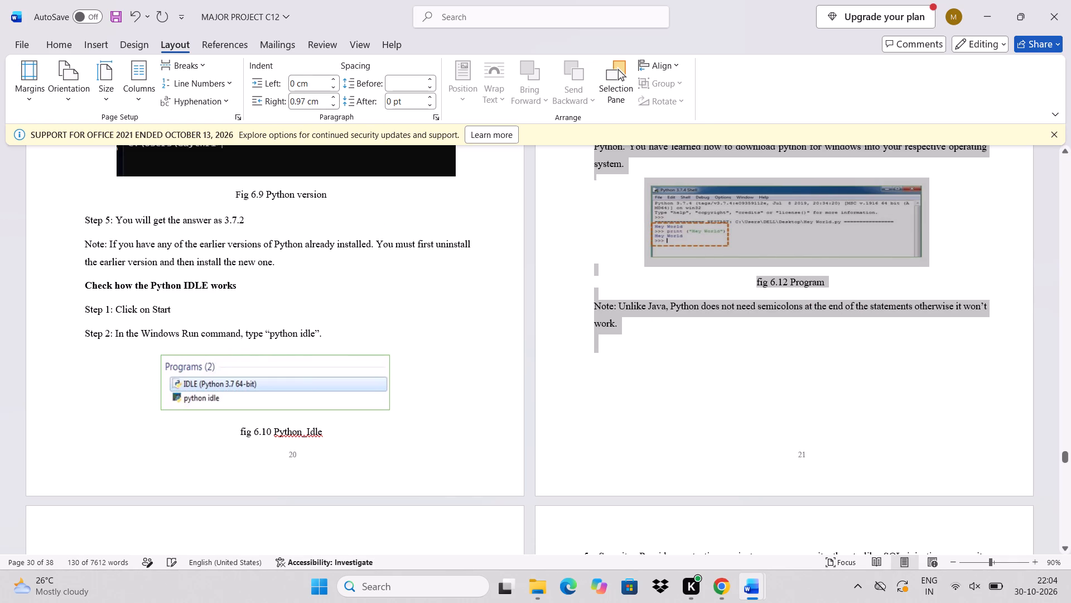
Set the page 22 6.2 Django section, through the Built-in Admin Interface item, to a 0 cm left and 0.97 cm right indent.
scroll(606, 391, "down", 3)
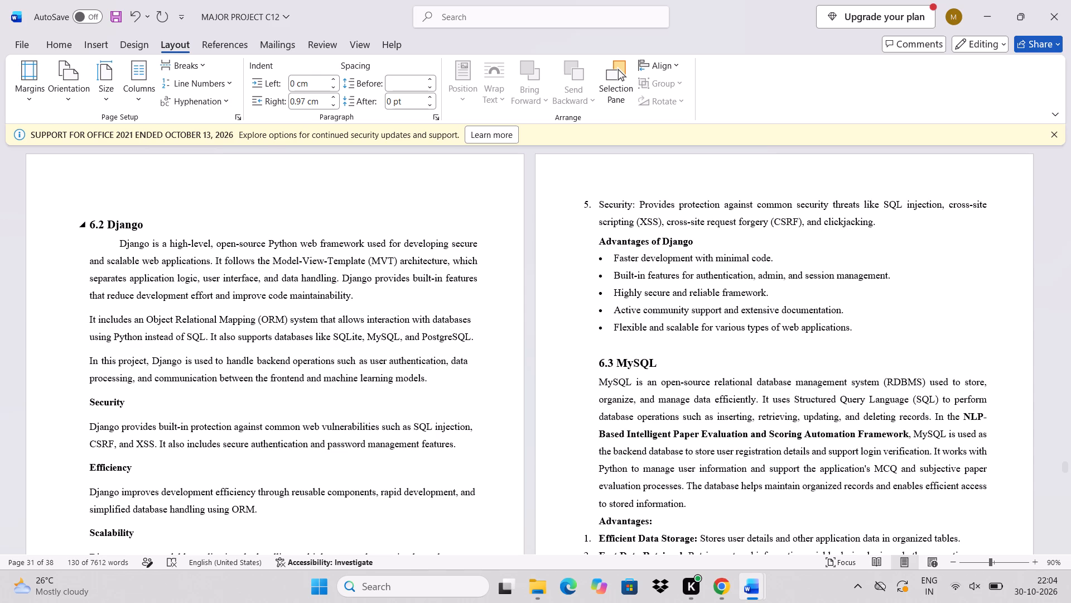
left_click_drag(105, 219, 201, 602)
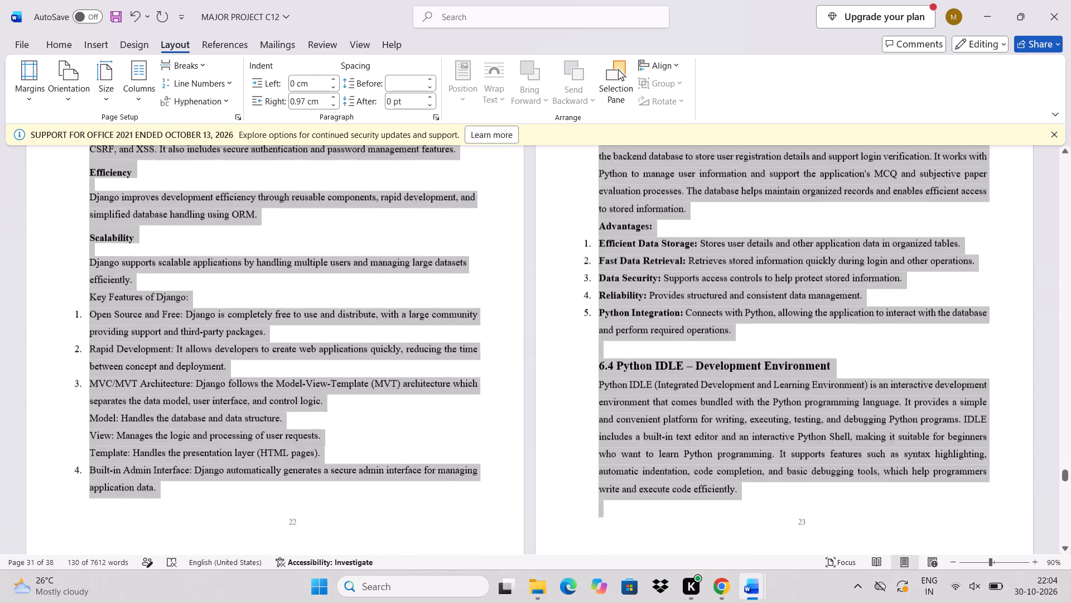
left_click_drag(201, 602, 190, 296)
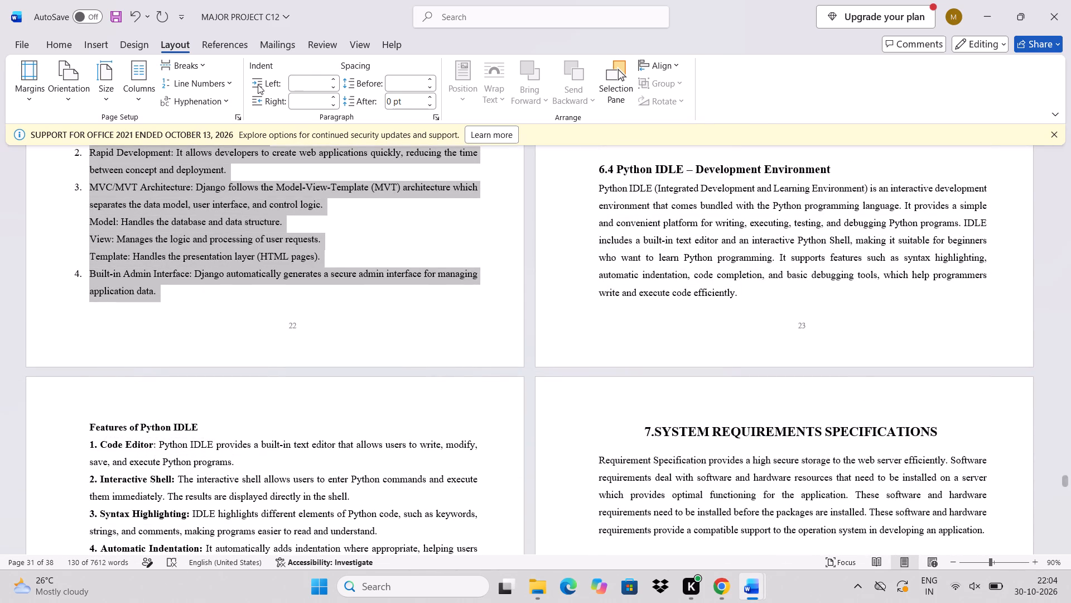
left_click(304, 79)
key("0")
key("Return")
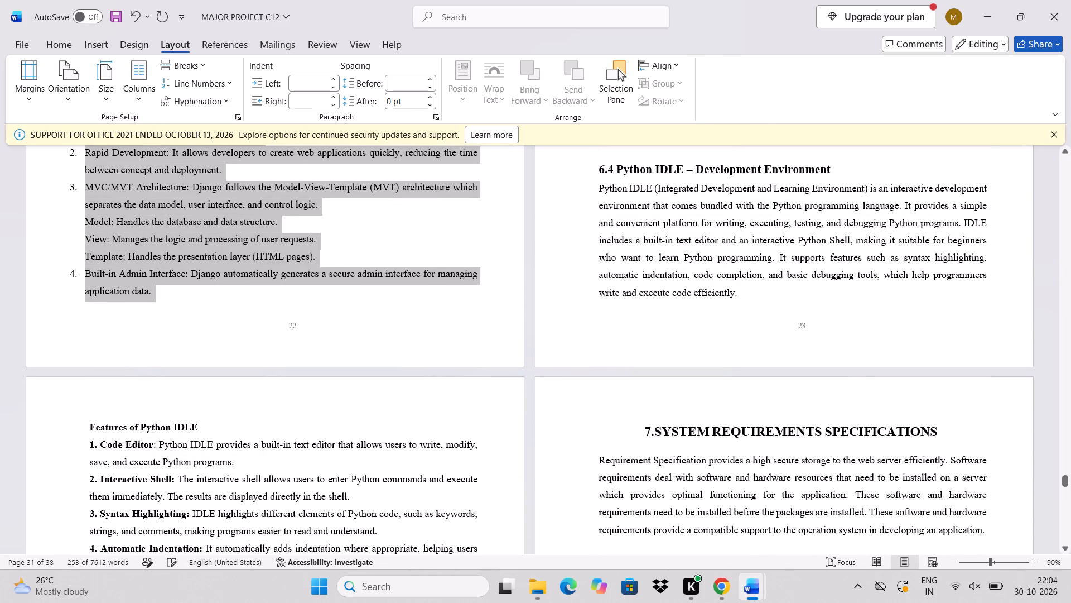
left_click(318, 101)
type("0.97")
key("Return")
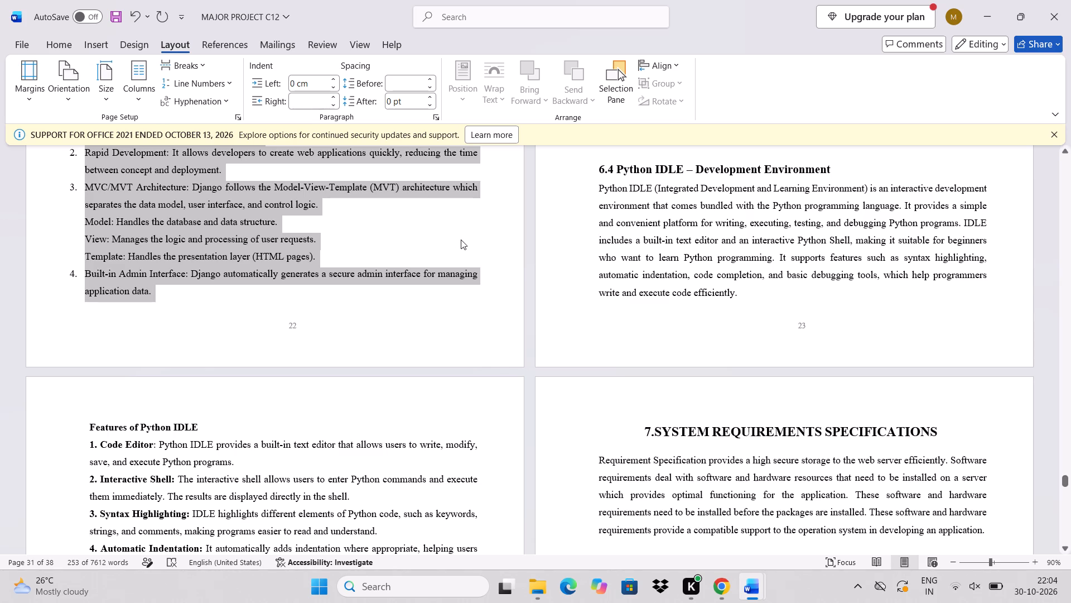
scroll(580, 304, "up", 4)
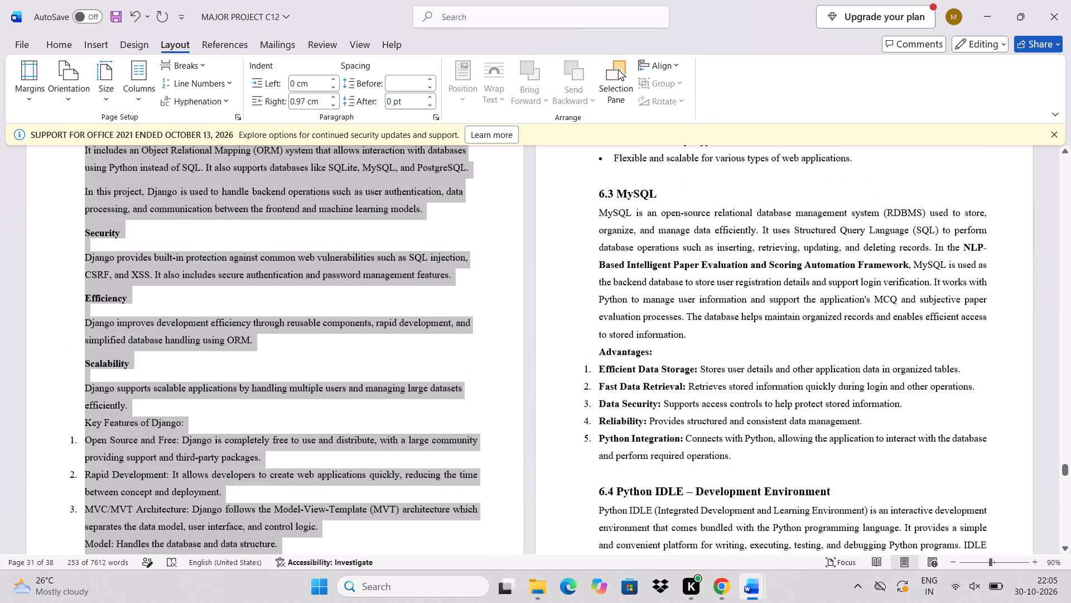
scroll(580, 304, "up", 2)
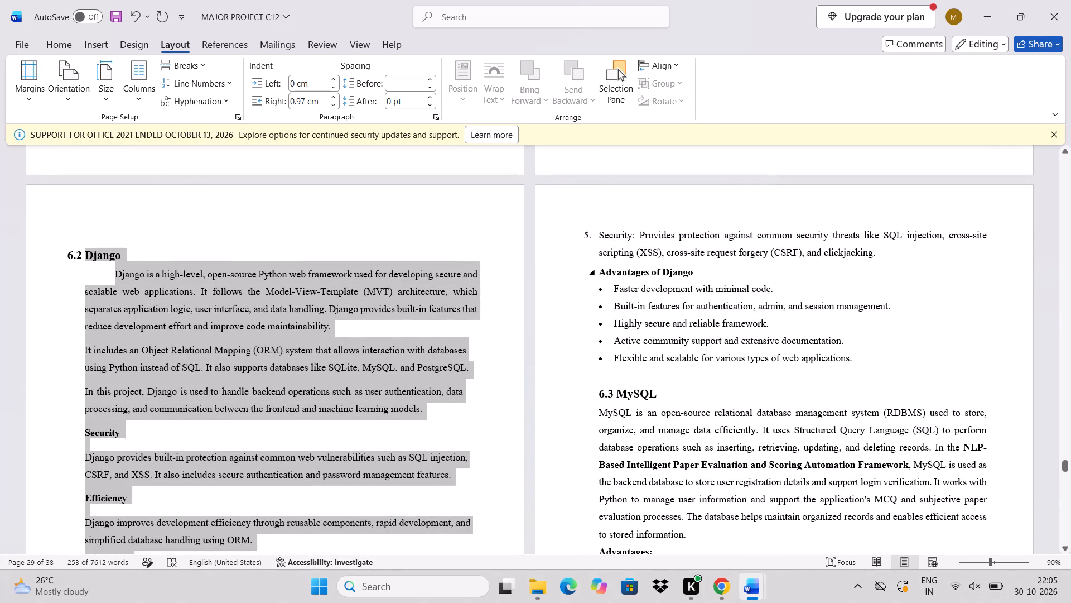
Set the page 23 content, from the Security item through the 6.4 Python IDLE paragraph, to a 0 cm left and 0.97 cm right indent.
left_click_drag(600, 232, 758, 408)
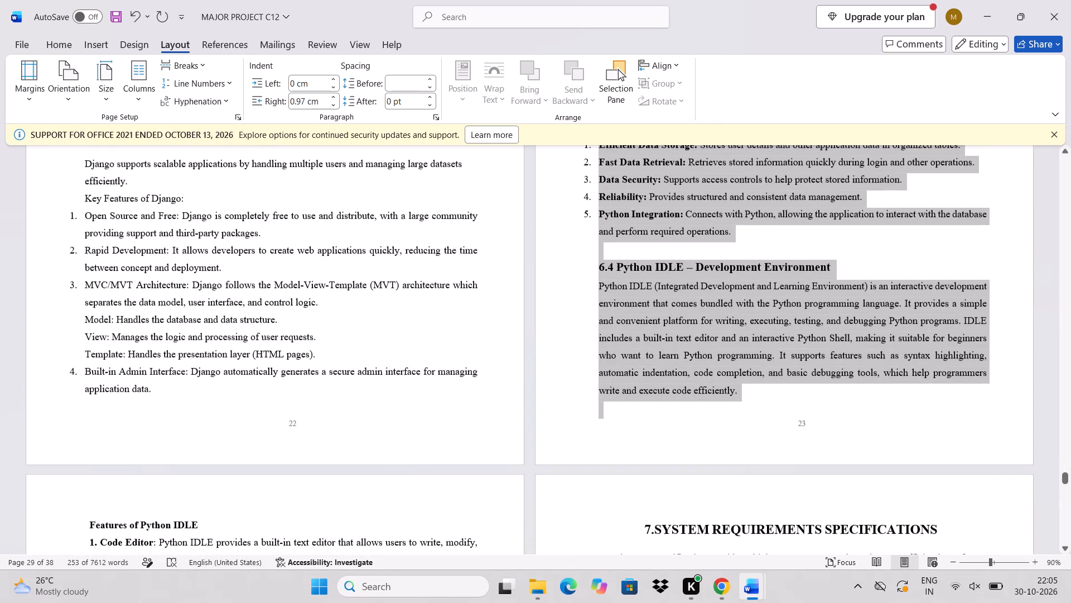
left_click_drag(758, 408, 759, 406)
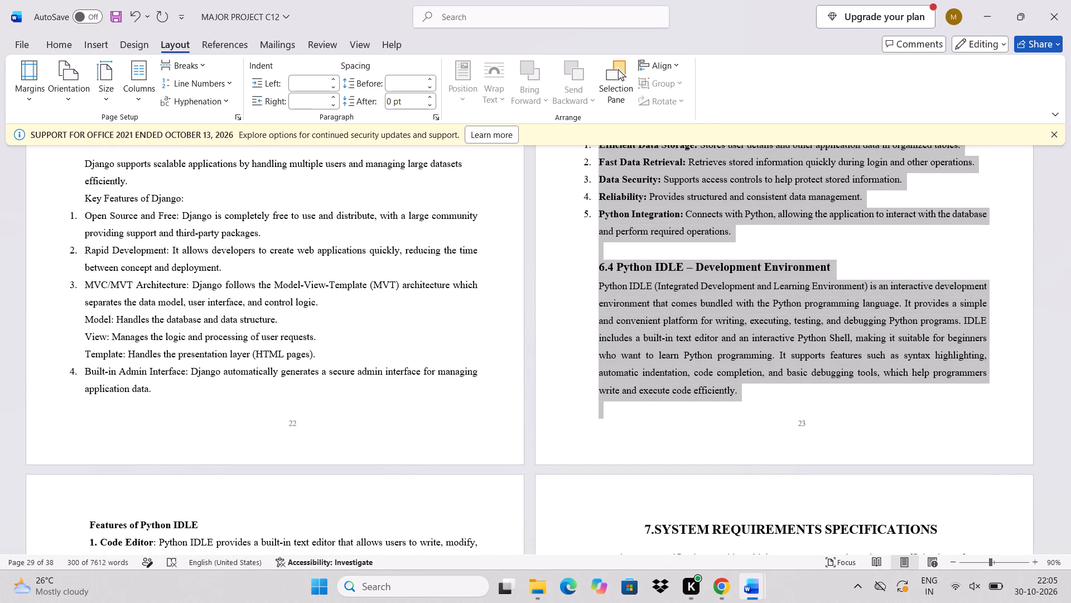
left_click(313, 85)
key("0")
key("Return")
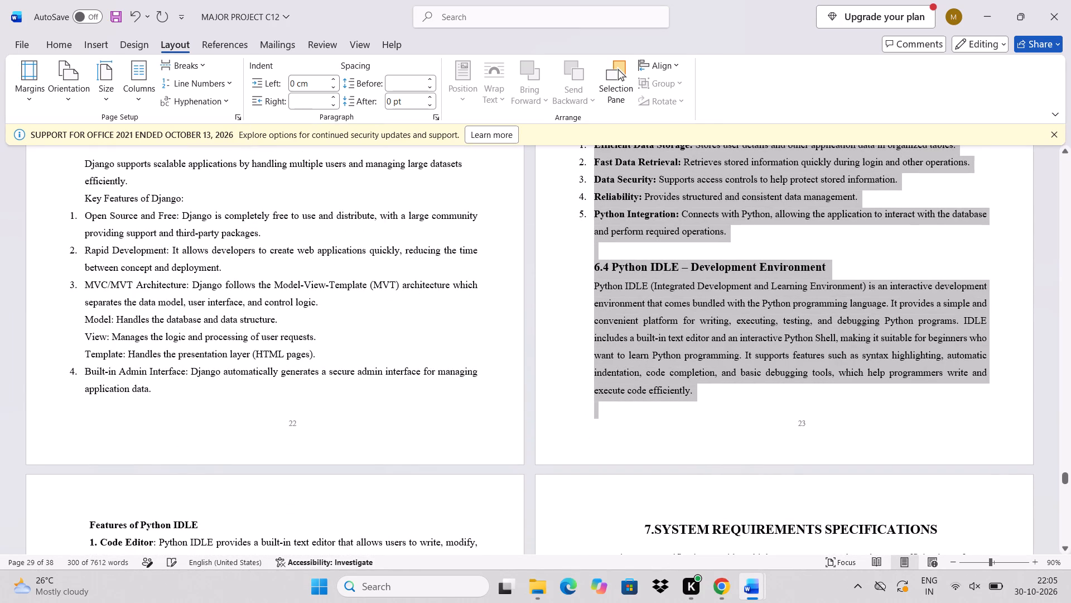
left_click(314, 107)
left_click(306, 101)
type("0.97")
key("Return")
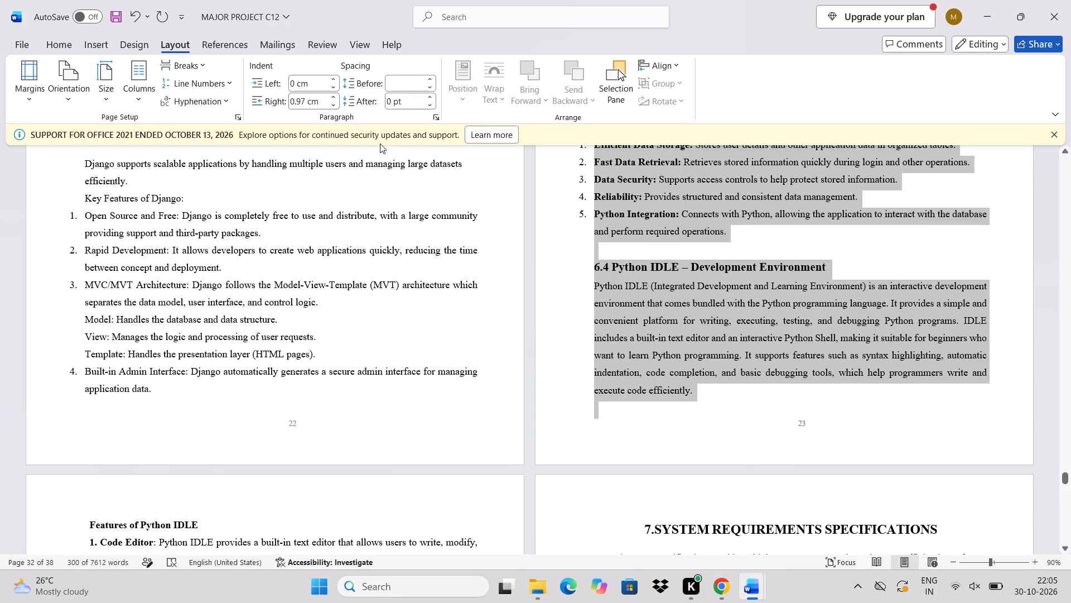
left_click(640, 353)
Set the left indent of the page 24 content, from Features of Python IDLE through the last Advantages bullet, to 0 cm.
scroll(640, 353, "down", 2)
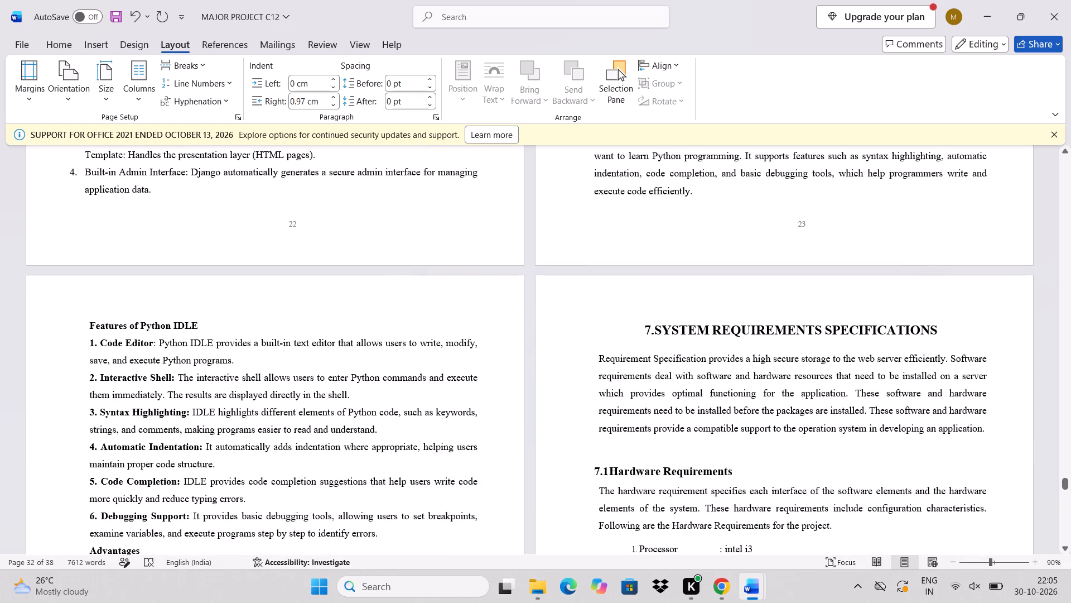
left_click_drag(93, 320, 293, 176)
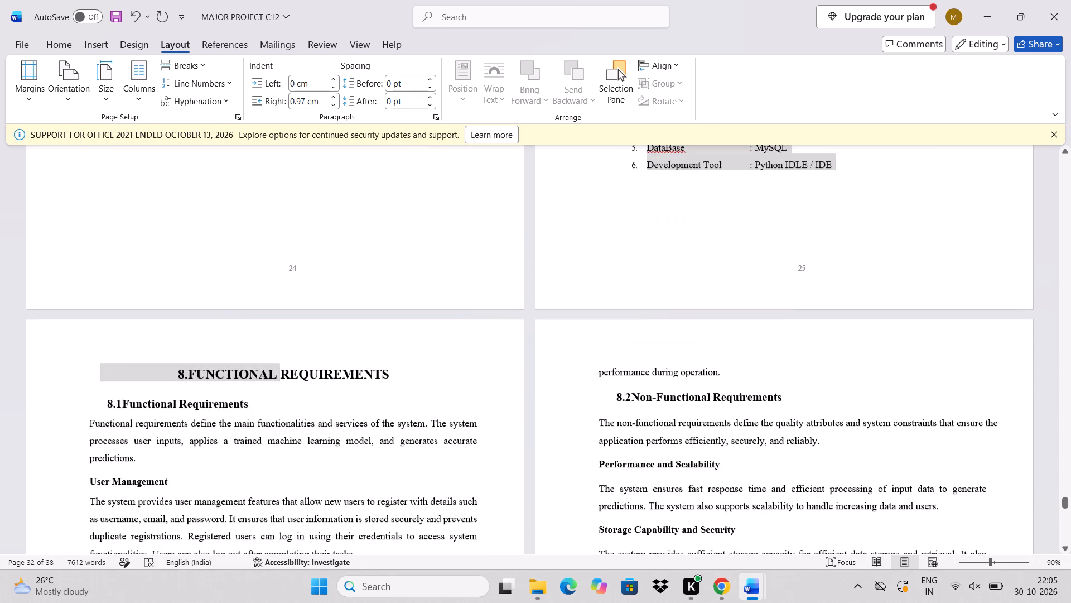
left_click_drag(293, 176, 393, 313)
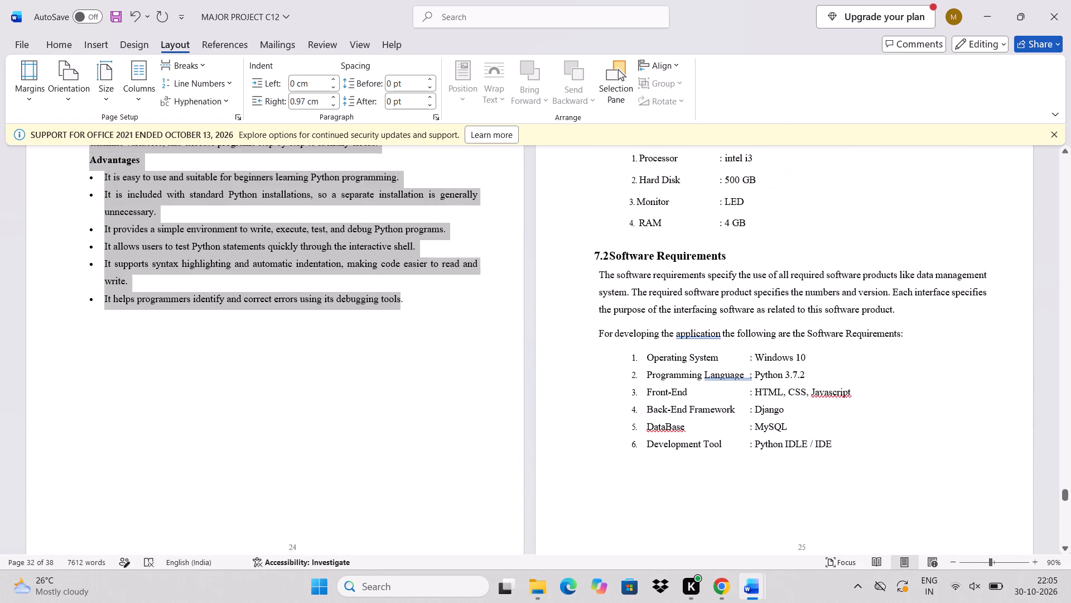
left_click_drag(393, 313, 415, 339)
left_click(313, 79)
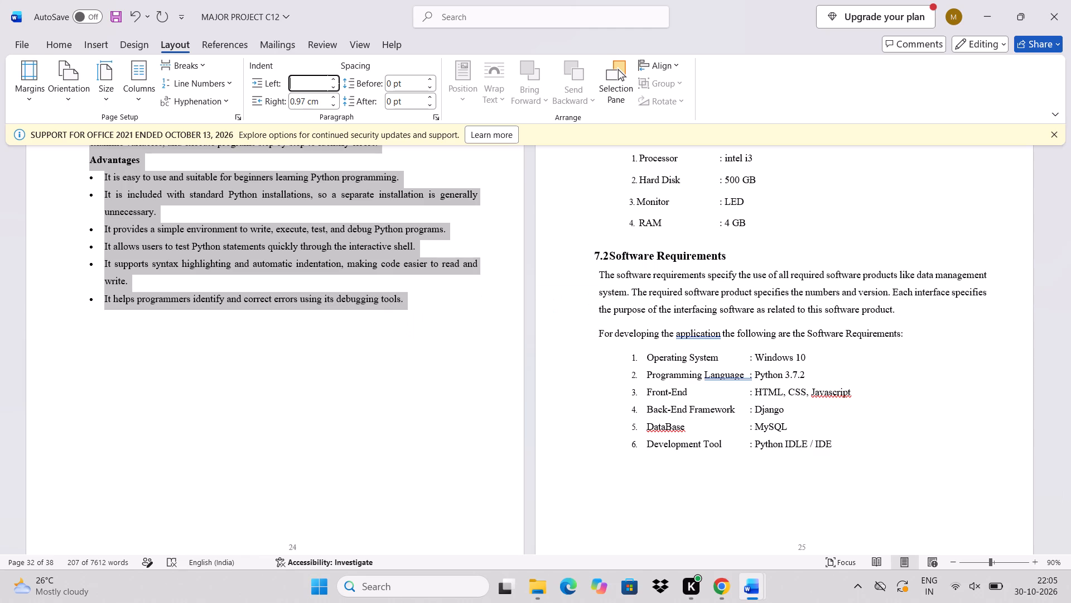
key("0")
key("Return")
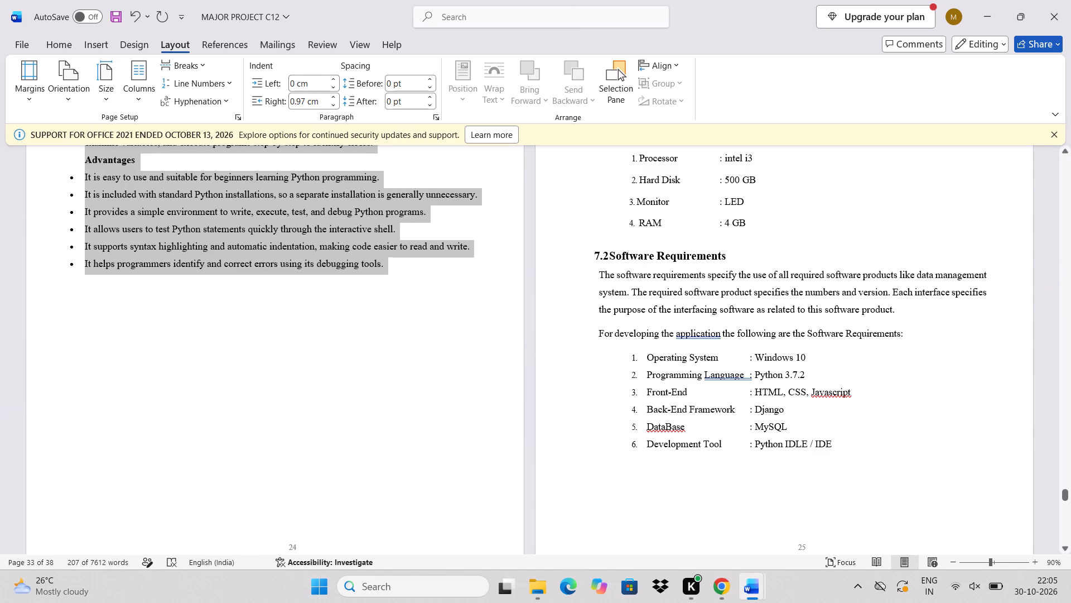
left_click(398, 307)
Set the page 25 text below the chapter 7 title, through the Development Tool item, to a 0 cm left and 0.97 cm right indent.
scroll(398, 307, "up", 4)
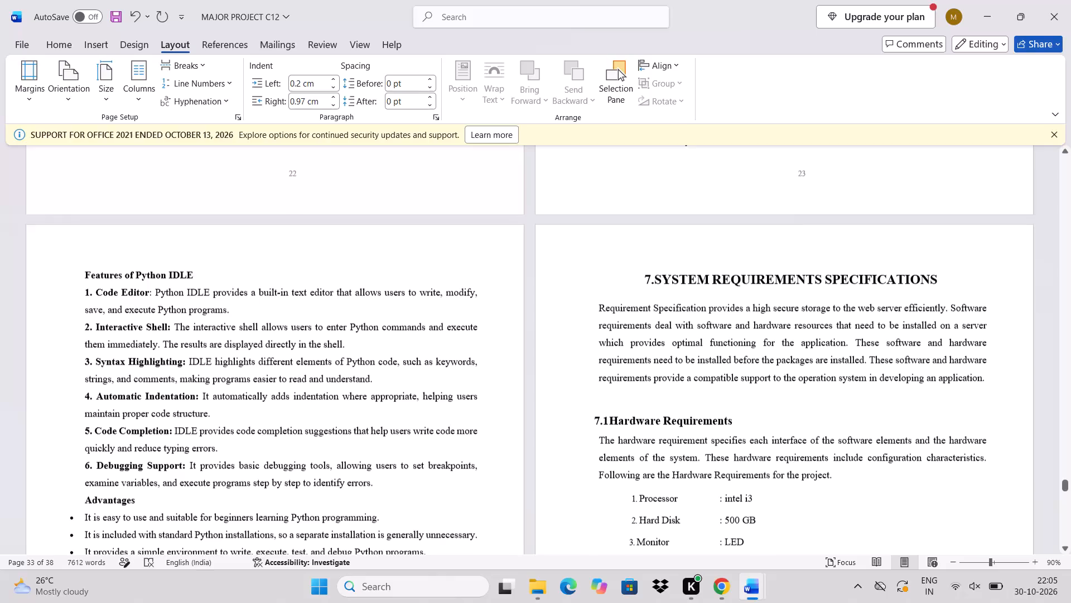
left_click_drag(600, 308, 862, 353)
left_click(303, 83)
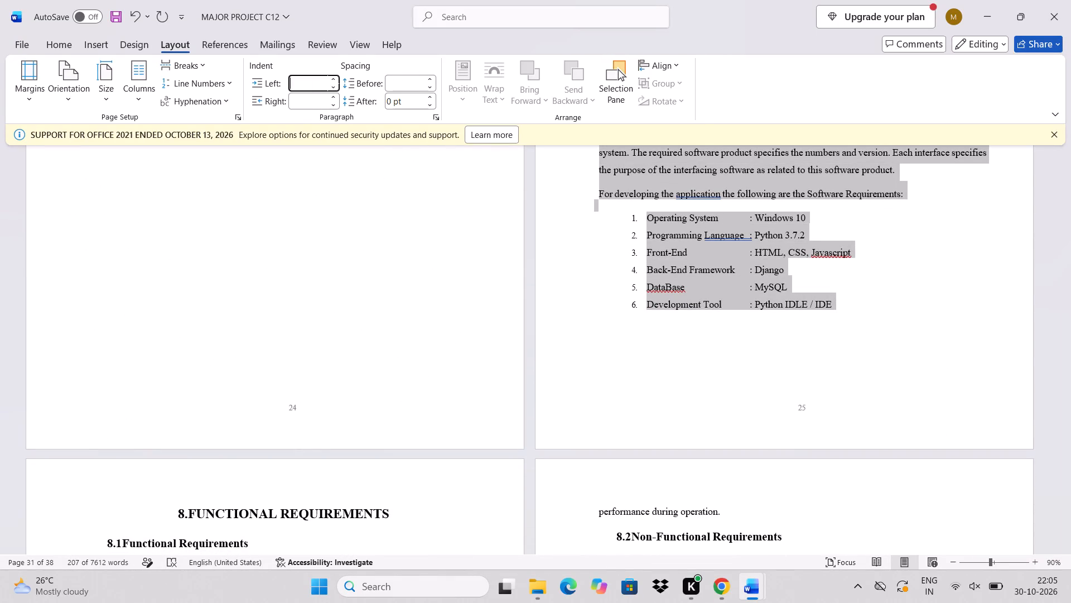
key("0")
key("Return")
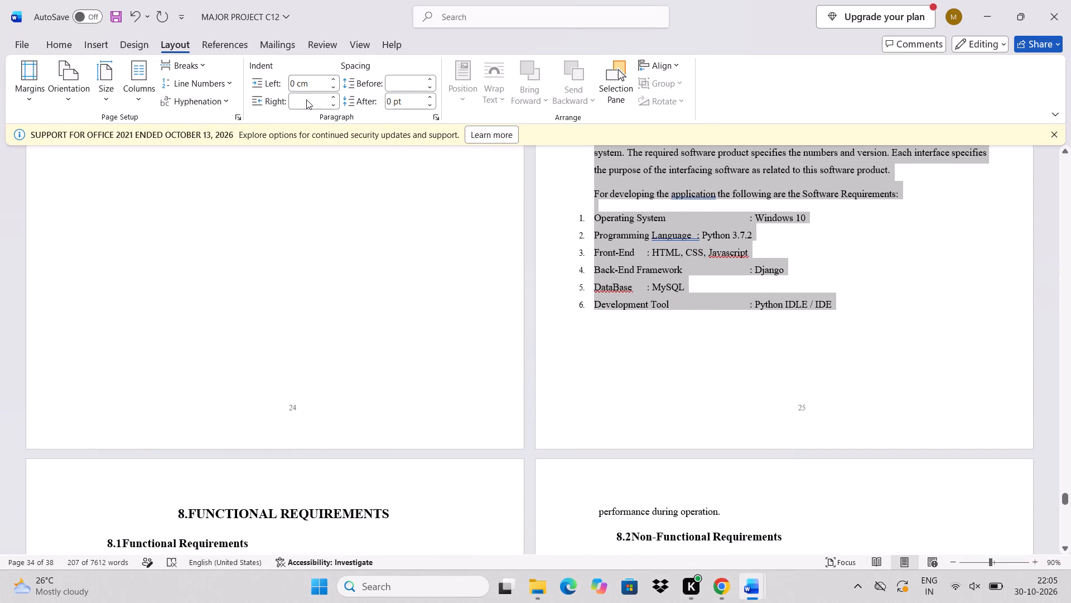
left_click(306, 99)
type("0.97")
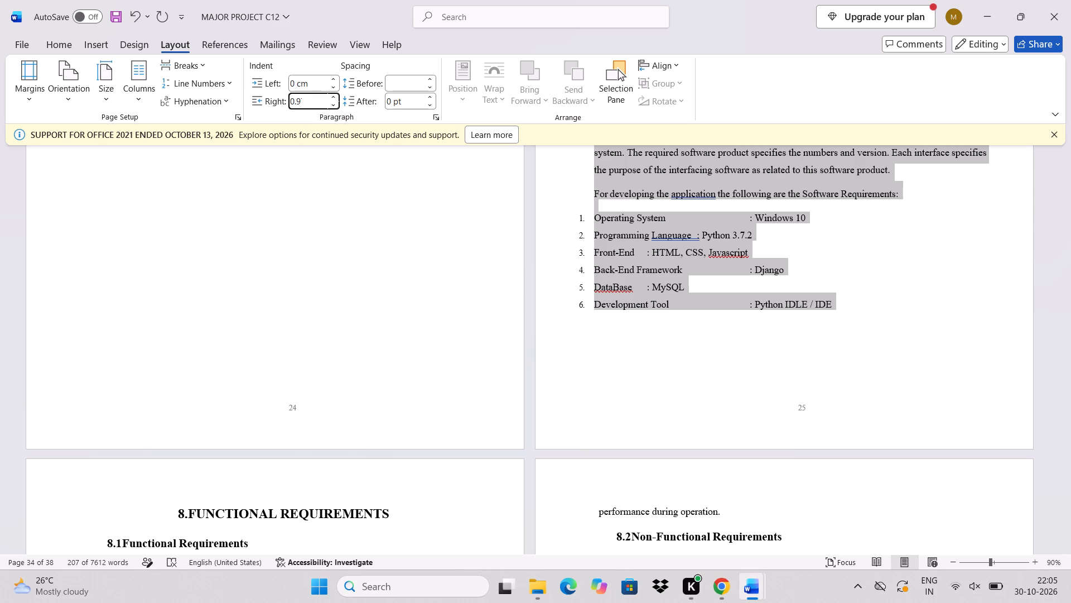
key("Return")
left_click(689, 377)
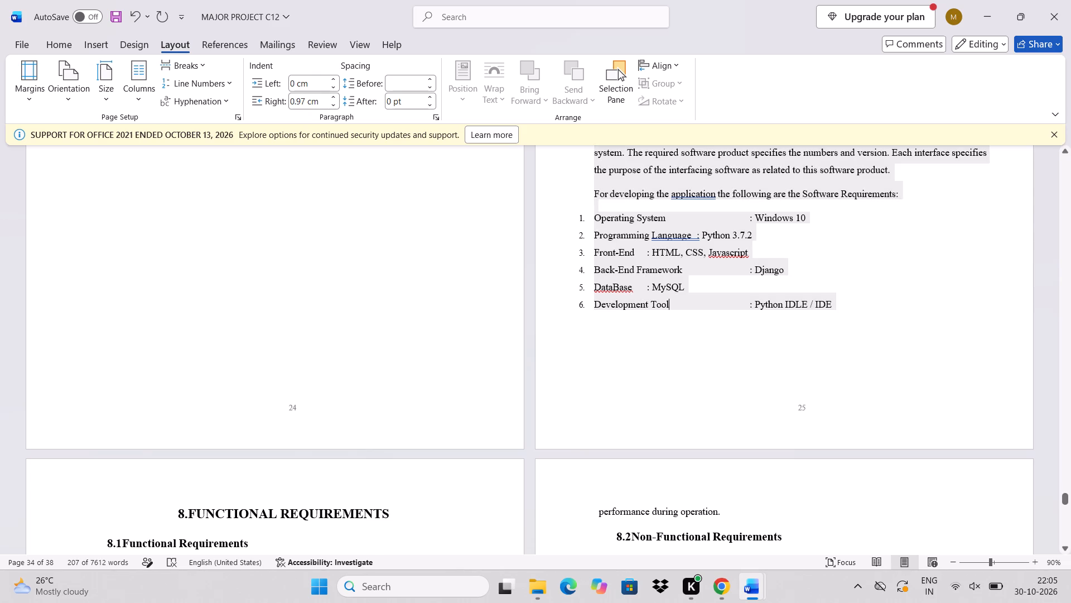
Replace the gap before the Operating System item's colon with 12 spaces to line it up with the Programming Language colon.
left_click(746, 218)
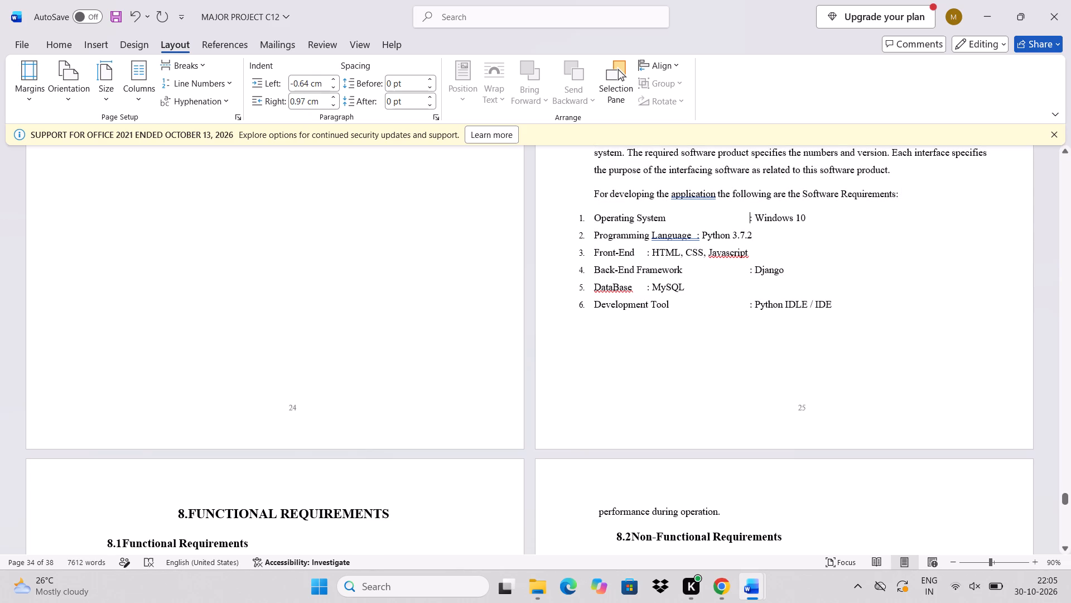
key("BackSpace")
key("space")
key("space")
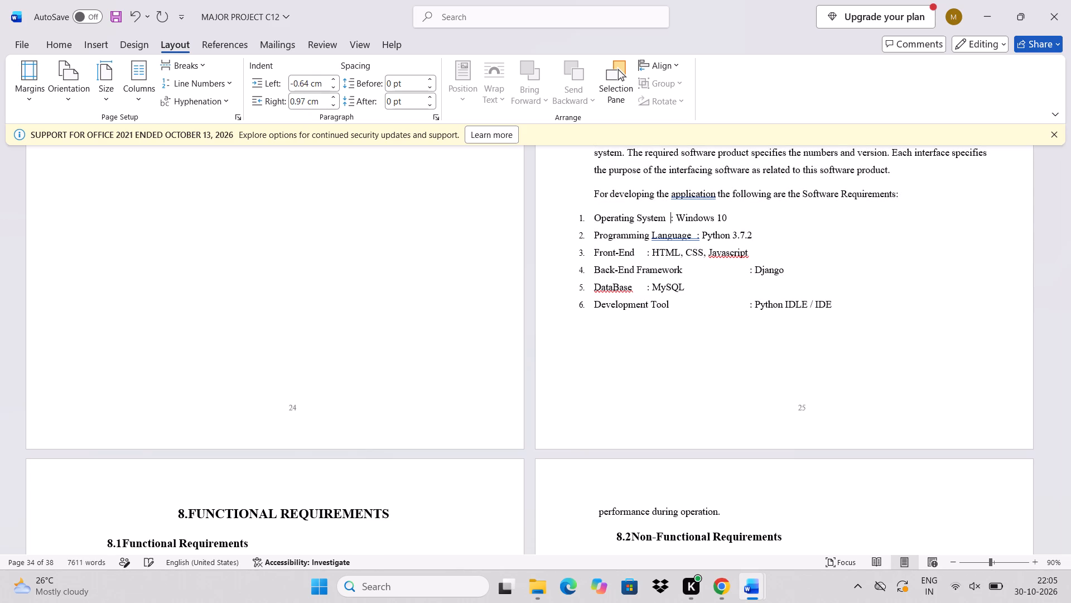
key("space")
key("space")
key("space")
key("space")
key("space")
key("space")
key("space")
key("space")
key("space")
key("space")
Add 20 spaces before the Front-End item's colon to align it with the colons of the items above.
left_click(643, 252)
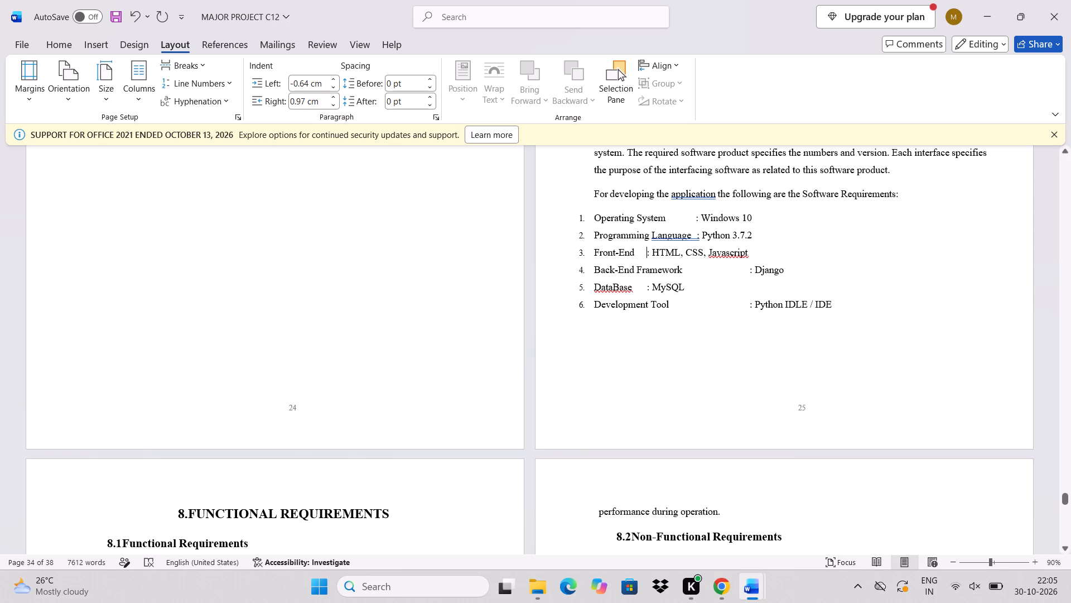
key("space")
key("space")
key("space")
key("space")
key("space")
key("space")
key("space")
key("space")
key("space")
key("space")
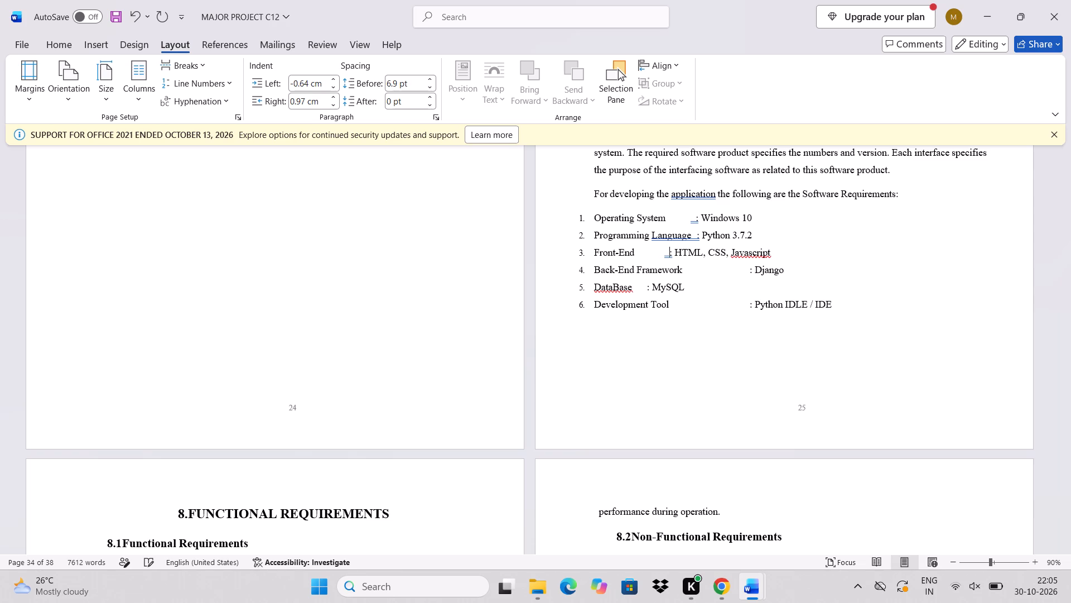
key("space")
key("space")
key("space")
key("space")
key("space")
key("space")
key("space")
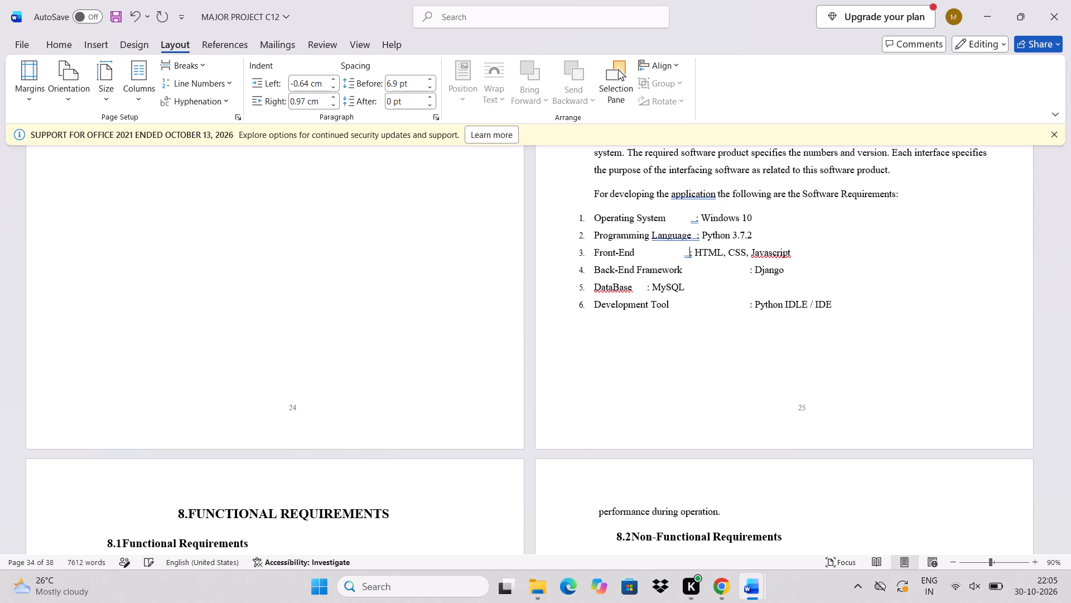
key("space")
key("space")
key("space")
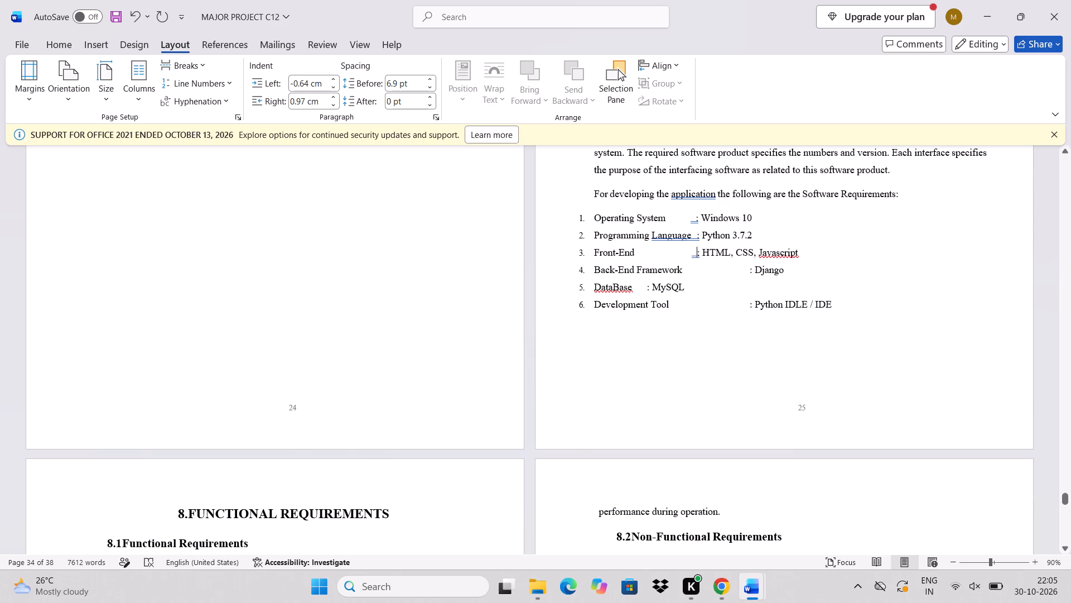
Replace the gap before the Back-End Framework item's colon with six spaces to align it with the colons above.
left_click(746, 272)
key("BackSpace")
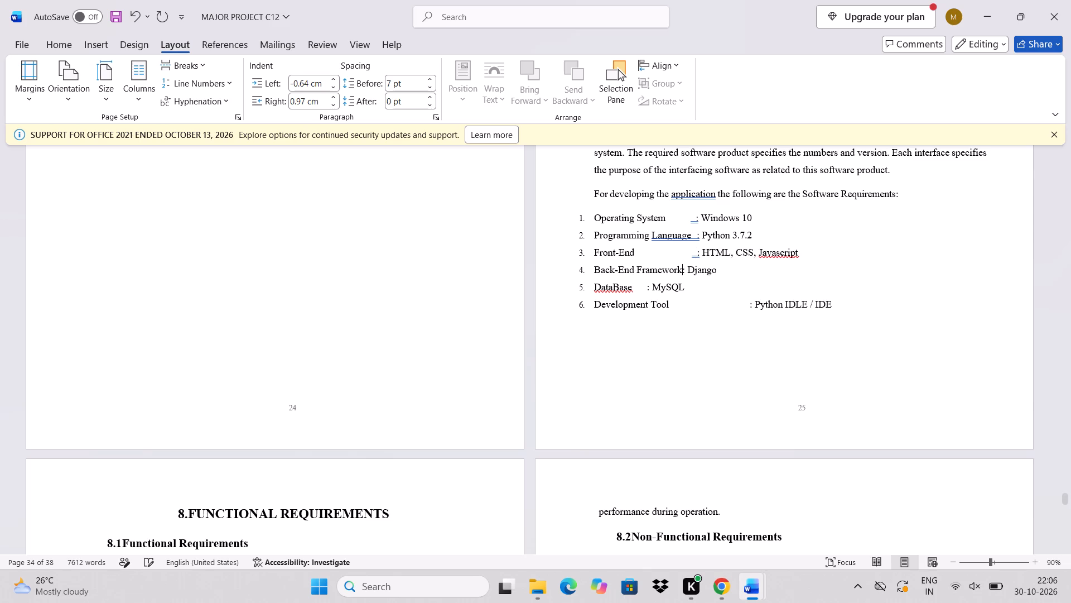
key("space")
key("space")
key("space")
key("space")
key("space")
key("space")
key("space")
key("BackSpace")
Try to align the DataBase item's colon with the colons above by adding spaces after the label, keeping six of them.
left_click(637, 290)
key("space")
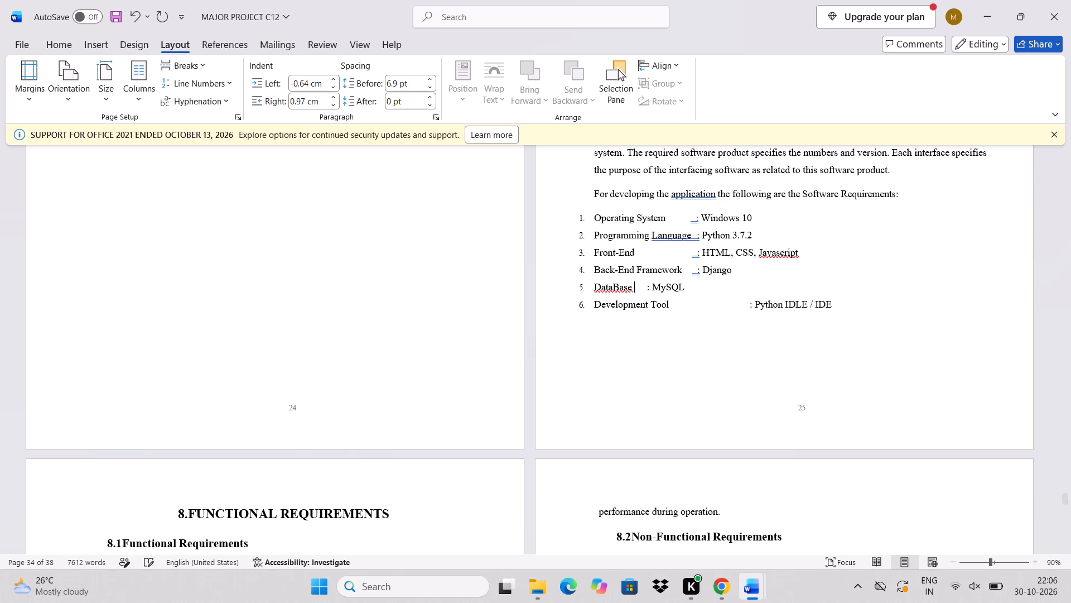
key("space")
key("space")
key("space")
key("space")
key("space")
key("space")
key("space")
key("BackSpace")
key("BackSpace")
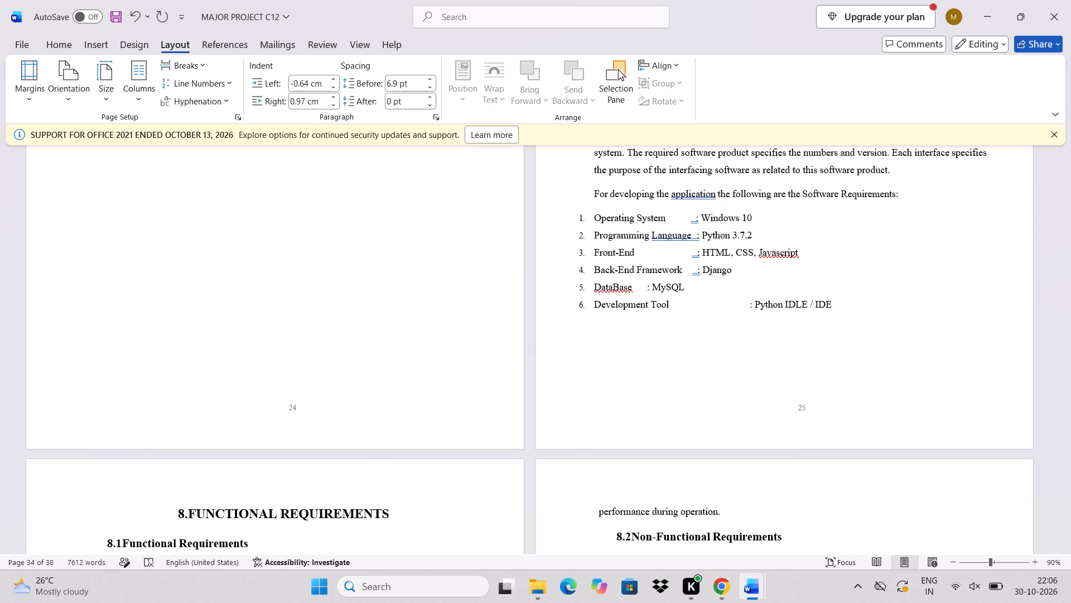
key("space")
key("BackSpace")
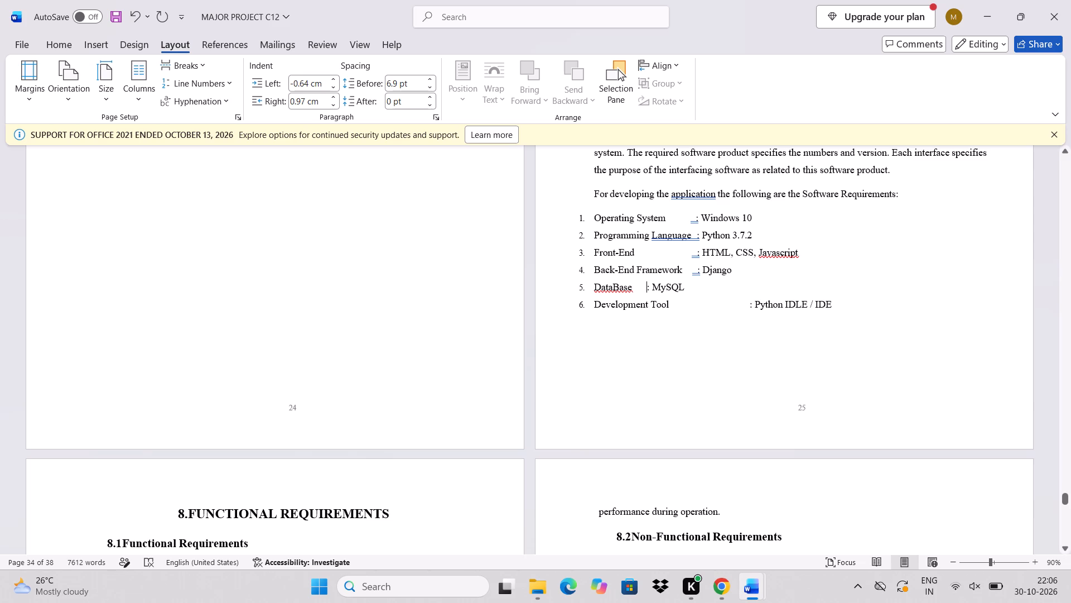
Replace the gap before the Development Tool item's colon with 12 spaces to line it up with the colons above.
left_click(718, 309)
key("BackSpace")
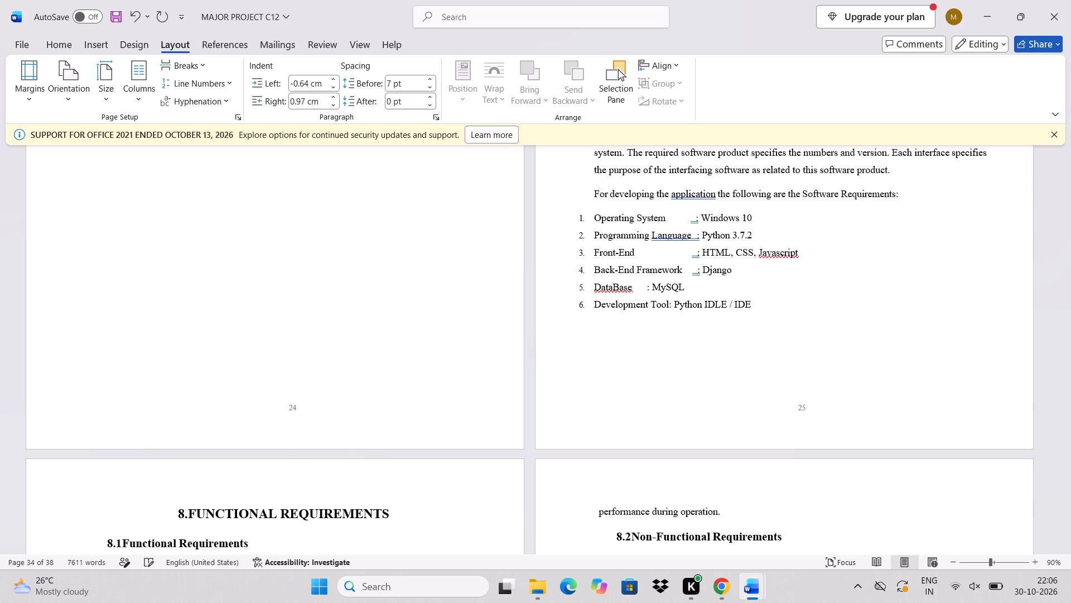
key("space")
key("space")
key("space")
key("space")
key("space")
key("space")
key("space")
key("space")
key("space")
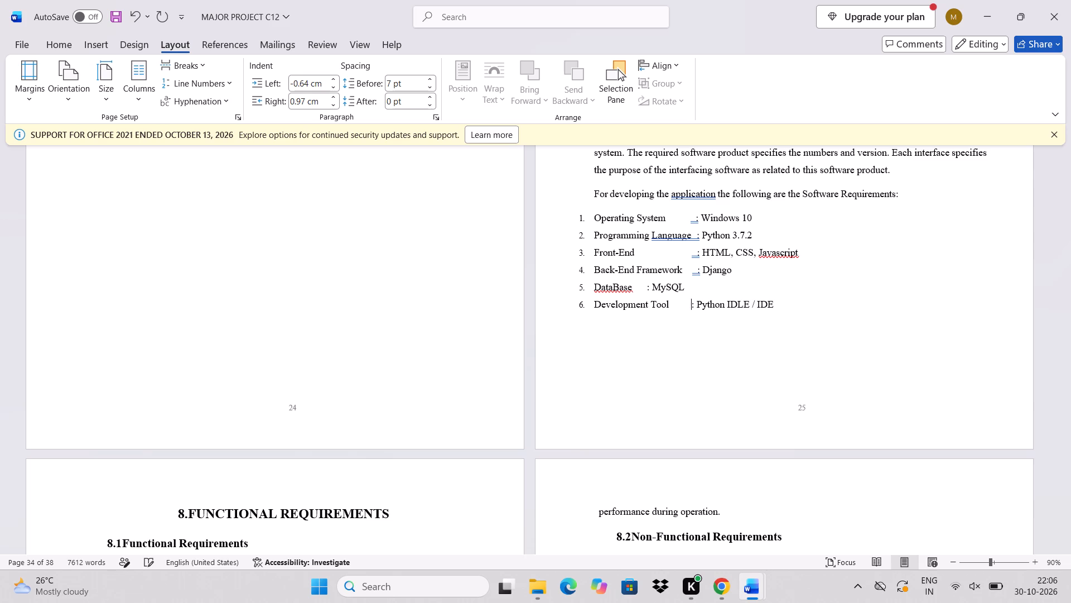
key("space")
key("space")
key("space")
Set the indents of section 8.1 Functional Requirements, from its heading to the end of page 26, to 0 cm left and 0.97 cm right.
scroll(715, 381, "down", 1)
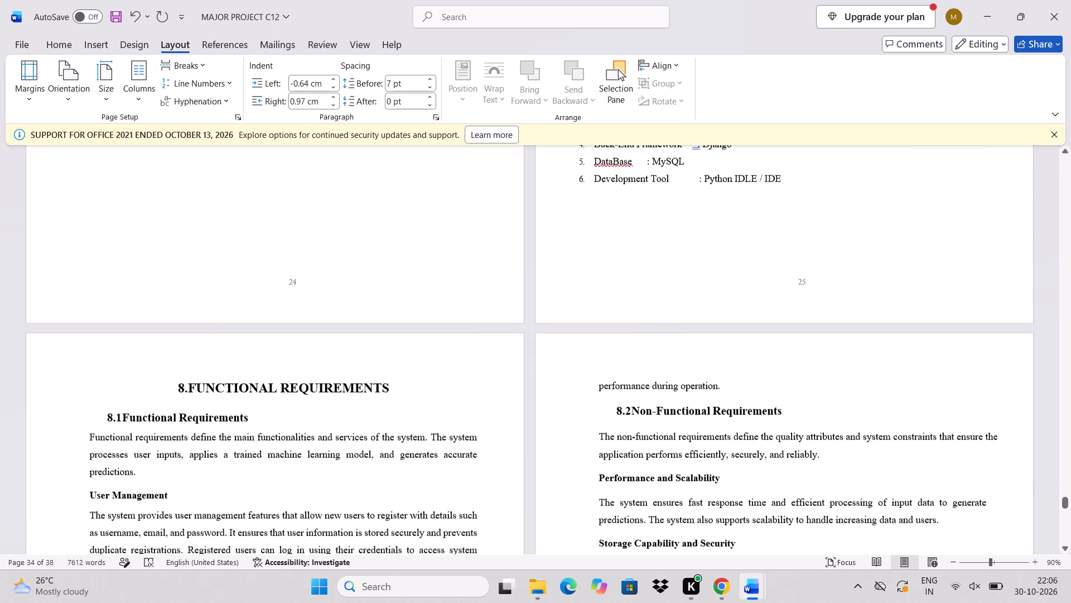
scroll(715, 381, "down", 2)
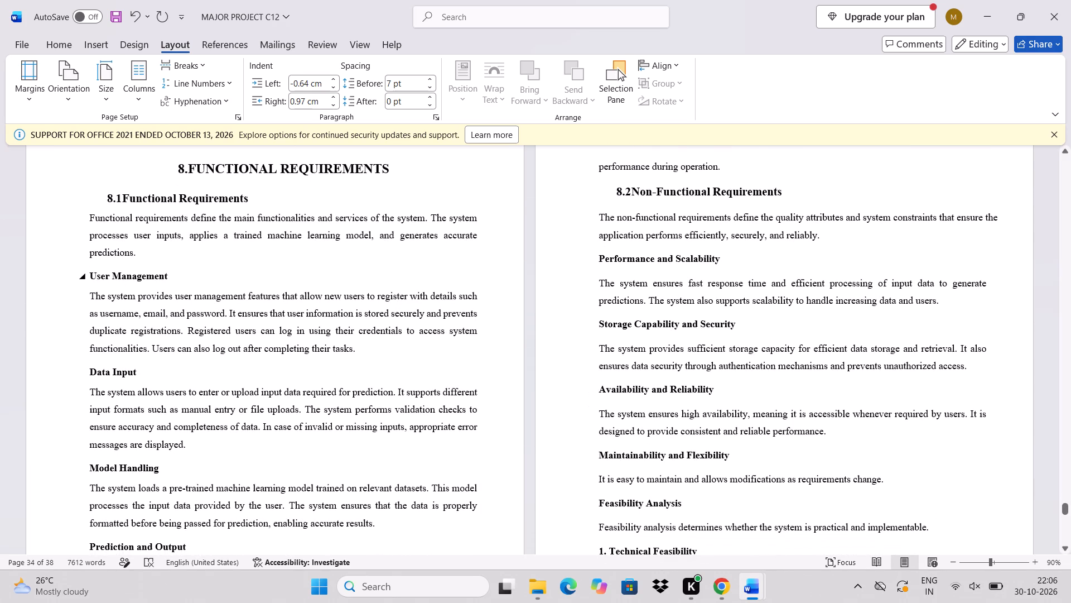
left_click_drag(123, 190, 247, 463)
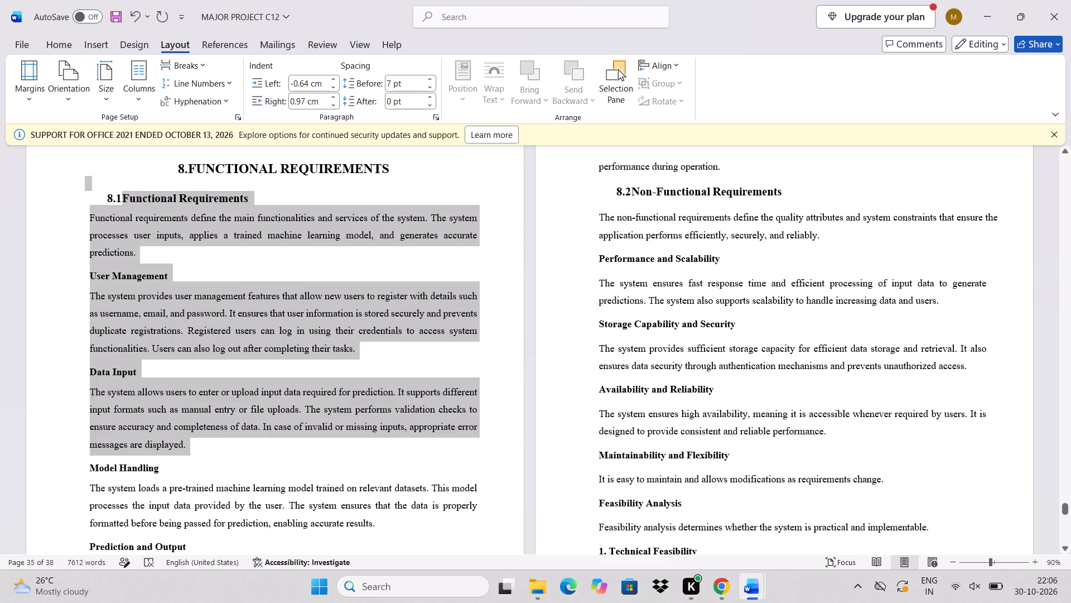
left_click_drag(247, 463, 452, 382)
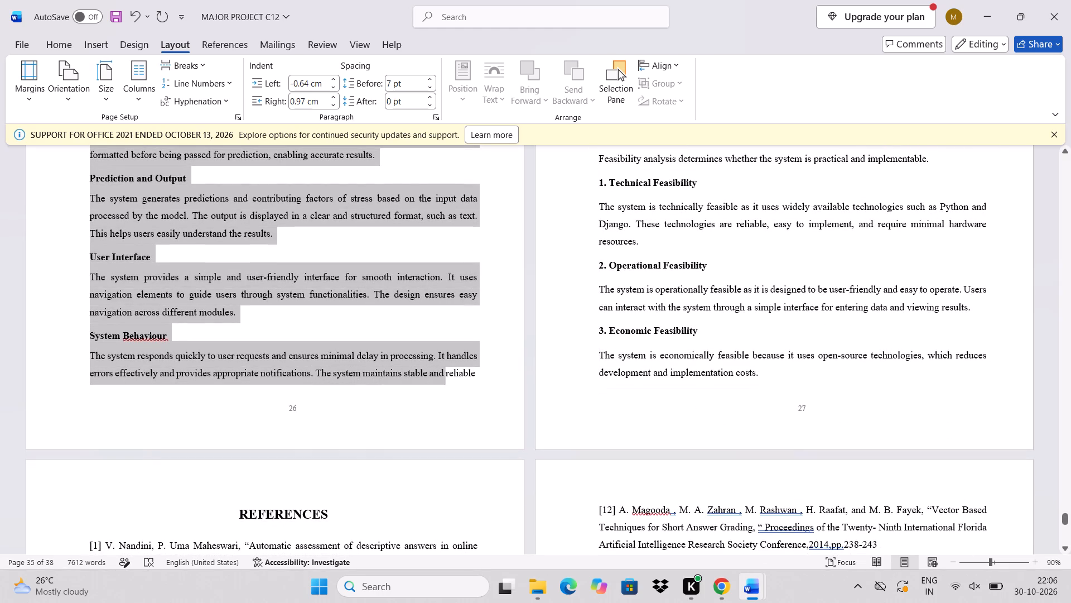
left_click_drag(452, 382, 469, 386)
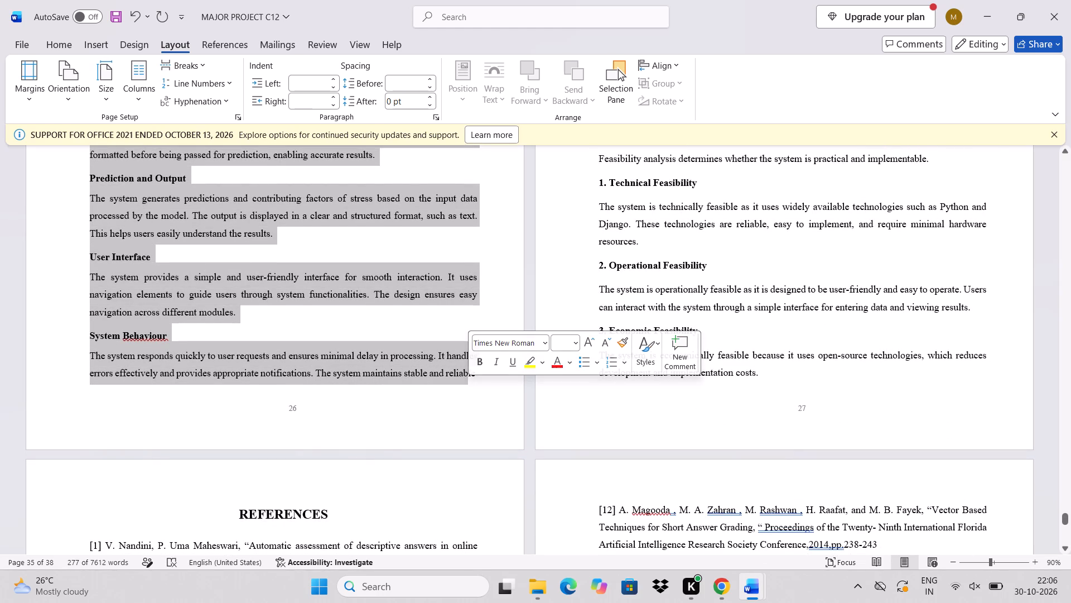
left_click(486, 390)
left_click_drag(486, 390, 227, 157)
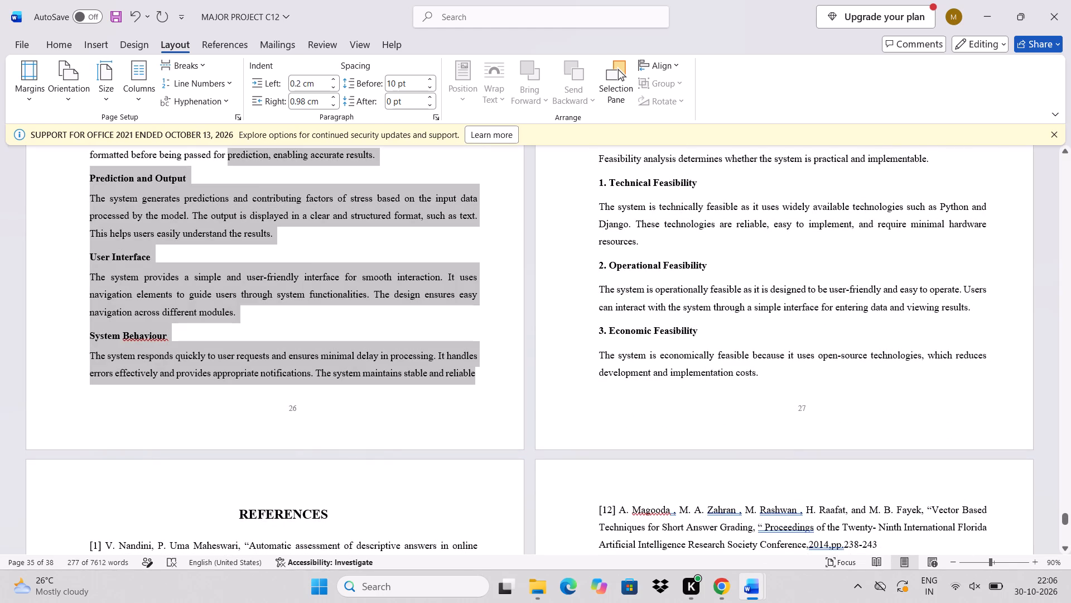
left_click_drag(227, 157, 216, 151)
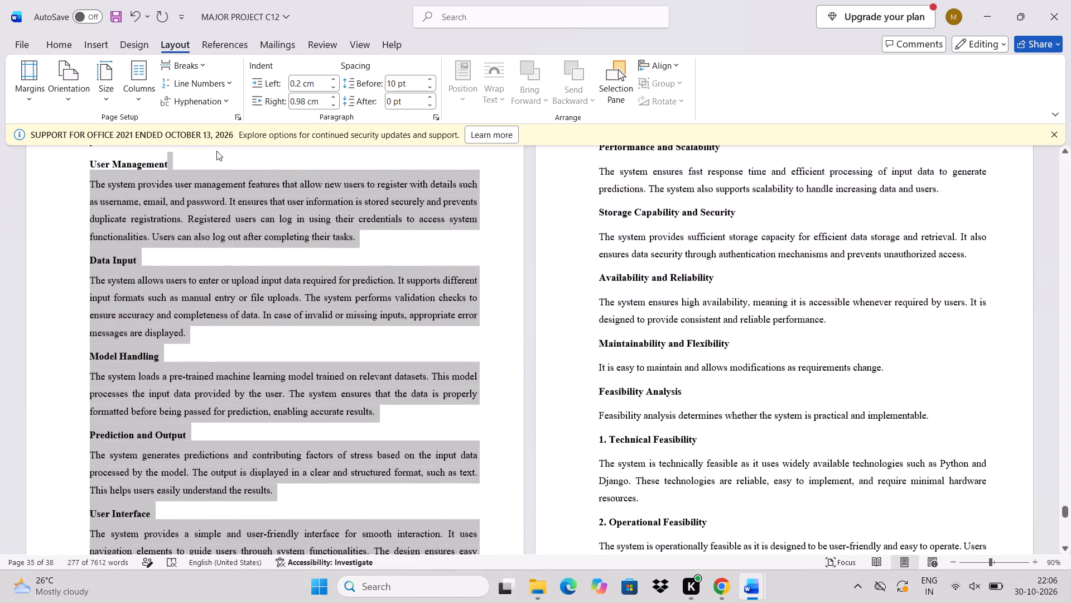
left_click_drag(216, 151, 153, 176)
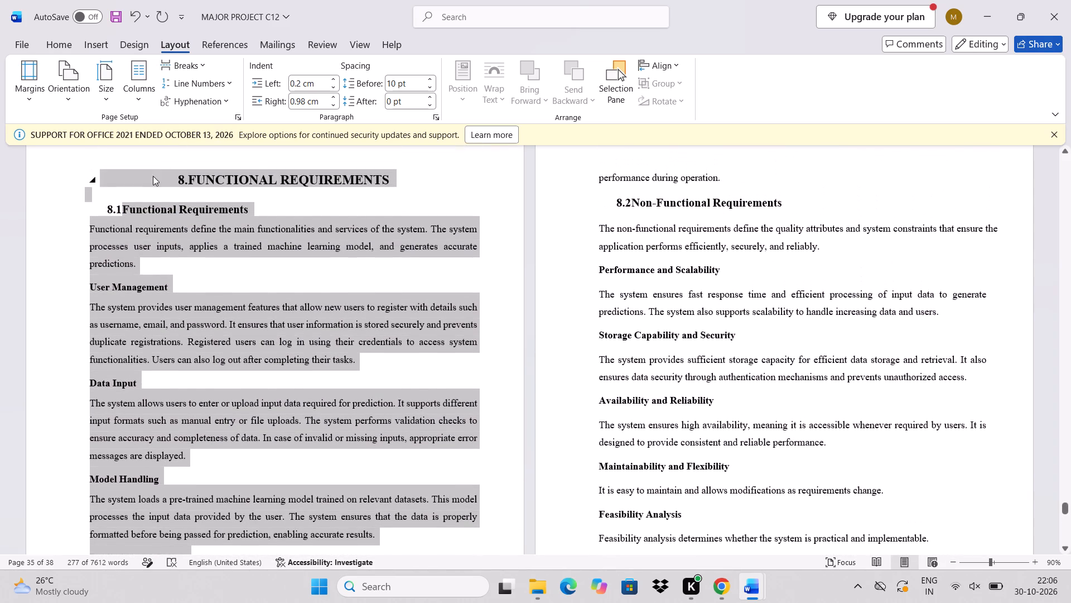
left_click_drag(153, 176, 125, 205)
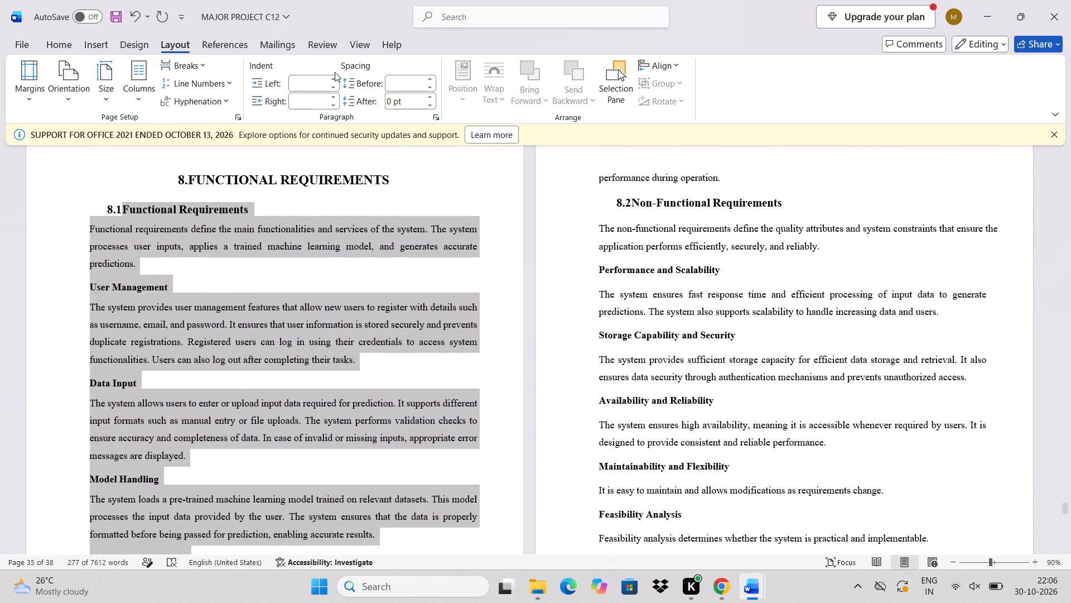
left_click(294, 85)
key("0")
key("Return")
left_click(306, 104)
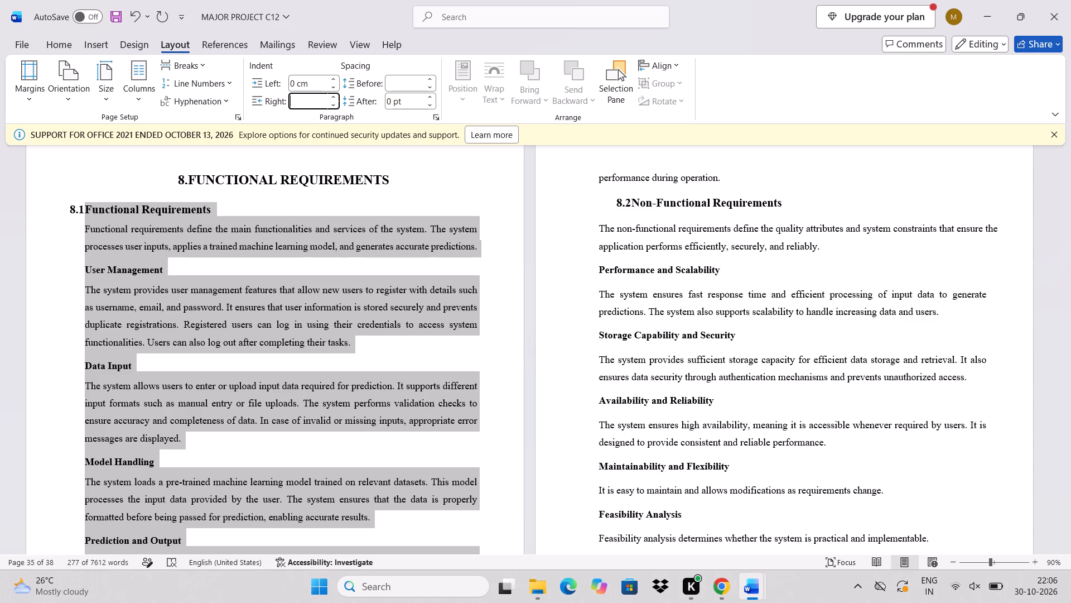
type("0.97")
key("Return")
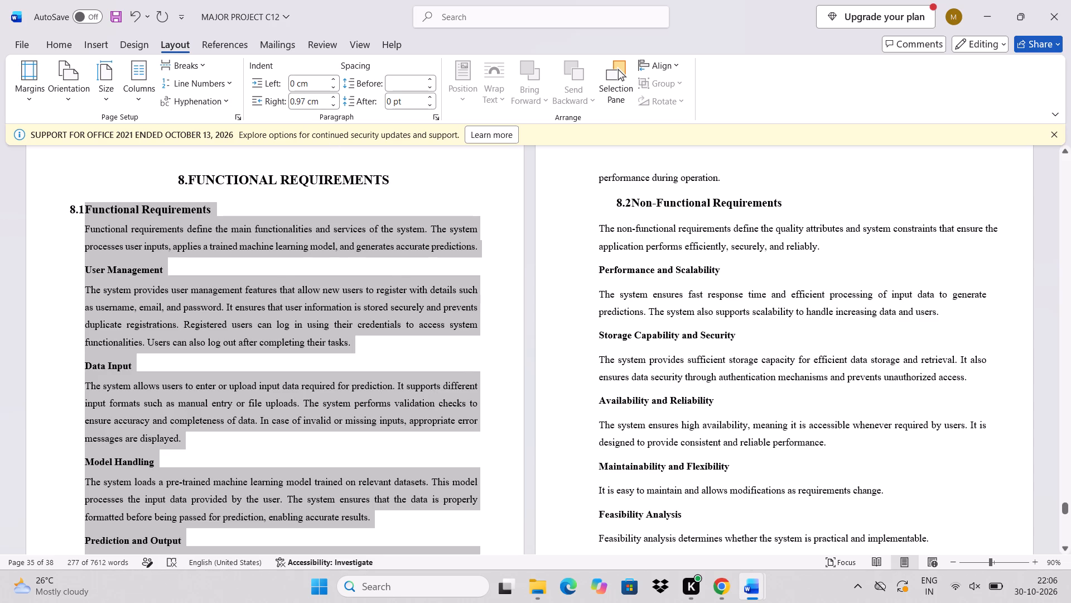
Set all text on page 27, including section 8.2 and the feasibility items, to a 0 cm left and 0.97 cm right indent.
left_click_drag(599, 179, 681, 371)
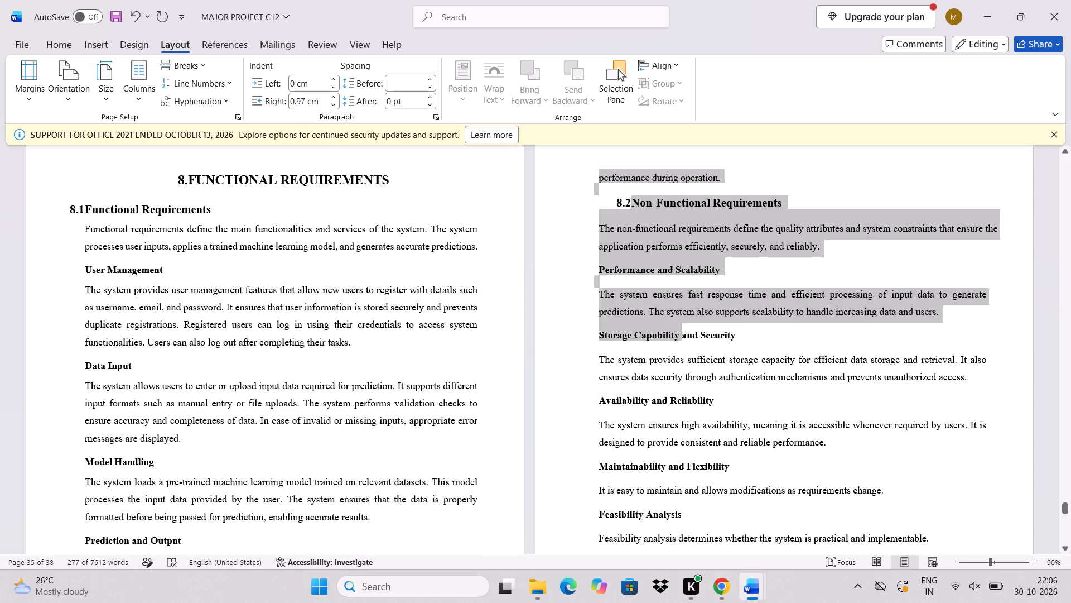
left_click_drag(681, 371, 772, 363)
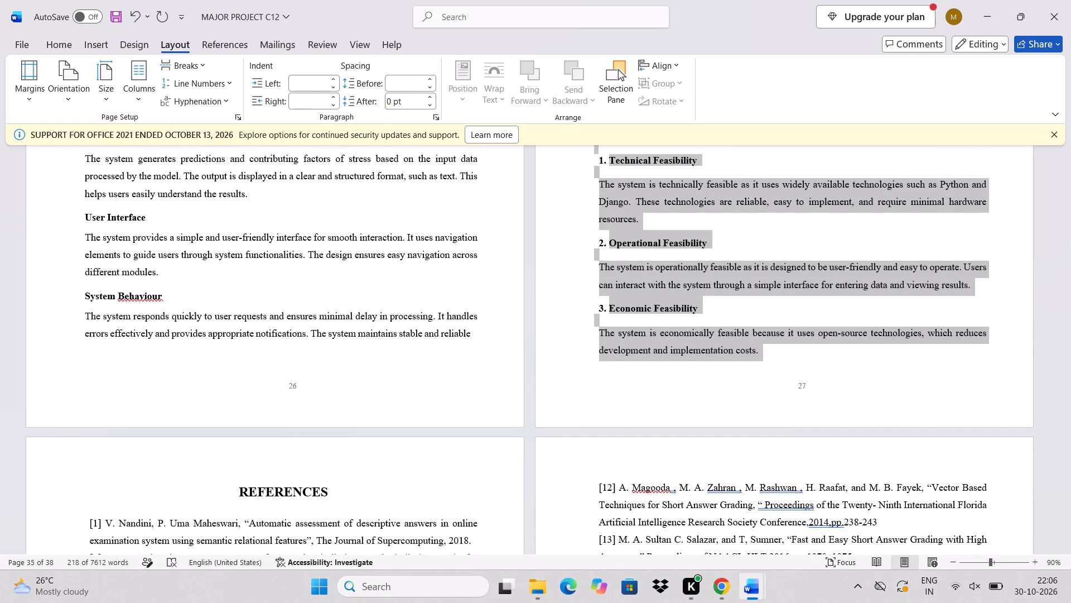
left_click(310, 82)
key("0")
key("Return")
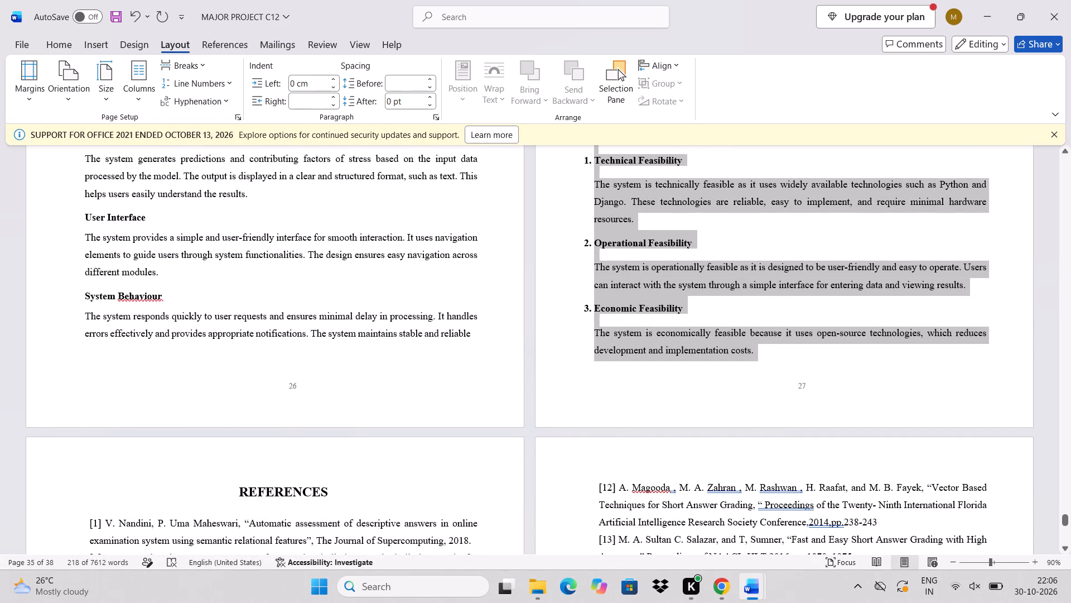
left_click(310, 99)
type("0.97")
key("Return")
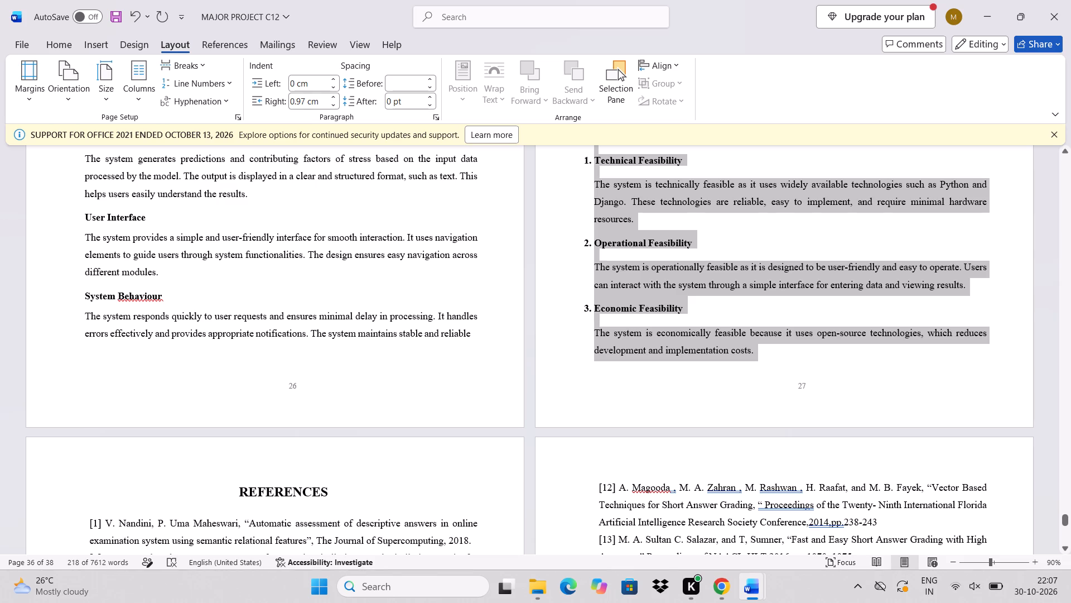
Set references [1] to [11] under the REFERENCES heading to a 0 cm left and 0.97 cm right indent.
scroll(394, 380, "down", 2)
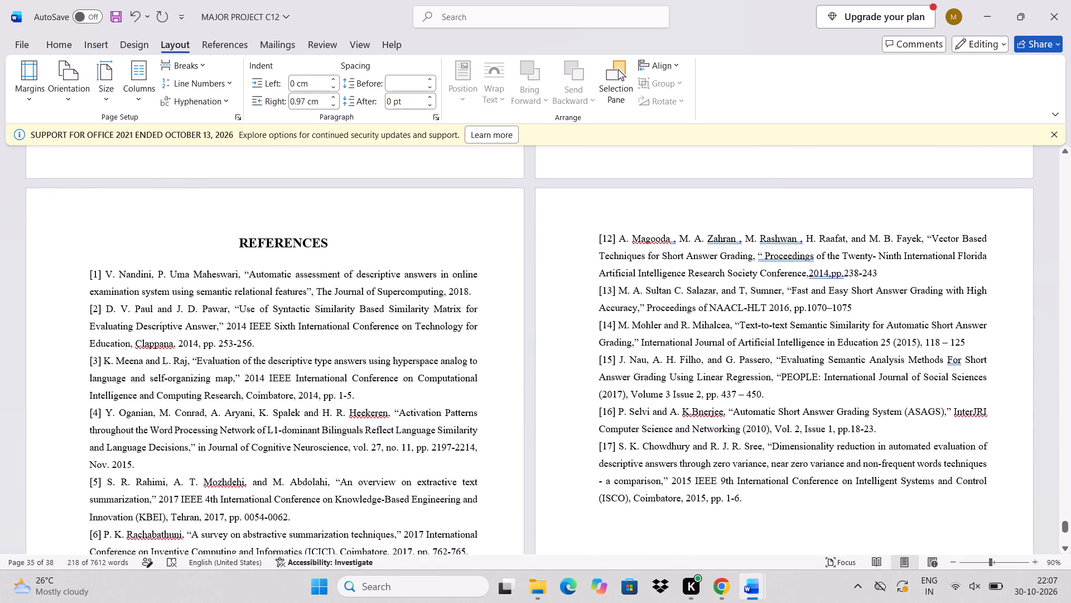
left_click_drag(94, 255, 290, 581)
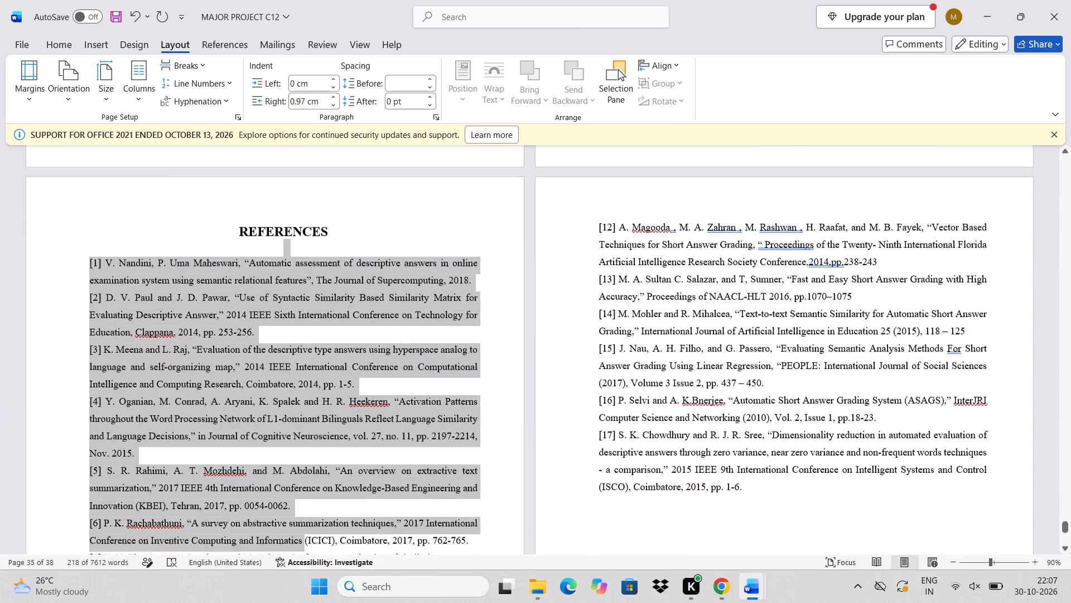
left_click_drag(290, 581, 470, 501)
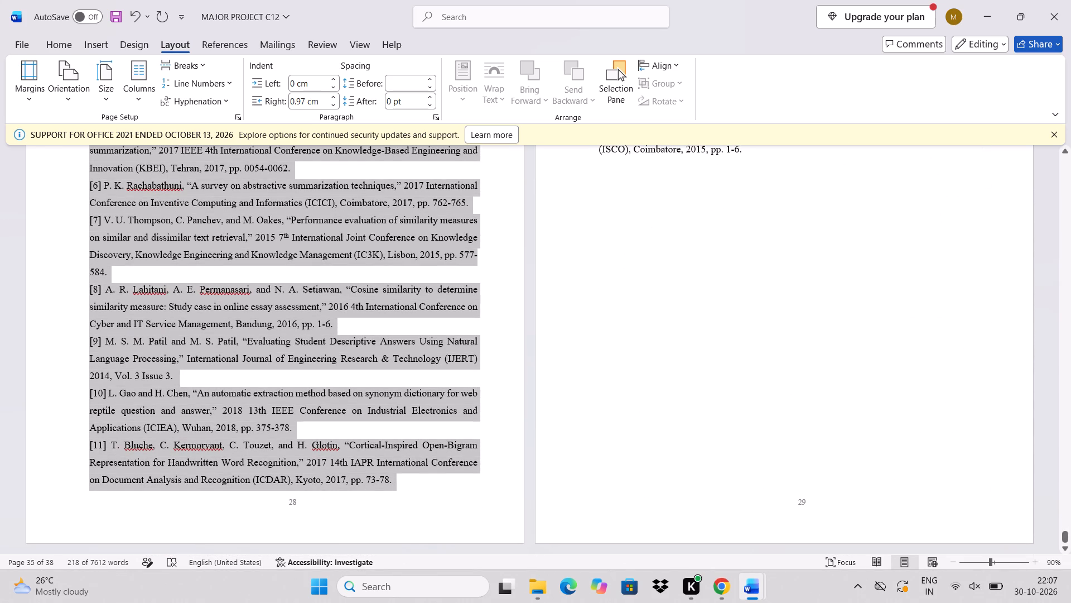
left_click_drag(470, 501, 454, 501)
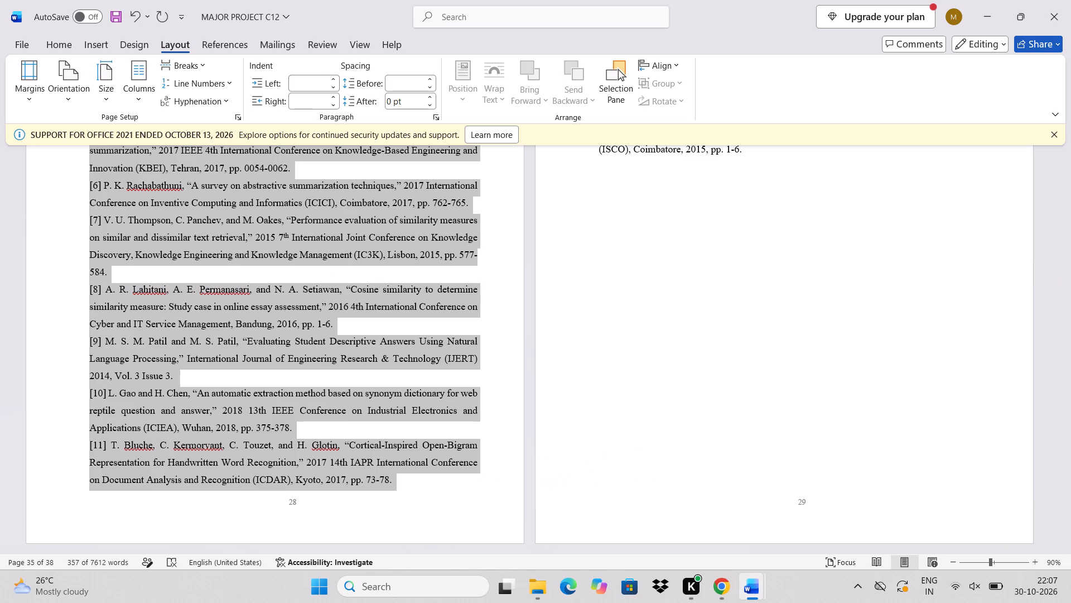
left_click(310, 79)
key("0")
key("Return")
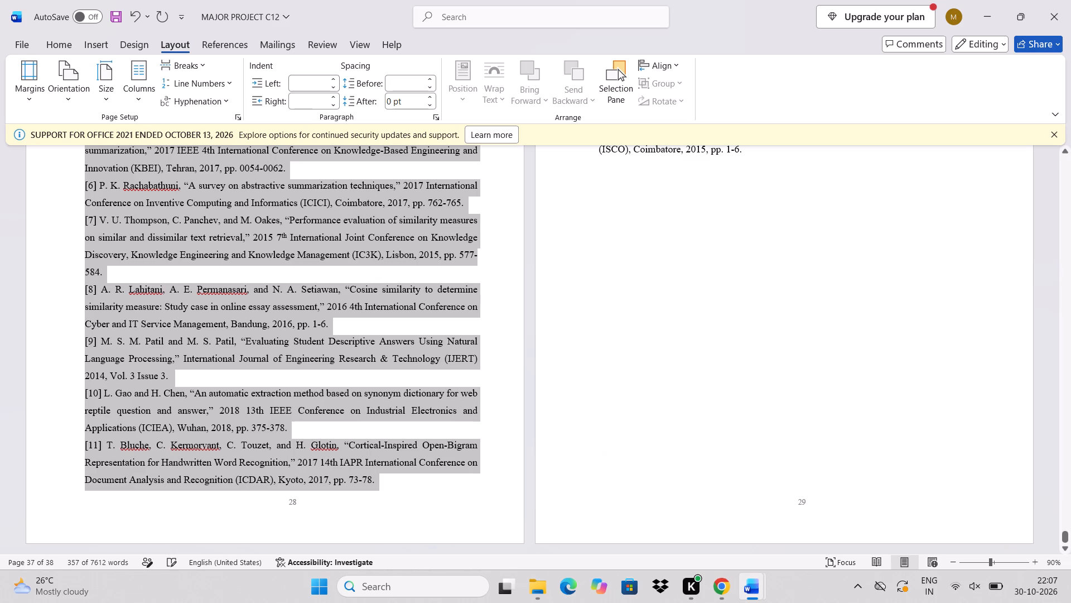
left_click(316, 103)
type("0.97")
key("Return")
Set references [12] to [17] on page 29 to a 0 cm left and 0.97 cm right indent.
left_click(633, 276)
scroll(633, 276, "up", 4)
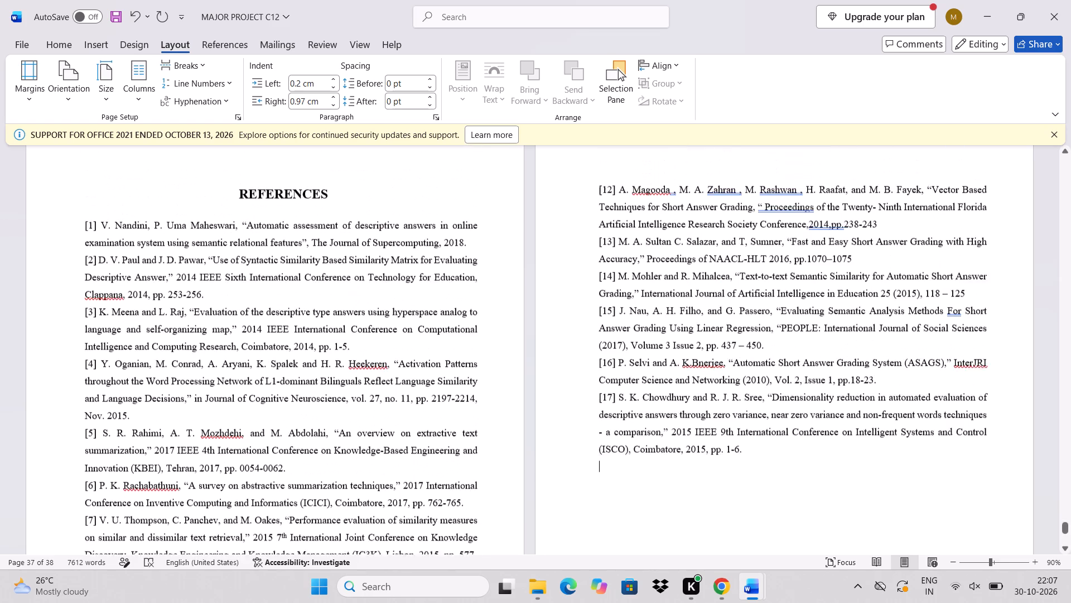
left_click_drag(592, 200, 789, 521)
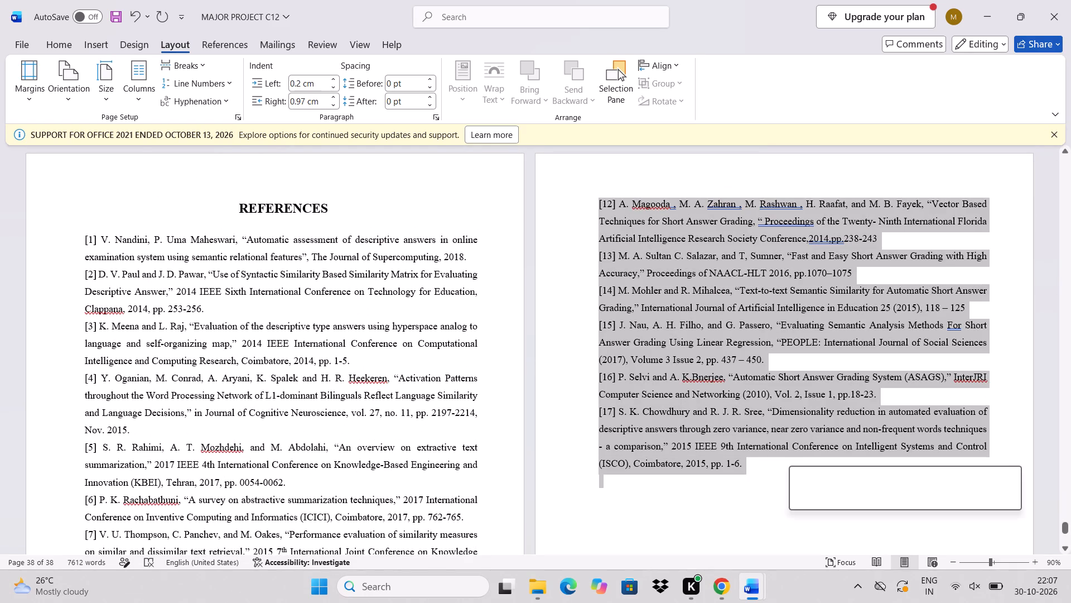
left_click(319, 84)
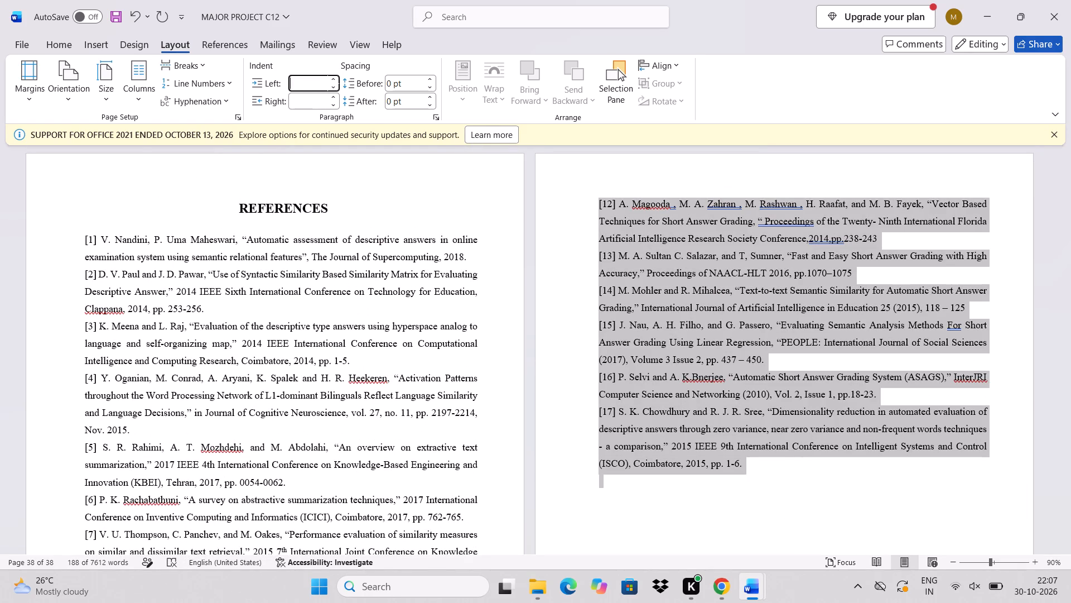
key("0")
key("Return")
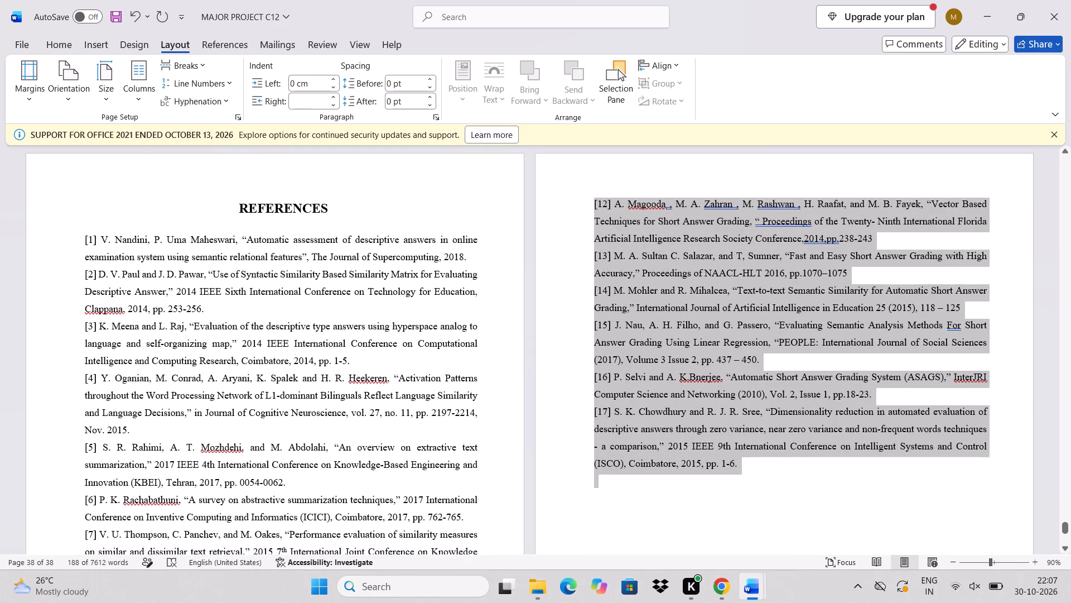
left_click(316, 102)
type("0.97")
key("Return")
Save the corrected report.
left_click(577, 368)
scroll(577, 368, "down", 4)
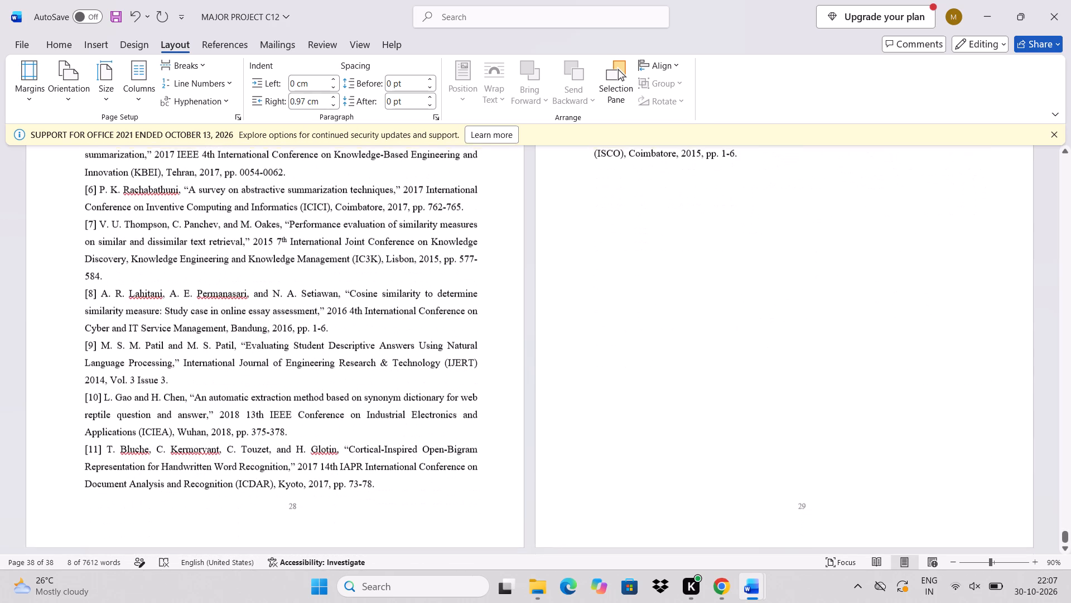
key("ctrl+s")
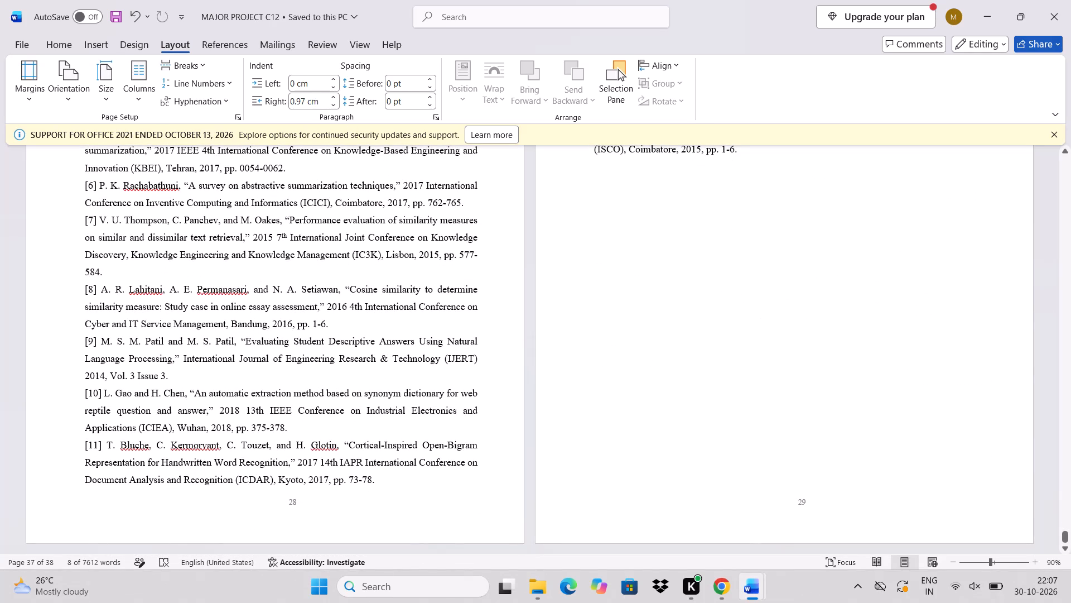
scroll(599, 481, "down", 1)
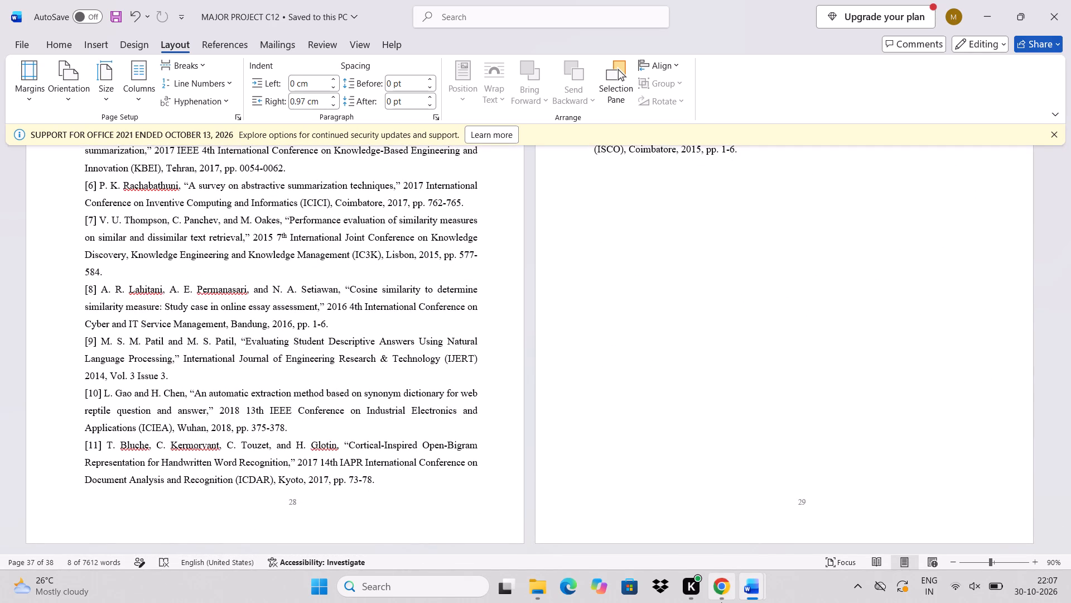
Switch to Chrome and search the web for "convert word to pdf" in a new tab.
left_click(721, 602)
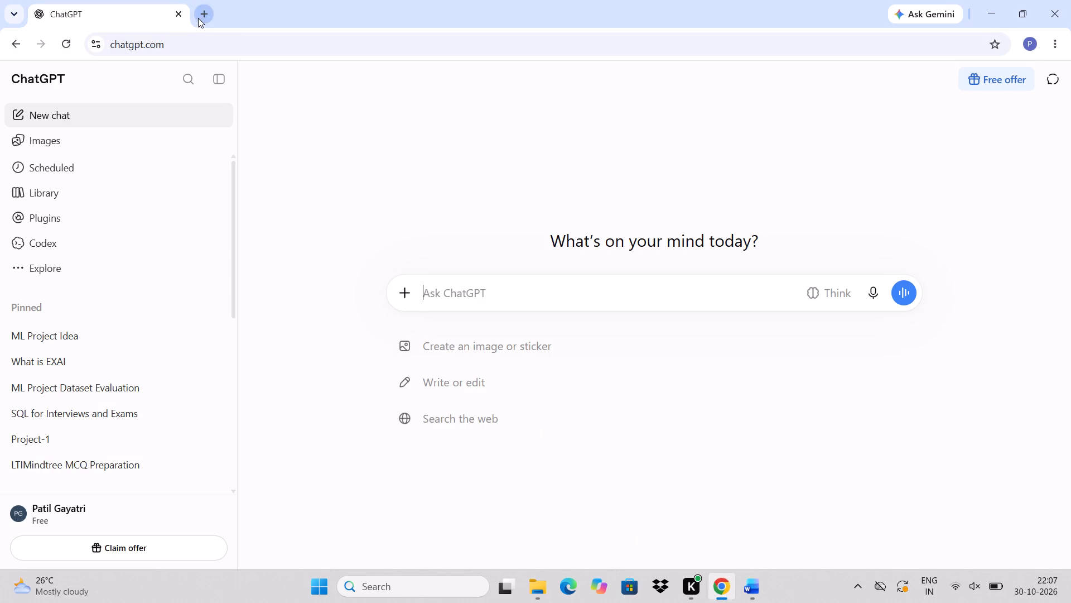
left_click(198, 18)
type("co")
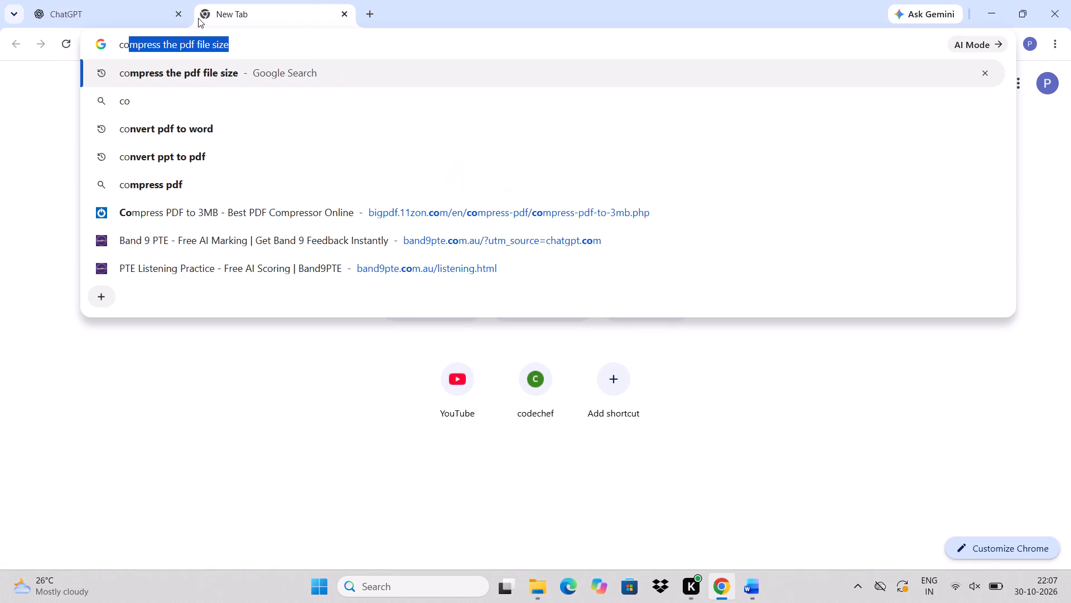
type("nvert")
key("space")
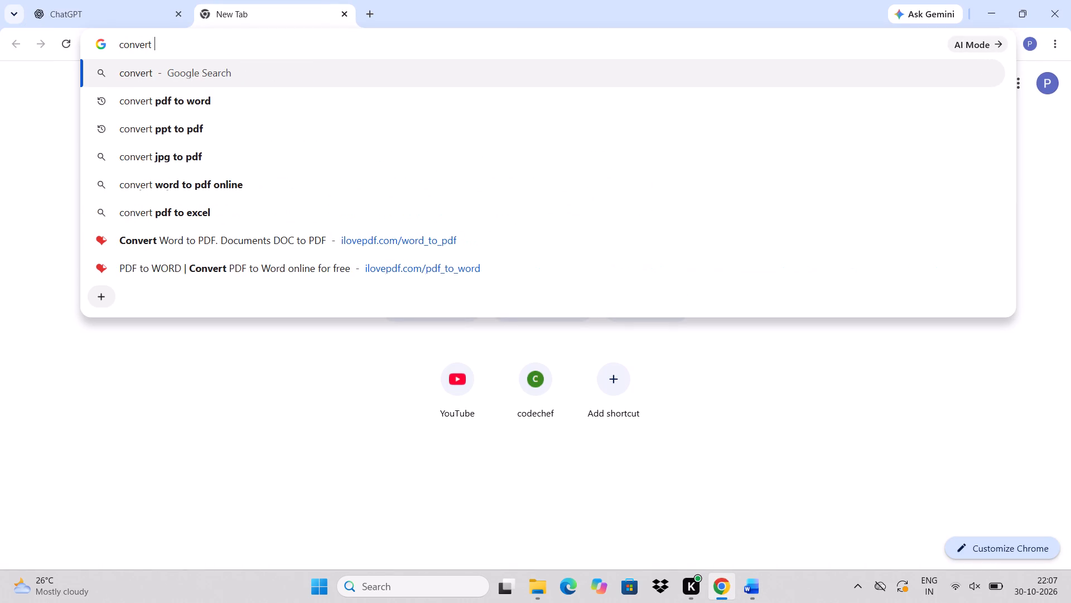
type("word to pdf")
key("Return")
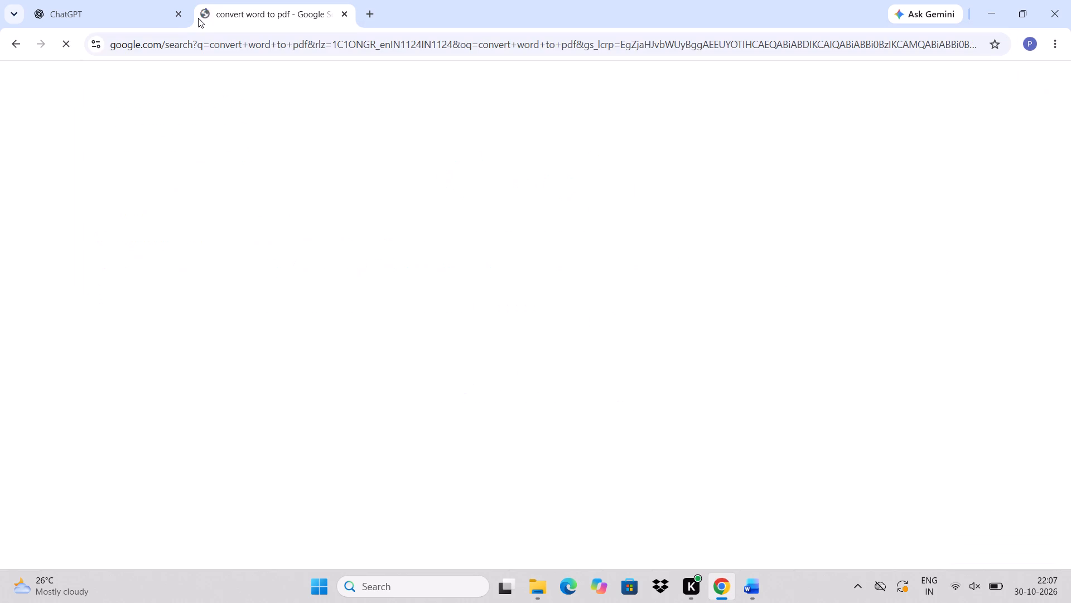
Open the iLovePDF "Convert Word to PDF" page from the search results.
left_click(286, 218)
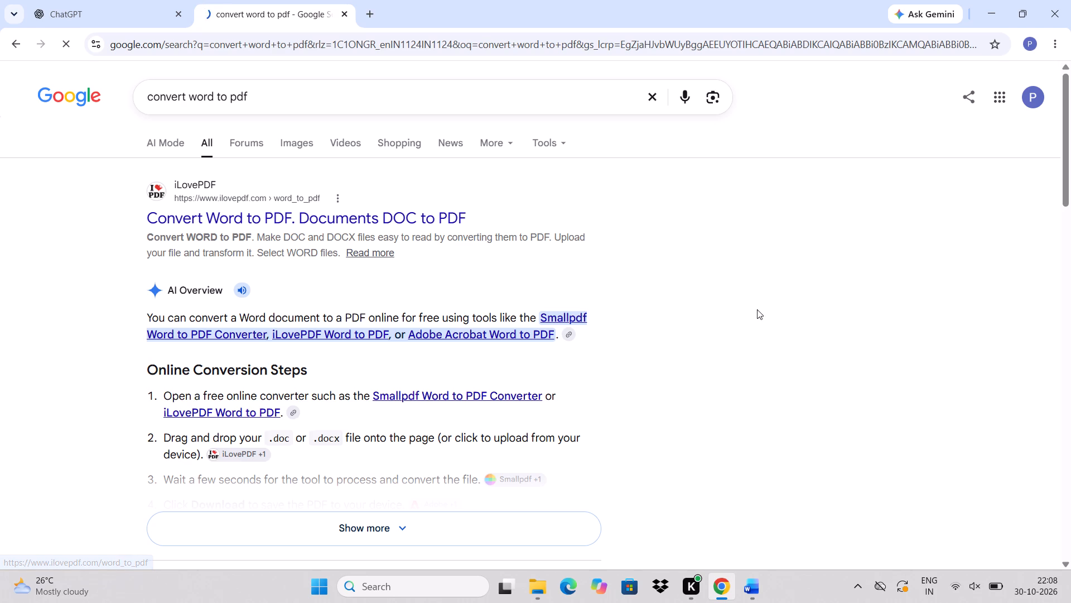
Check the computer's Wi-Fi connection in the system quick settings and return to the browser page.
left_click(964, 588)
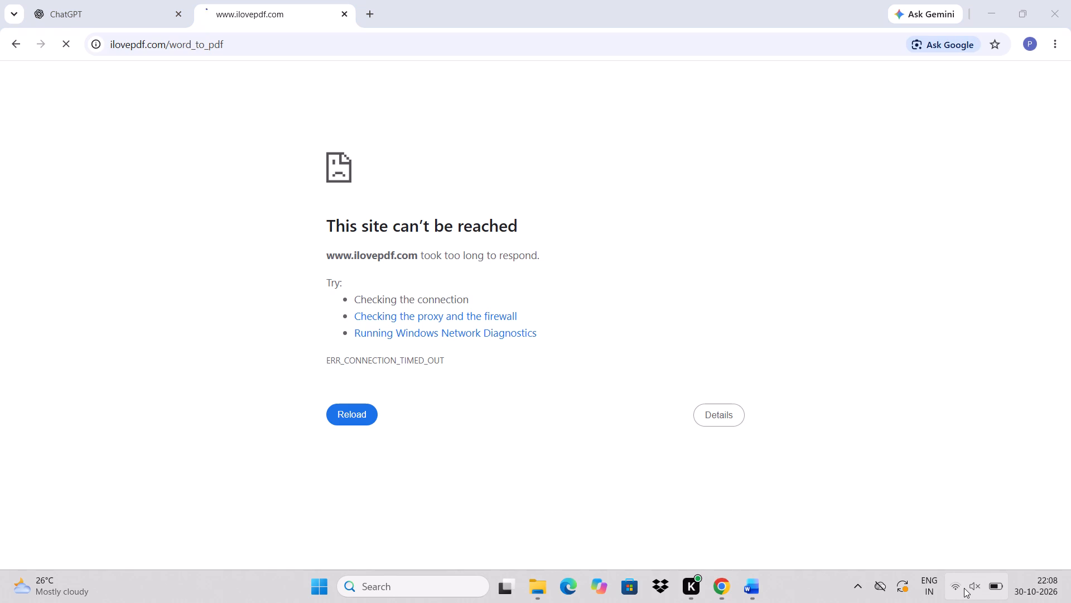
left_click(953, 586)
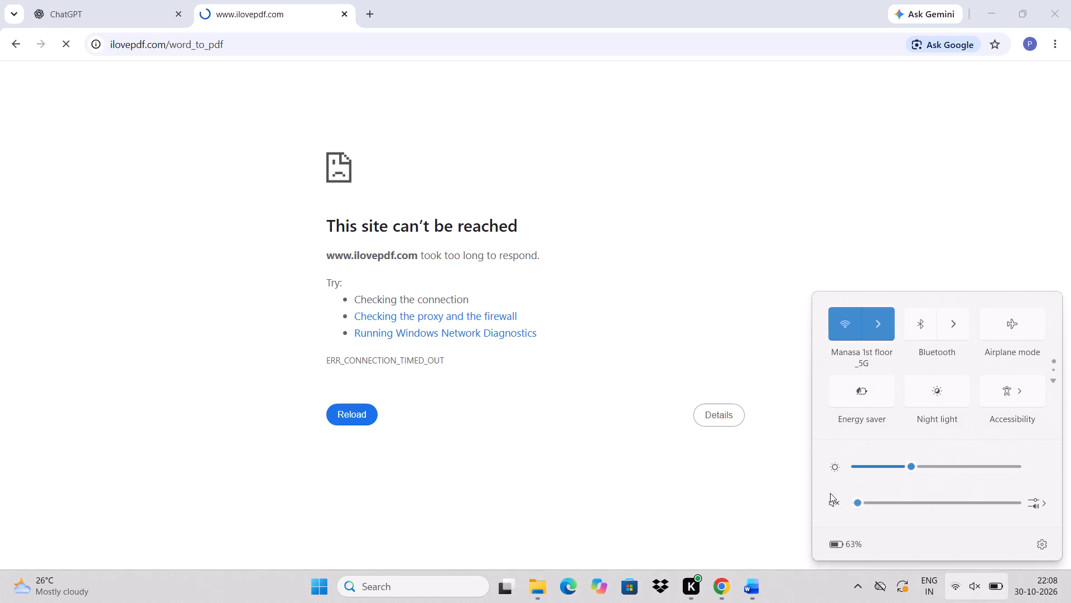
left_click(708, 330)
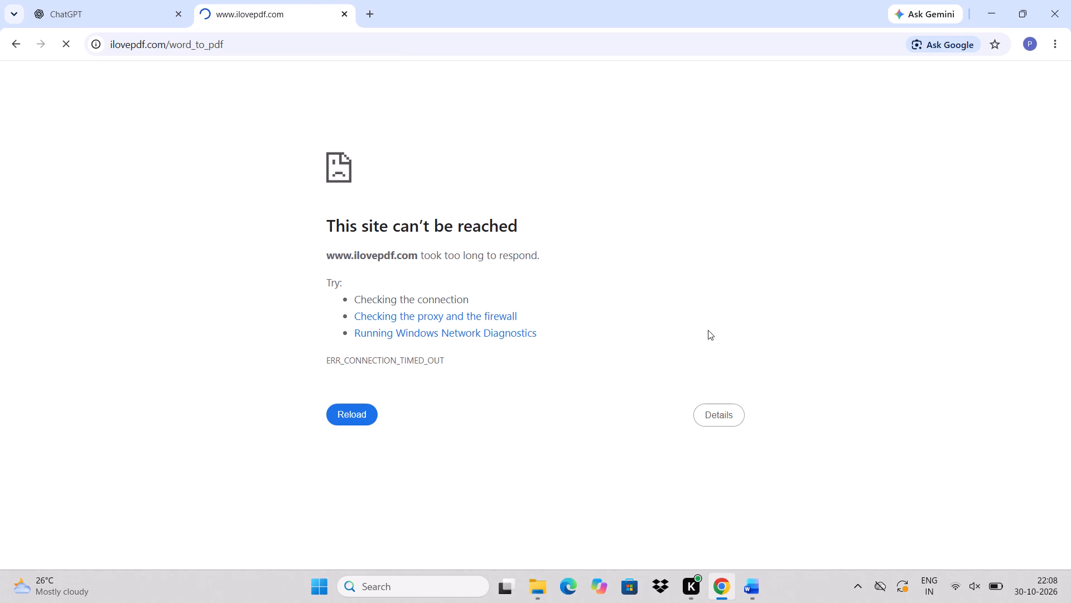
Try to reload the iLovePDF Word to PDF page.
key("ctrl+r")
key("ctrl+r")
key("ctrl+r")
key("ctrl+r")
key("ctrl+r")
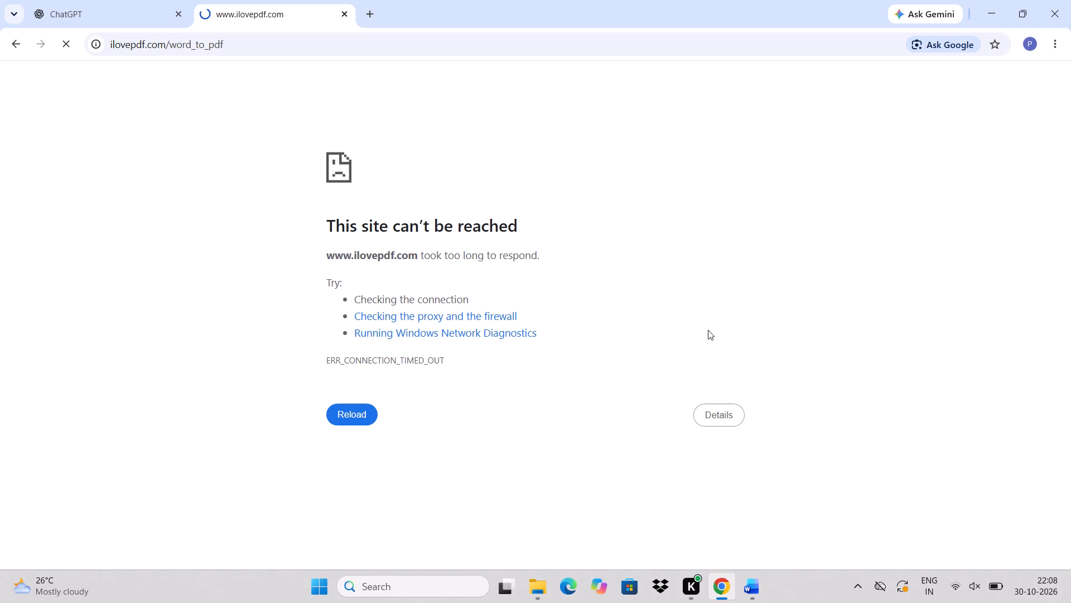
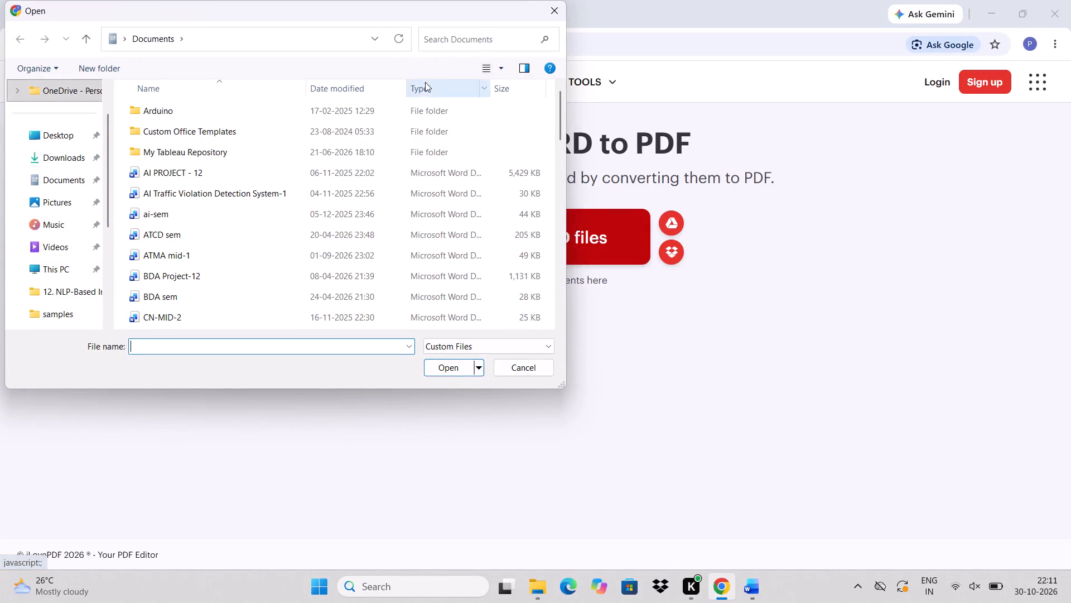
Find the MAJOR PROJECT C12 Word file in Documents by searching for "majo", and convert it to PDF.
left_click(479, 37)
type("majo")
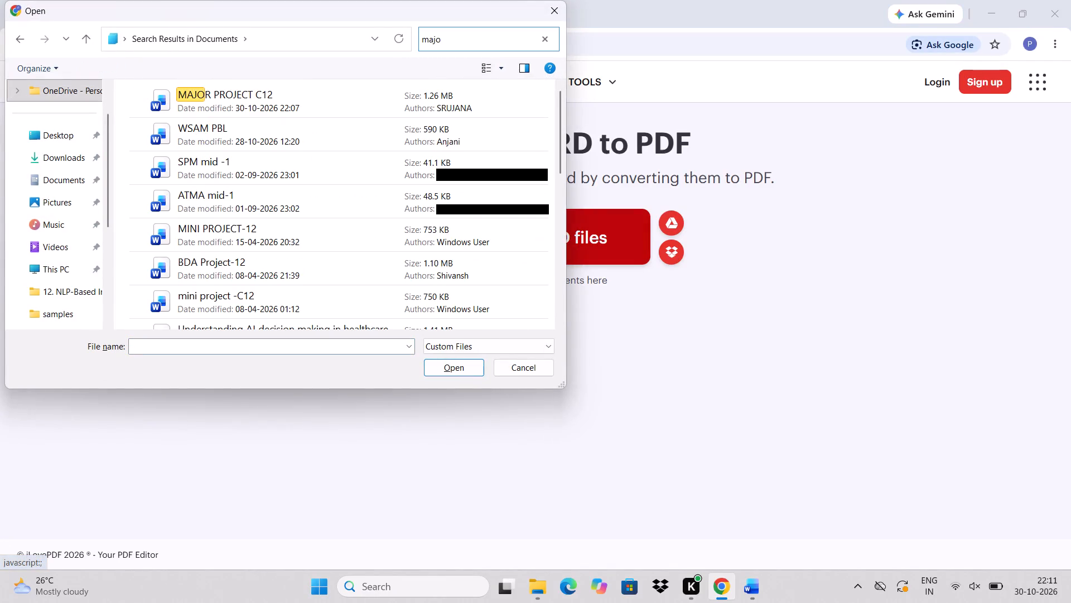
left_click(341, 106)
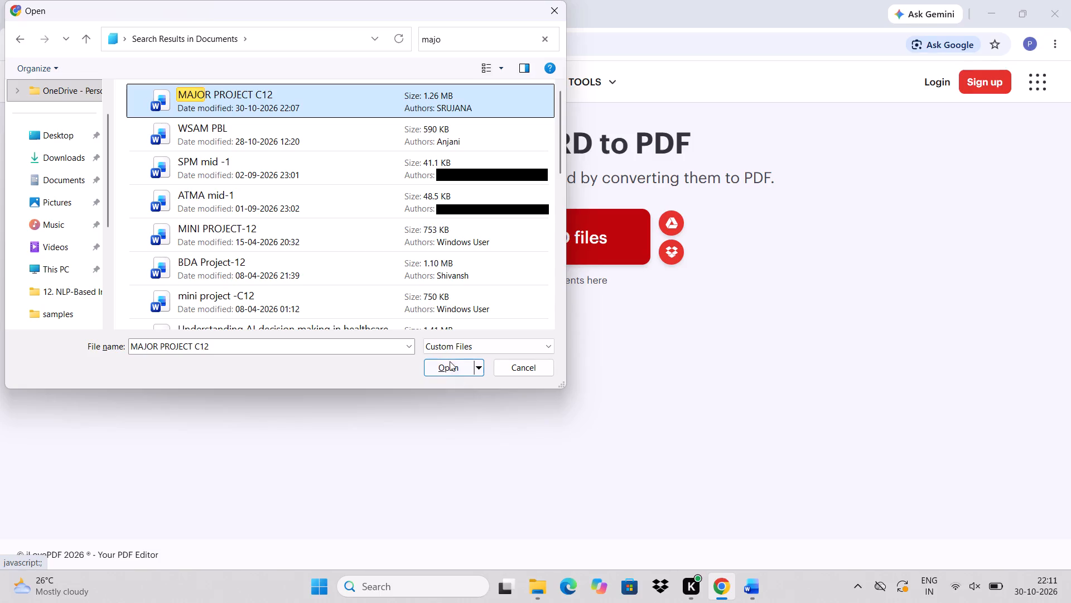
left_click(451, 361)
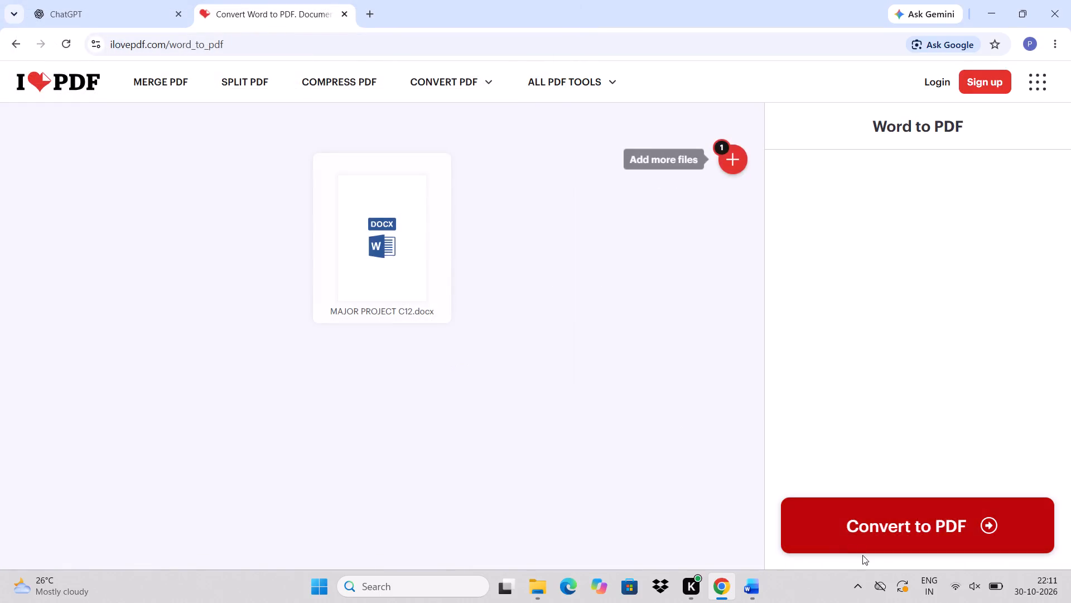
left_click(866, 520)
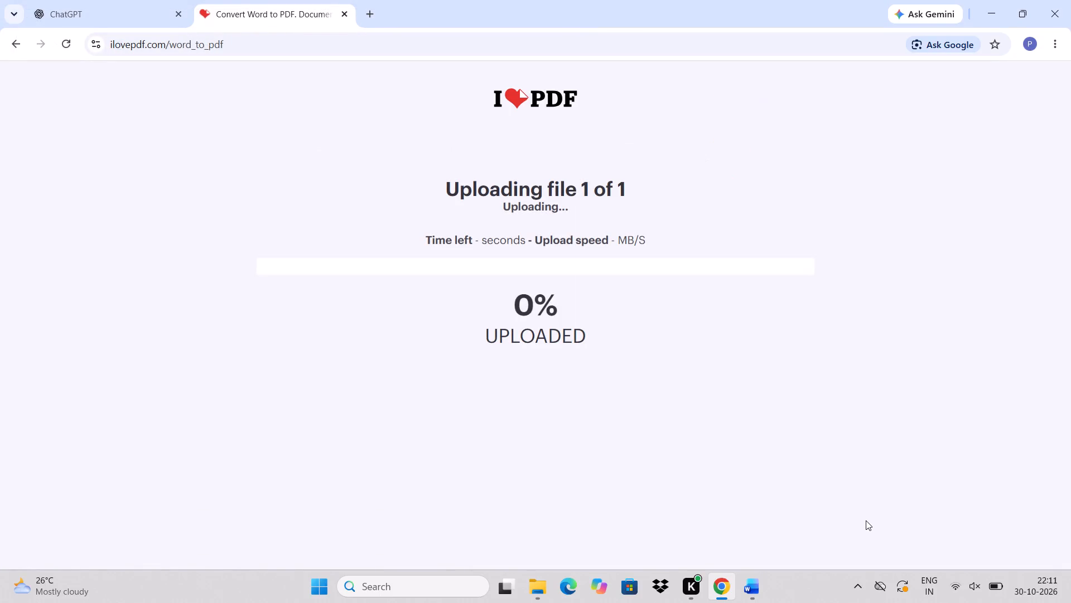
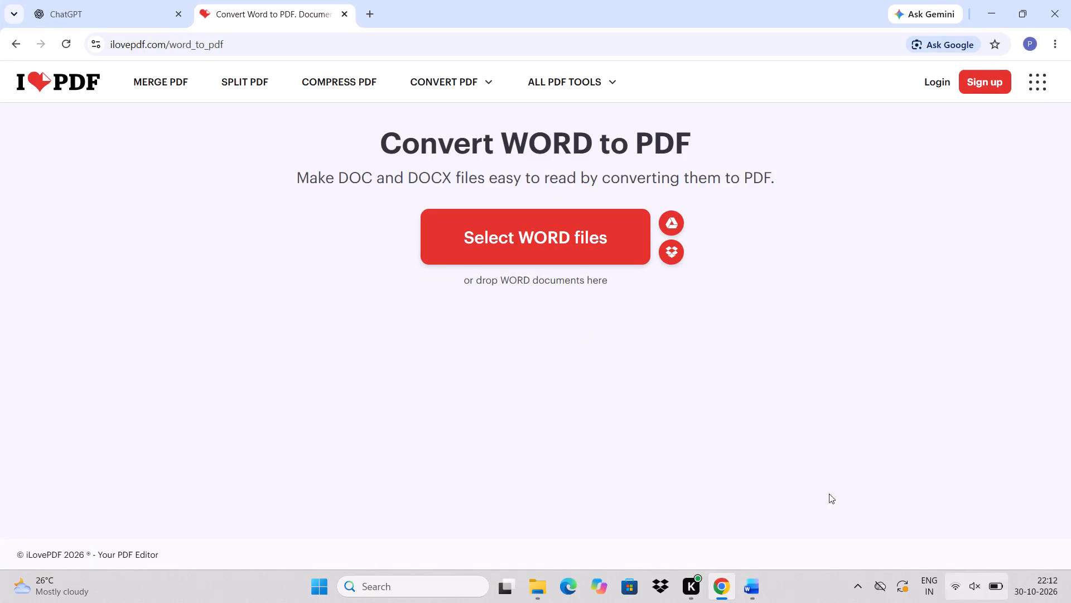
Search Documents for "majo", select the MAJOR PROJECT C12 Word file again, and convert it to PDF.
left_click(532, 252)
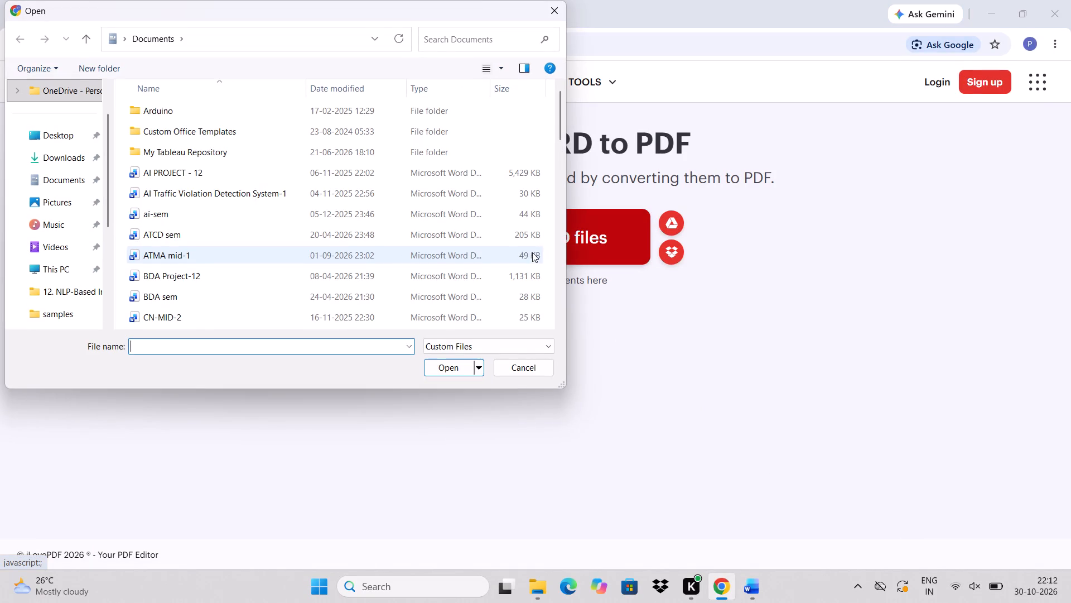
left_click(473, 36)
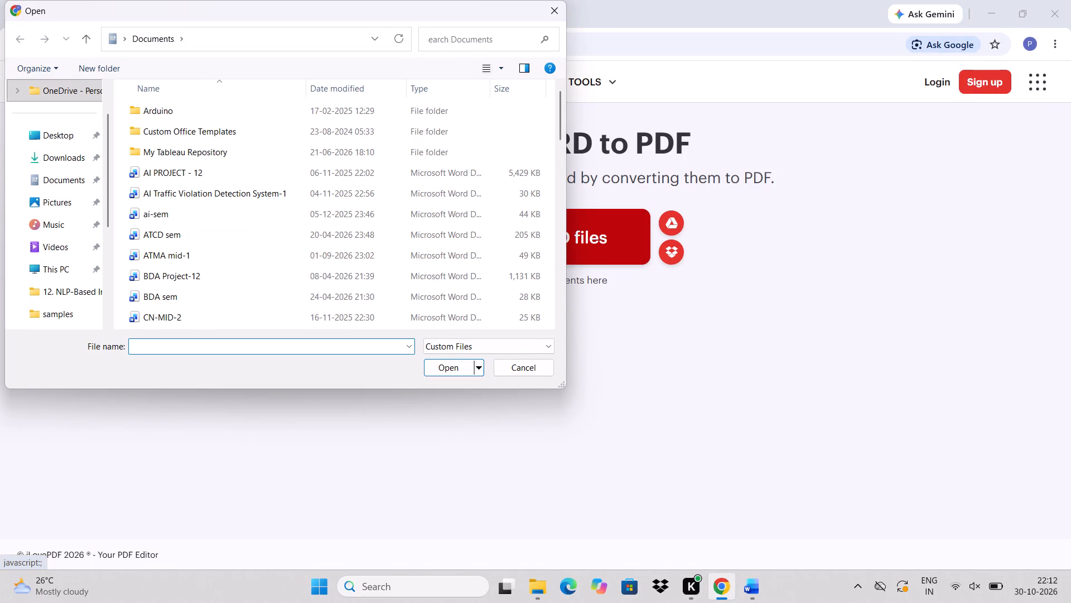
type("majo")
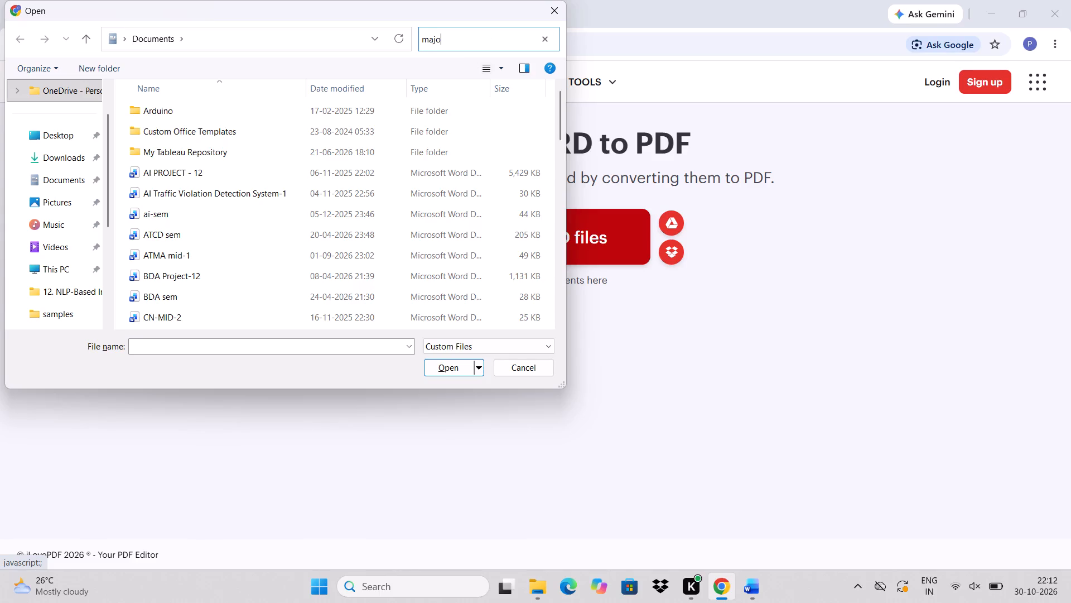
left_click(390, 100)
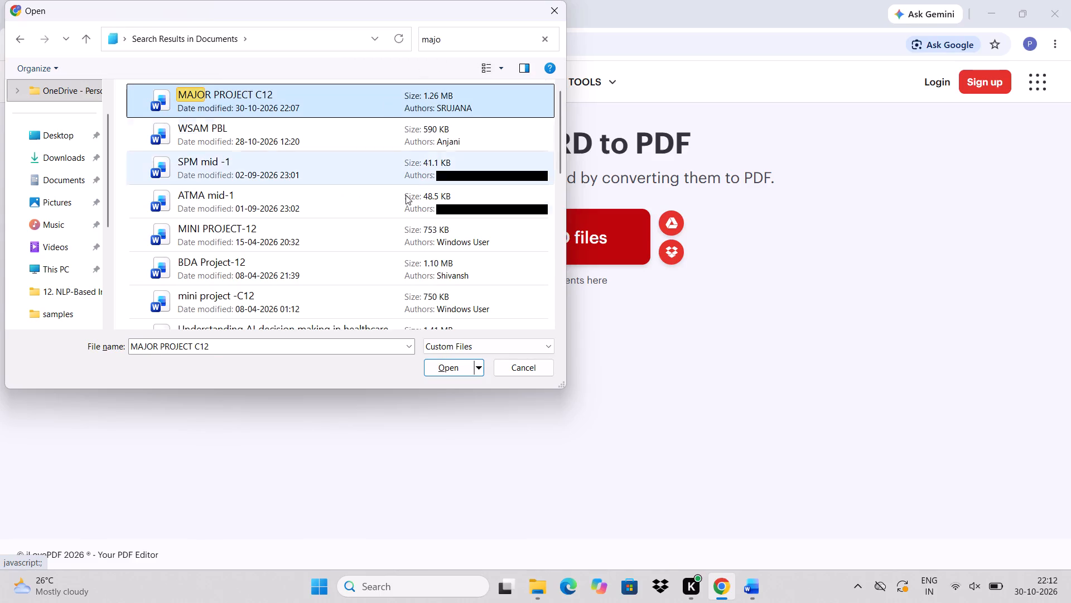
left_click(435, 362)
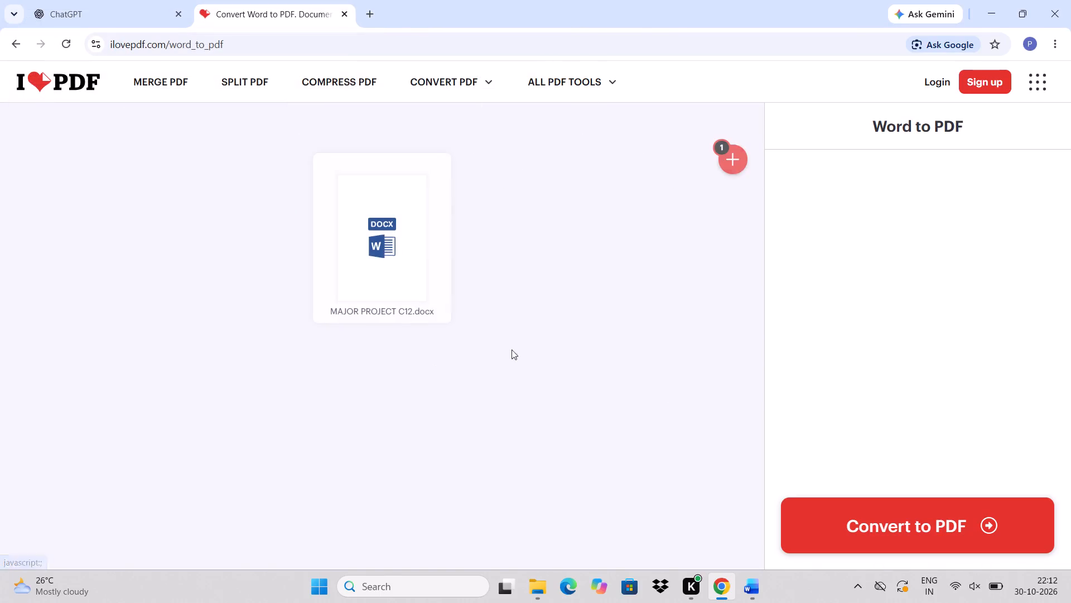
left_click(829, 528)
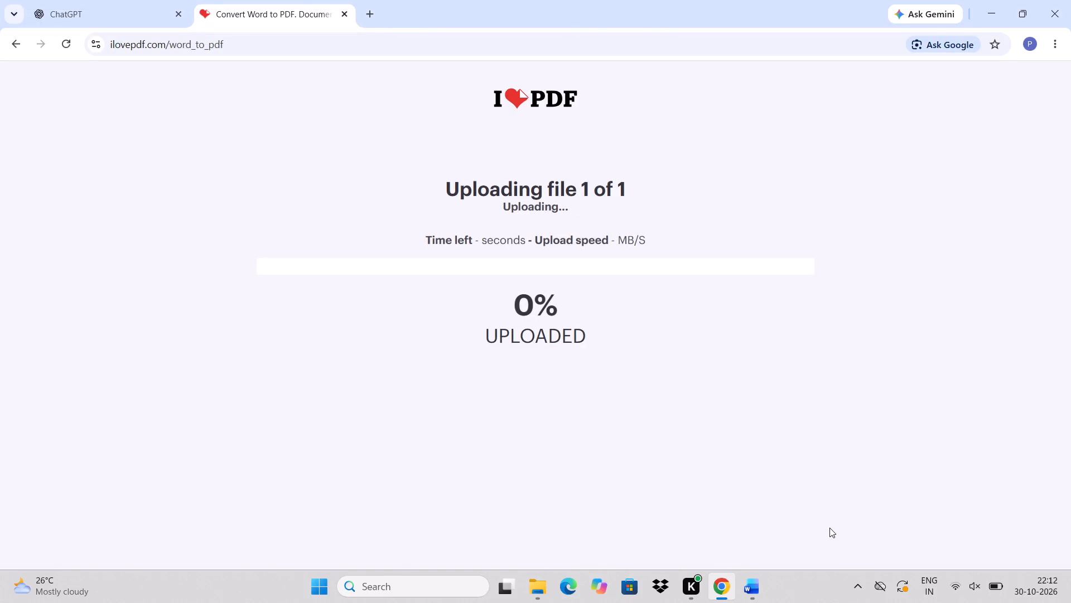
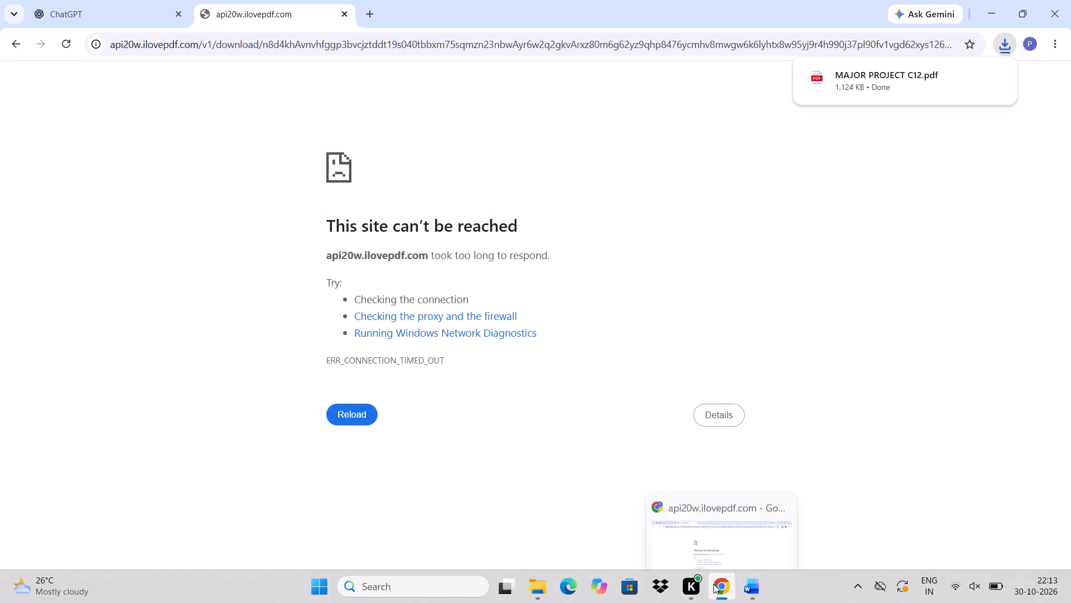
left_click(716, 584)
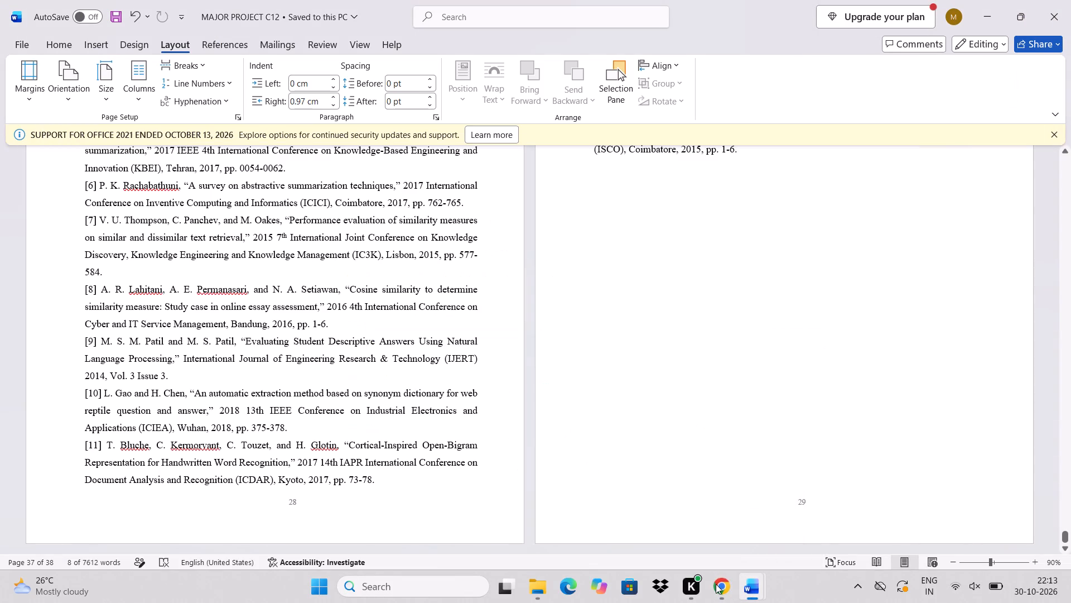